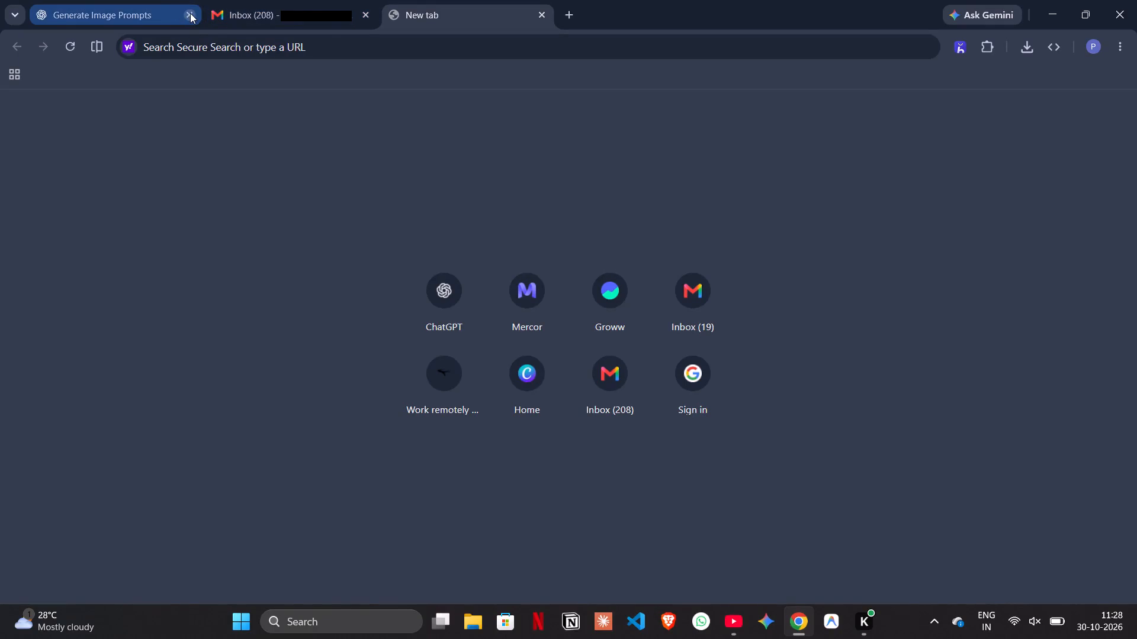
Open the Canva home page from the new tab's shortcuts.
left_click(522, 372)
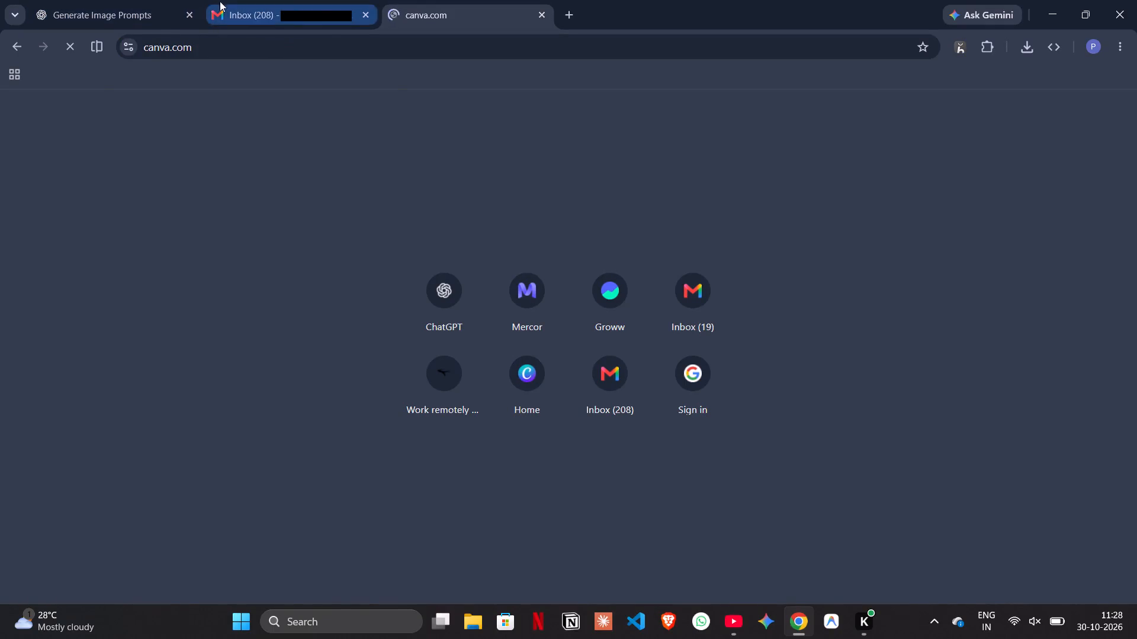
Close the Generate Image Prompts and Gmail inbox tabs beside the Canva tab.
left_click(188, 15)
left_click(188, 15)
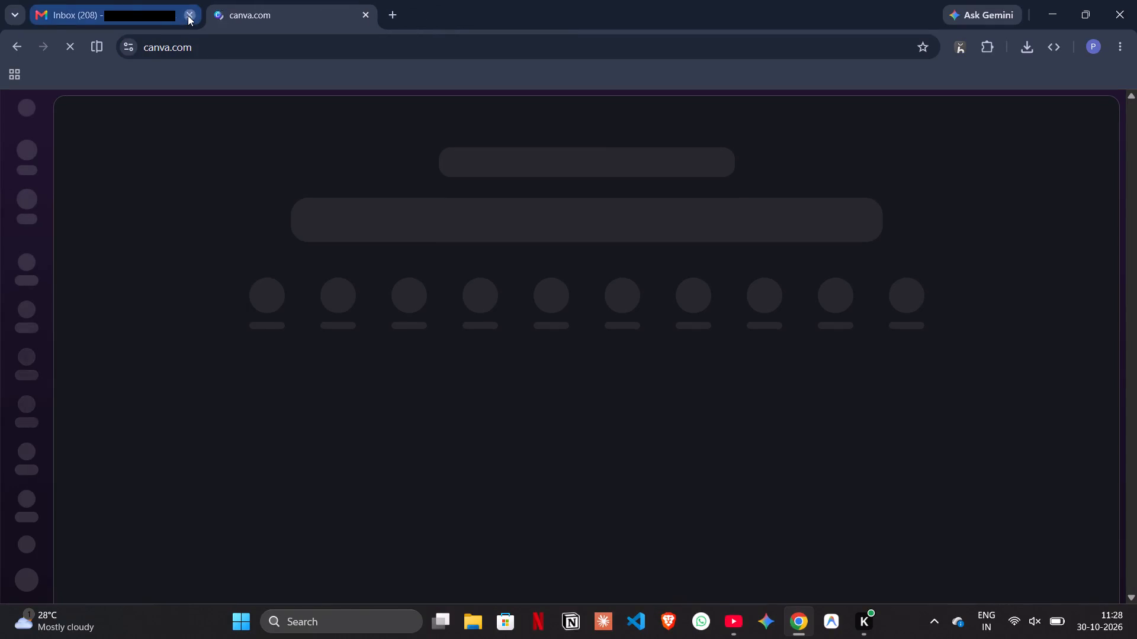
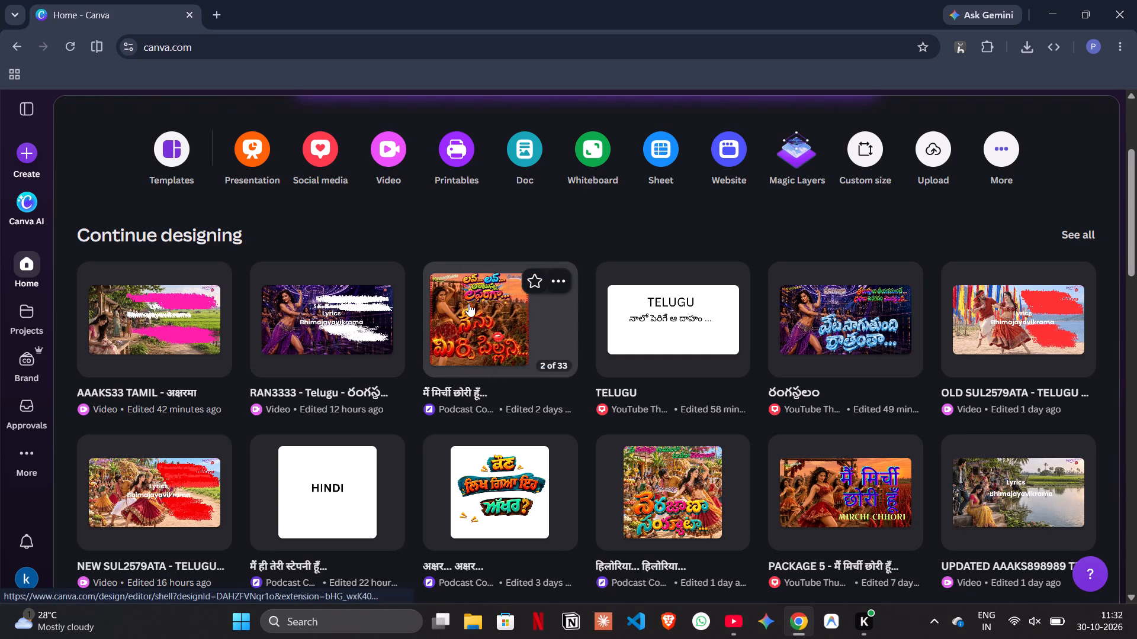
Expand the list of recent designs and open the "अक्षर... अक्षर..." podcast cover design for editing.
scroll(468, 304, "down", 2)
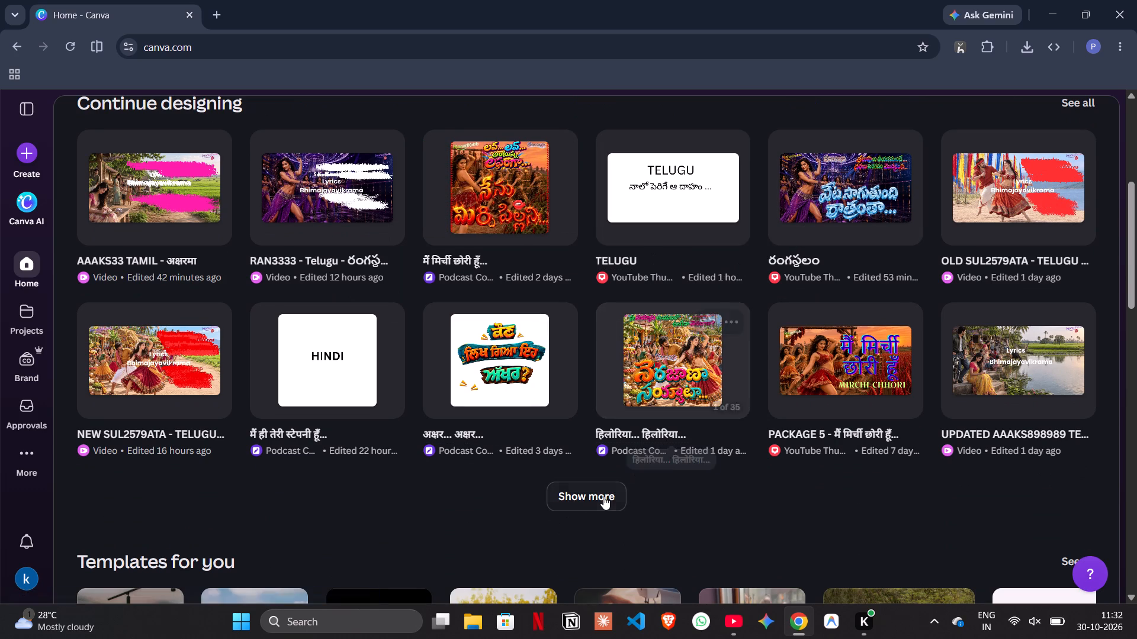
left_click(593, 501)
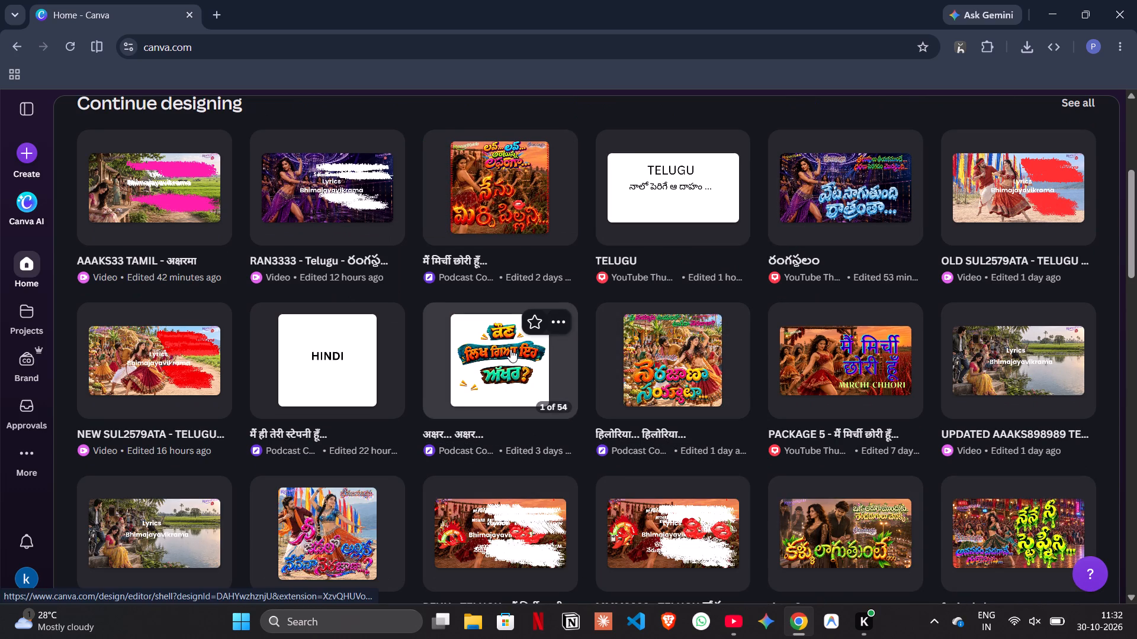
left_click(510, 349)
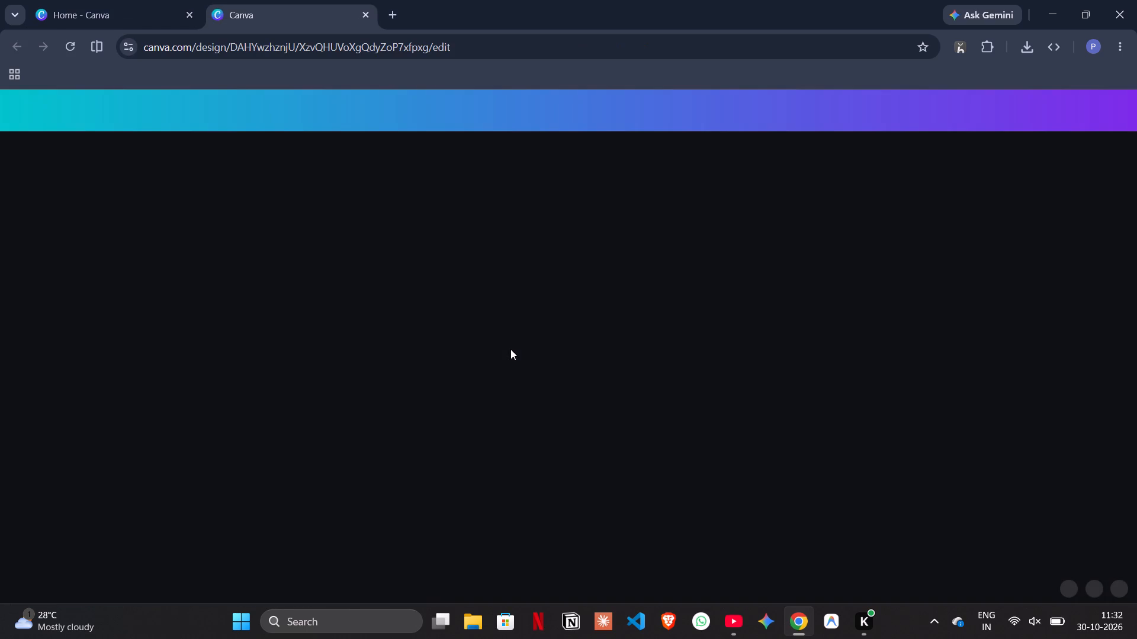
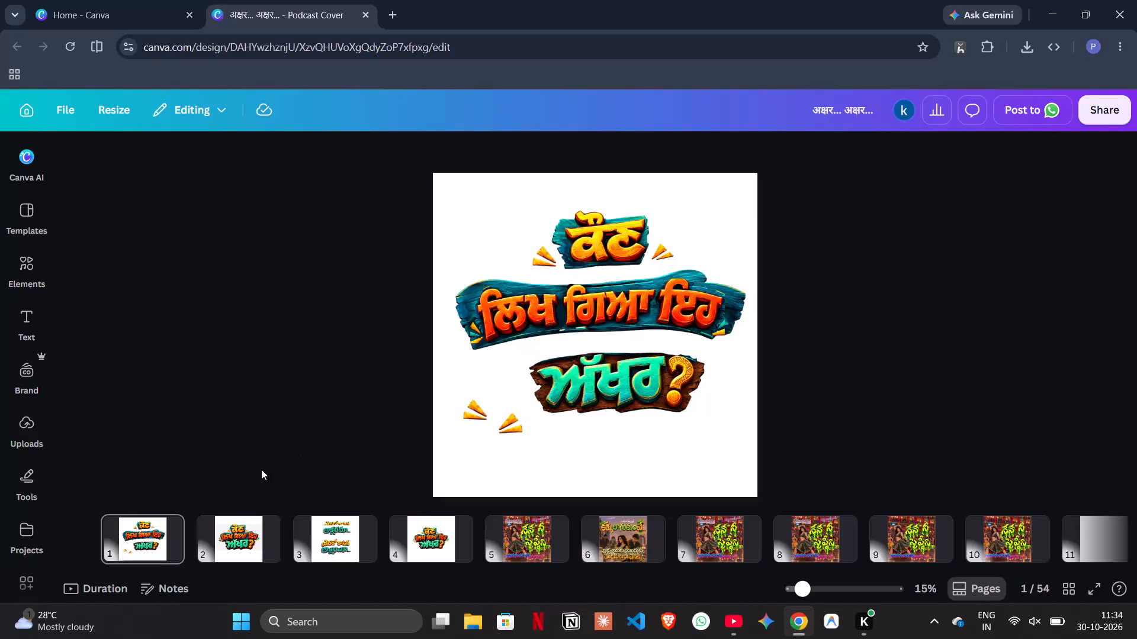
Switch the "अक्षर... अक्षर..." design from page thumbnails to the continuous page view and look through its cover pages, ending at page 1.
left_click(523, 535)
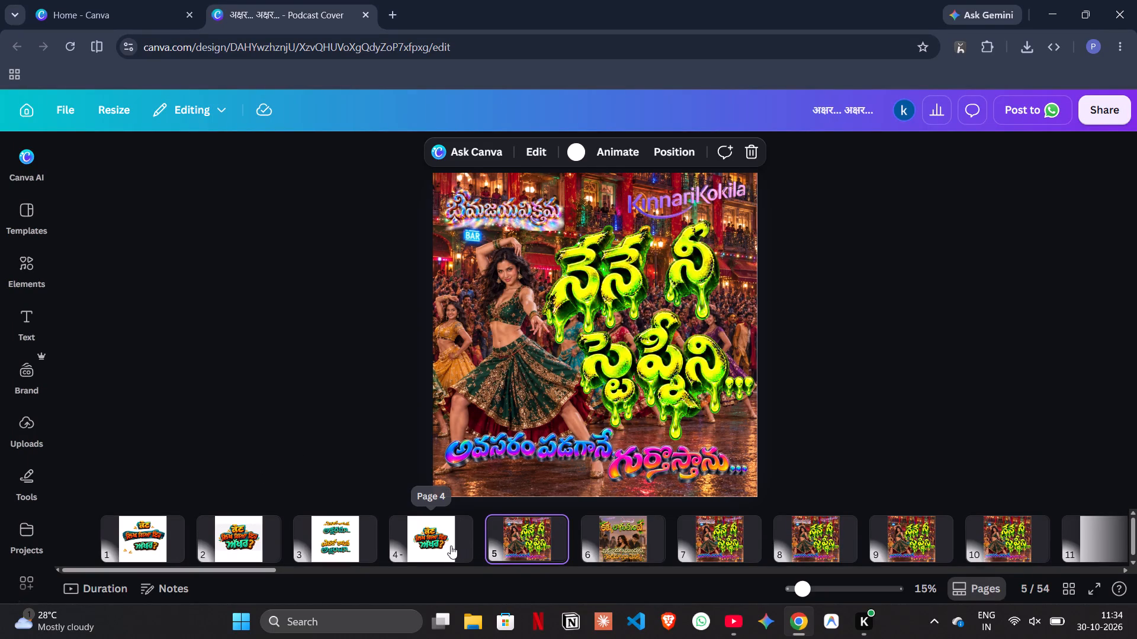
left_click(972, 587)
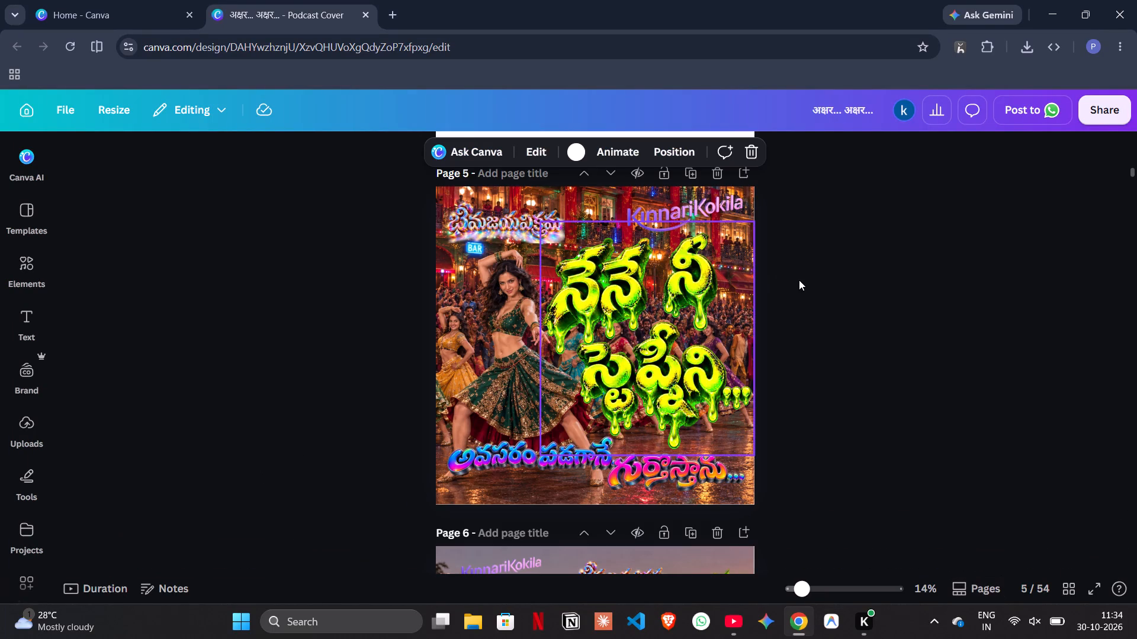
scroll(799, 280, "up", 4)
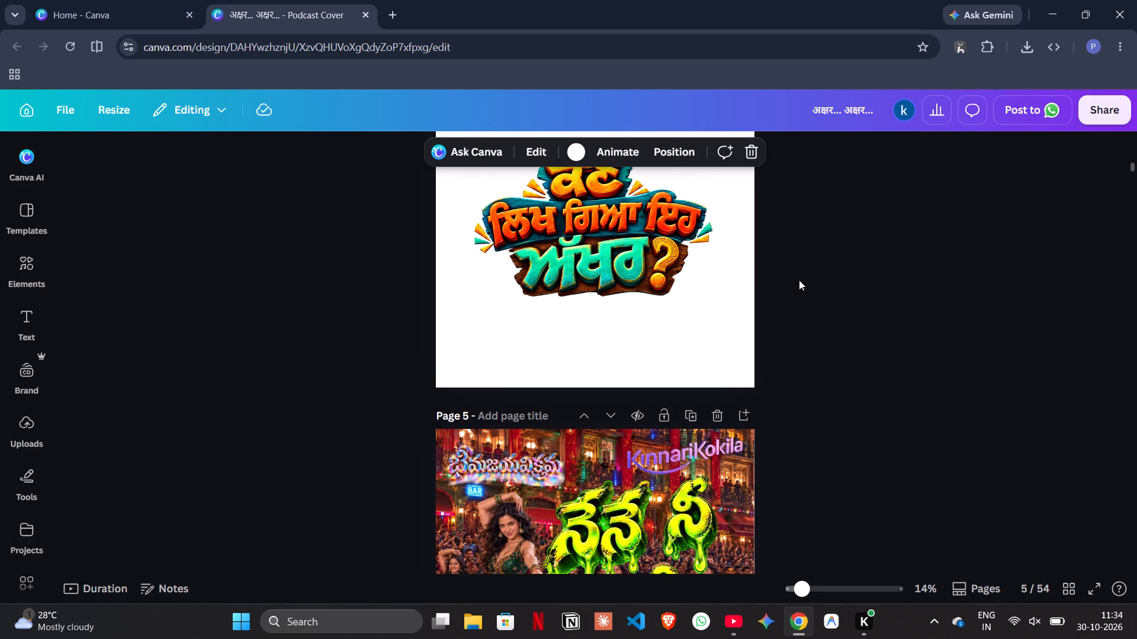
scroll(799, 280, "down", 6)
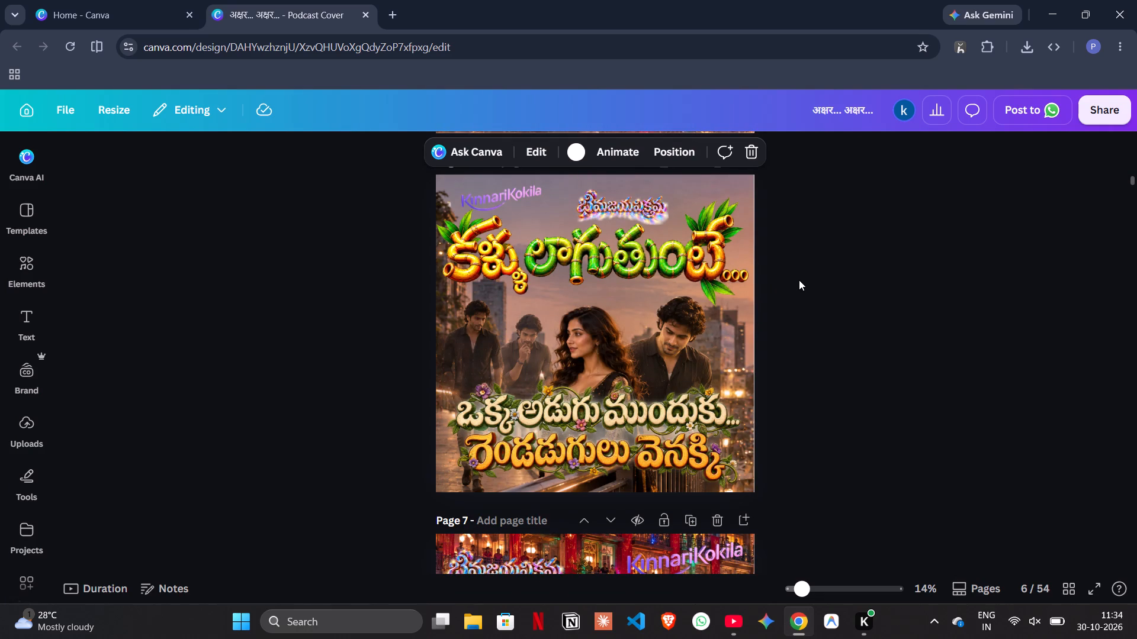
scroll(799, 280, "down", 14)
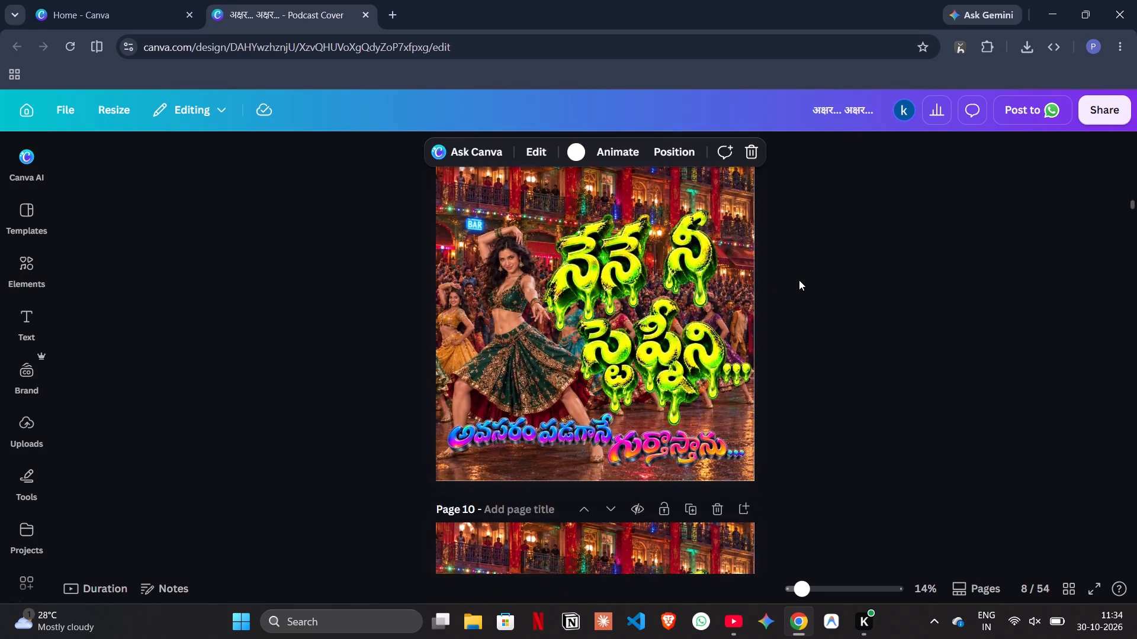
scroll(799, 280, "down", 4)
scroll(799, 280, "up", 2)
scroll(799, 280, "down", 1)
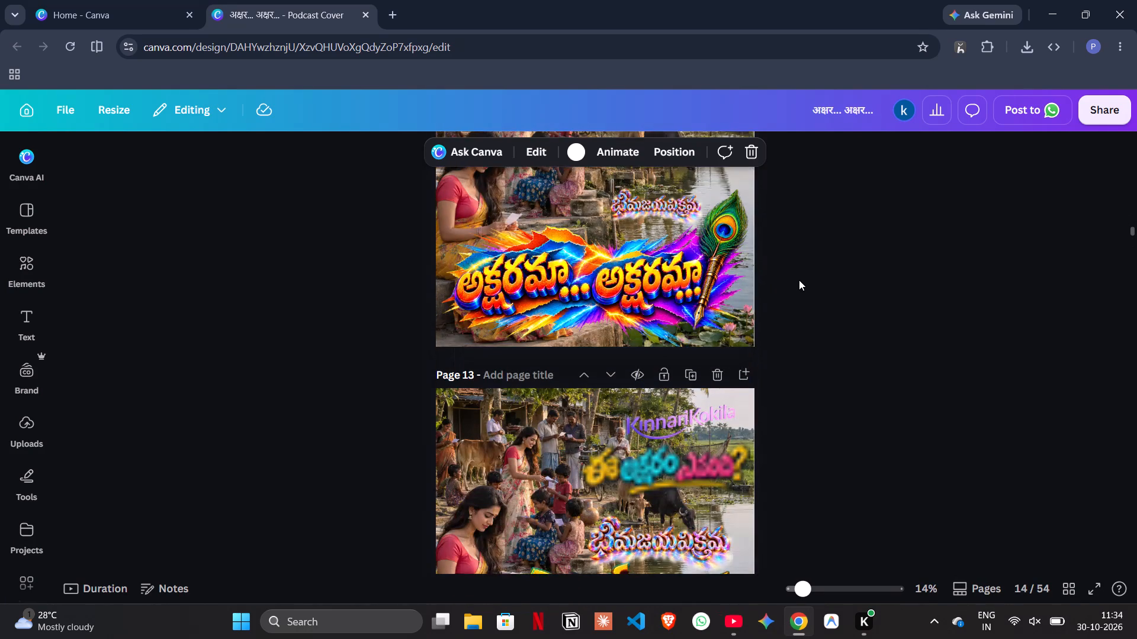
scroll(799, 280, "down", 1)
scroll(799, 280, "up", 16)
scroll(799, 280, "up", 9)
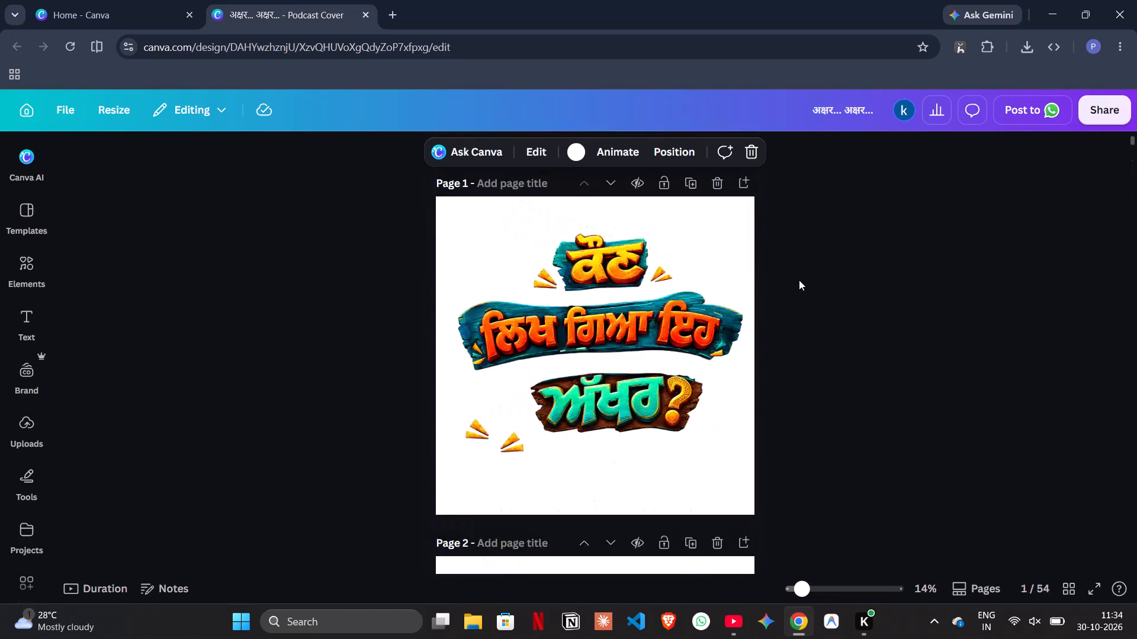
Open the "हिलोरिया... हिलोरिया..." podcast cover from the recent designs and close the "अक्षर... अक्षर..." design.
left_click(127, 0)
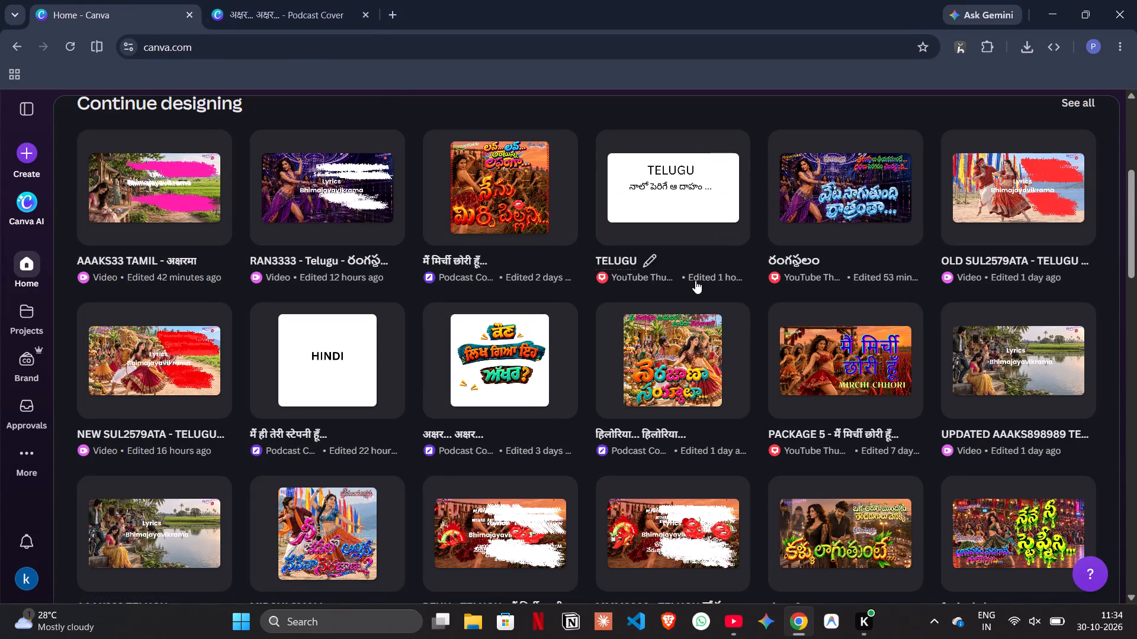
left_click(649, 374)
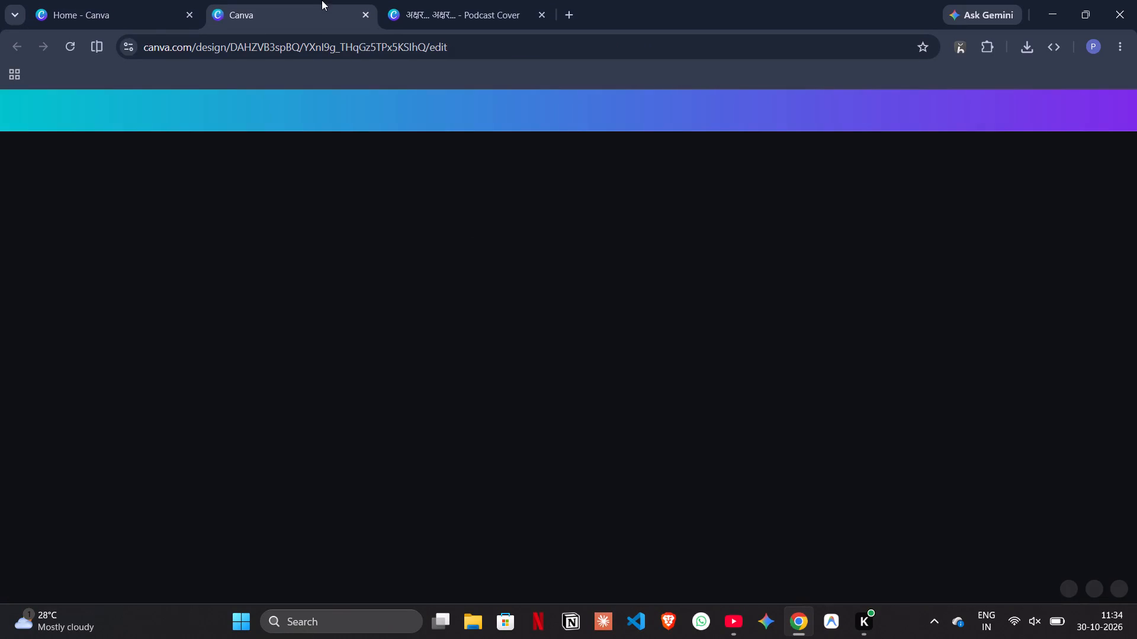
left_click(541, 17)
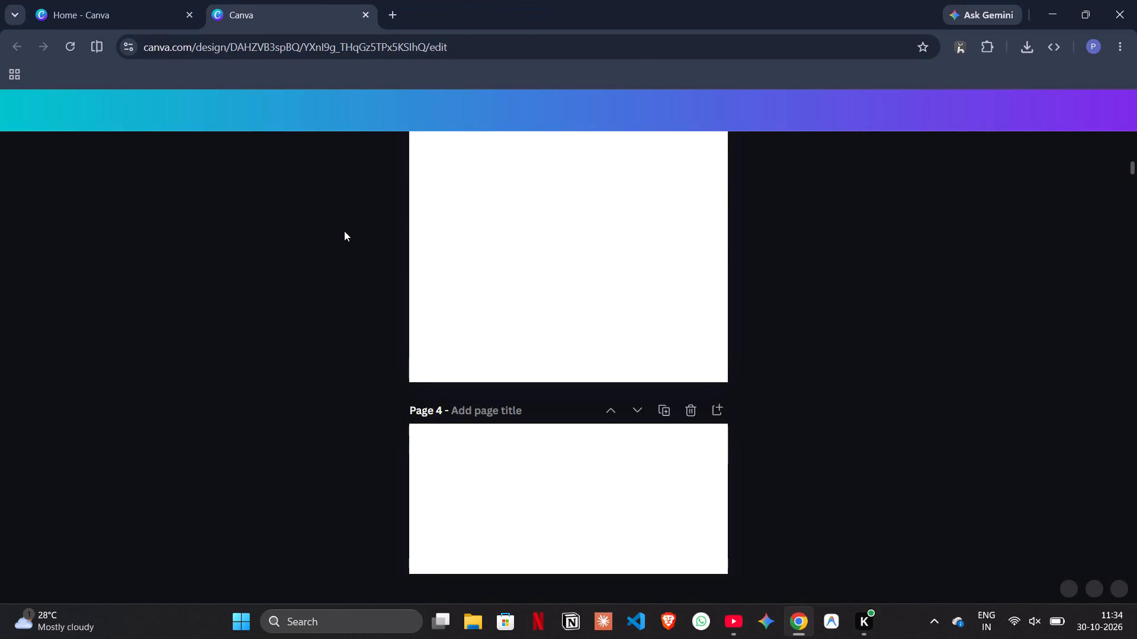
Examine the first pages of the "हिलोरिया... हिलोरिया..." podcast cover, going back to page 1.
scroll(342, 237, "up", 2)
scroll(365, 311, "up", 1)
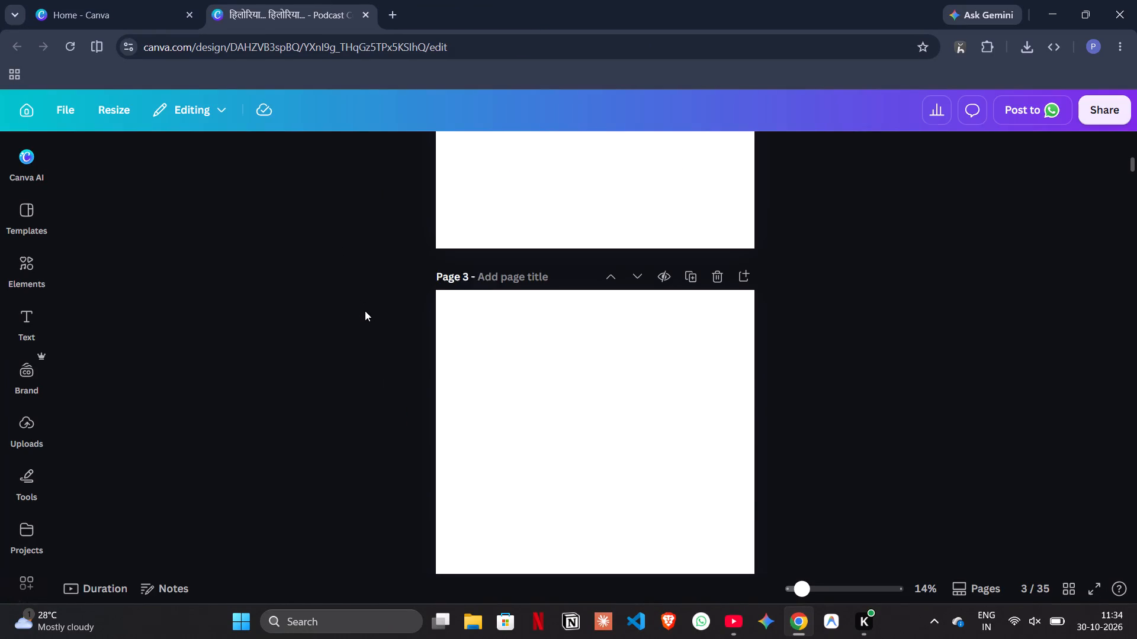
scroll(365, 311, "up", 3)
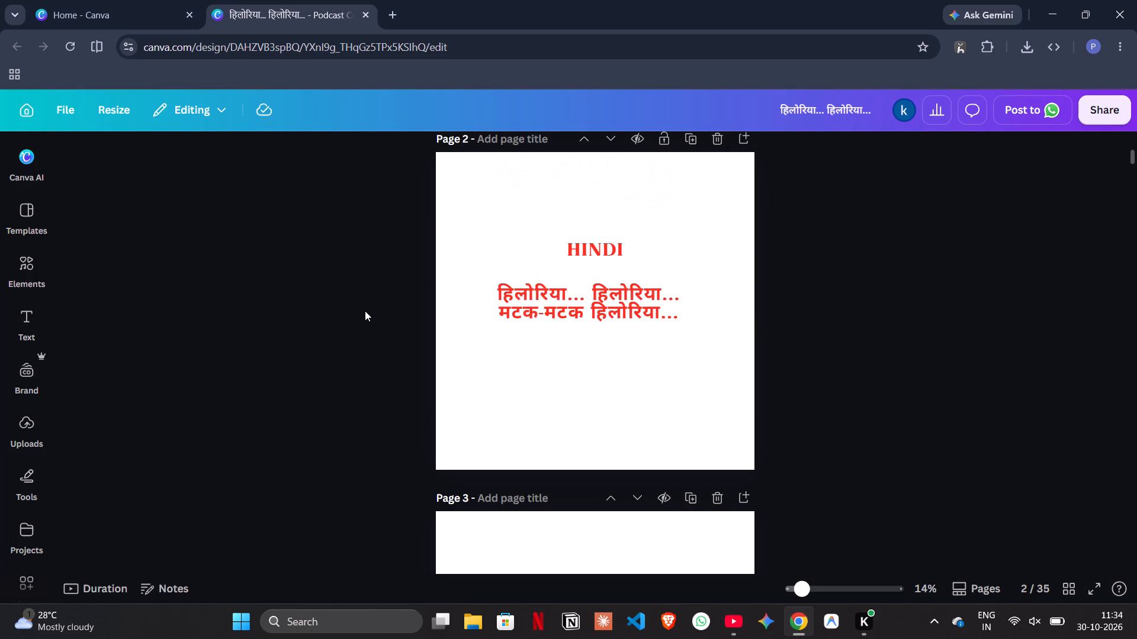
scroll(365, 311, "up", 8)
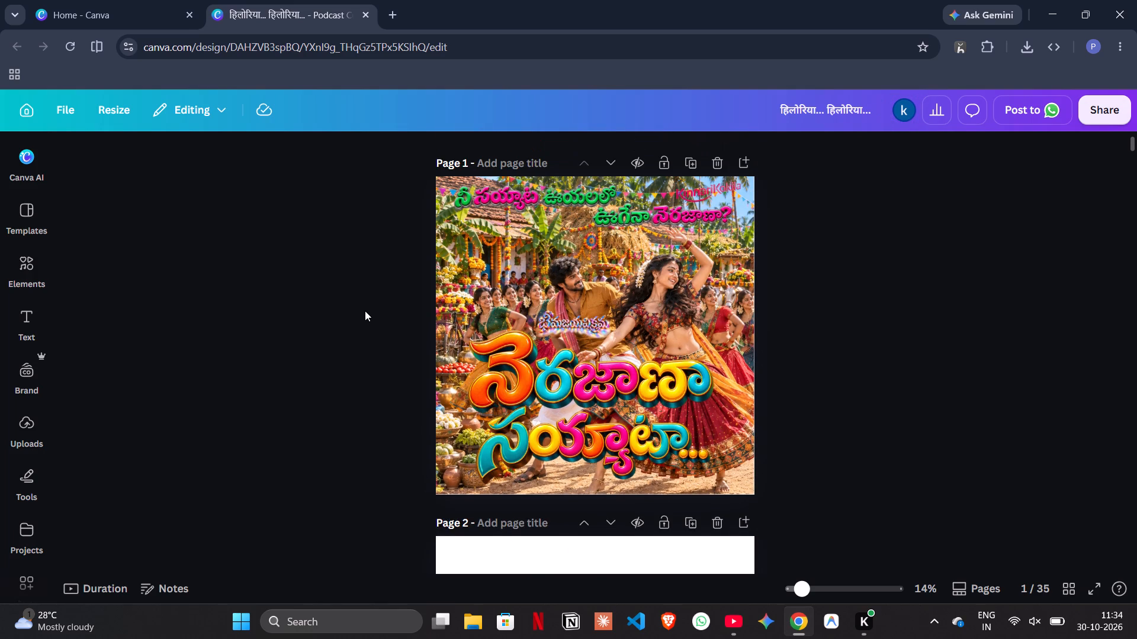
scroll(365, 311, "up", 1)
Return to the home page, show more recent designs and look through the whole expanded list.
left_click(126, 0)
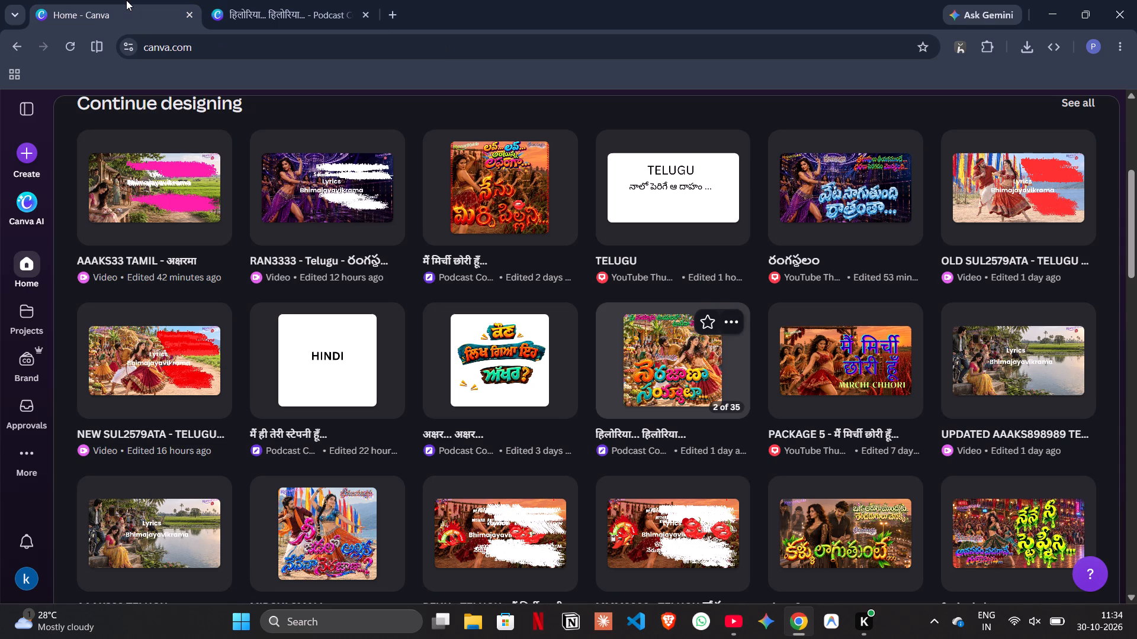
scroll(379, 279, "down", 1)
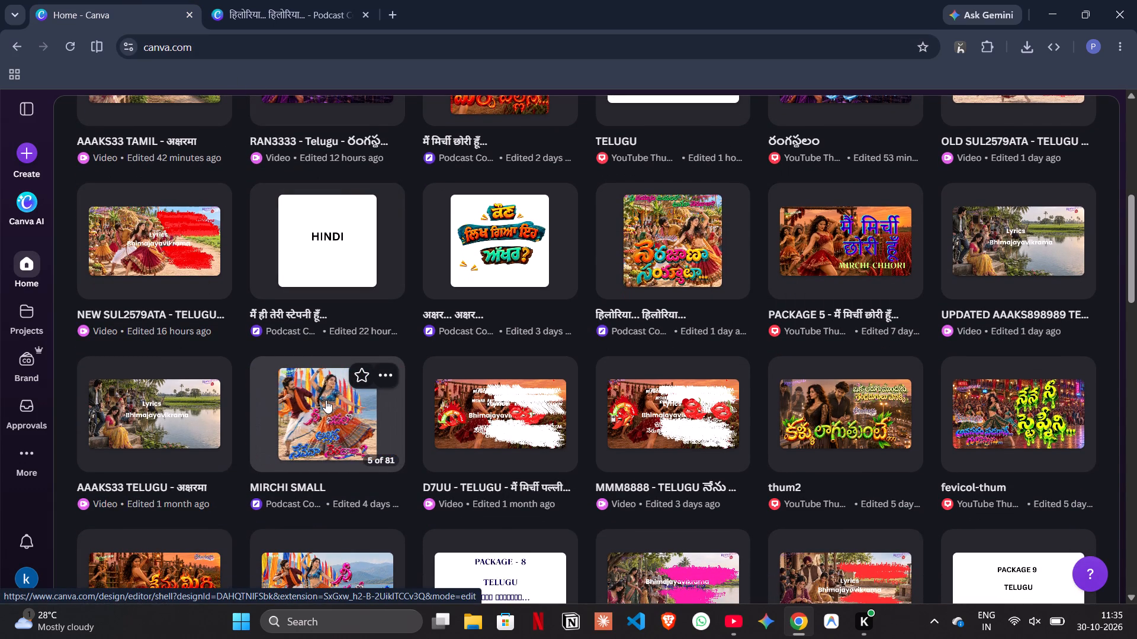
scroll(326, 400, "down", 2)
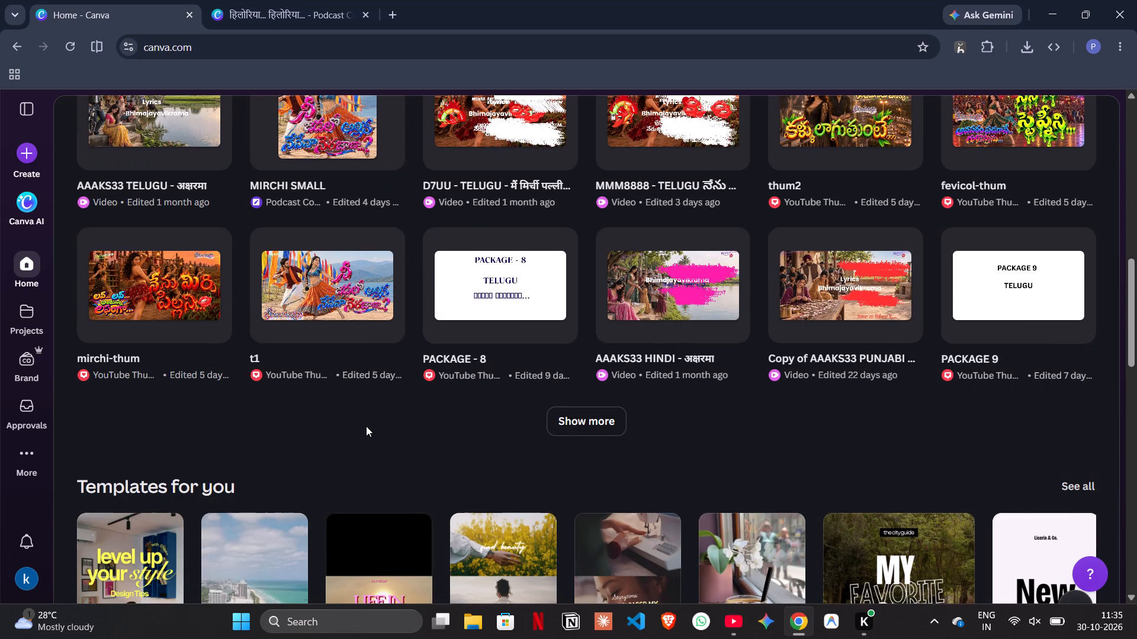
left_click(575, 422)
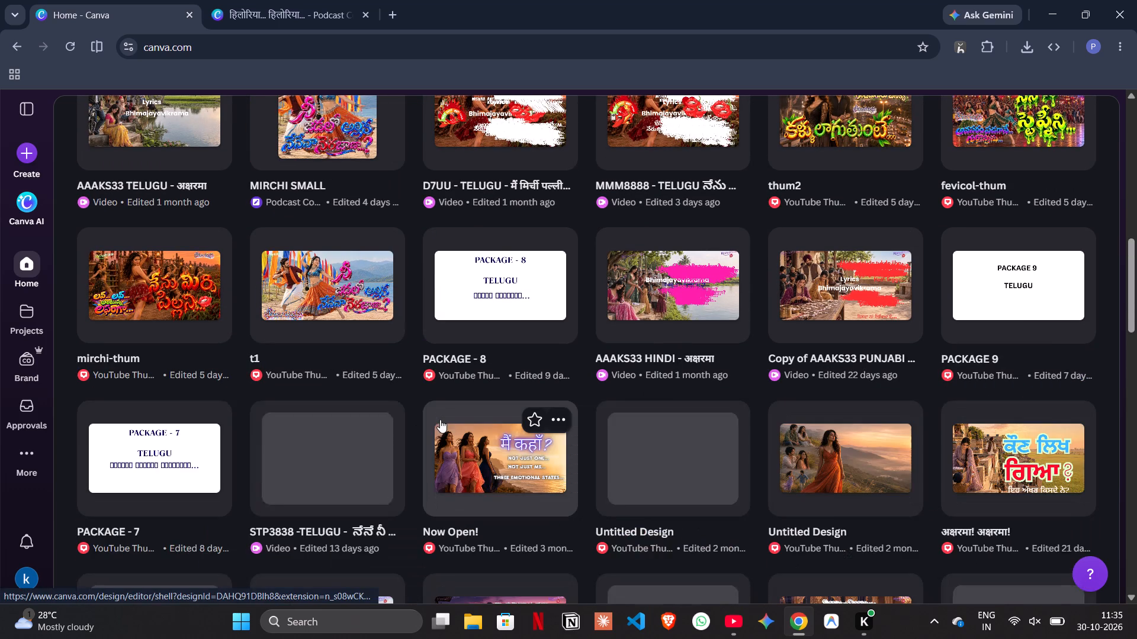
scroll(440, 358, "down", 3)
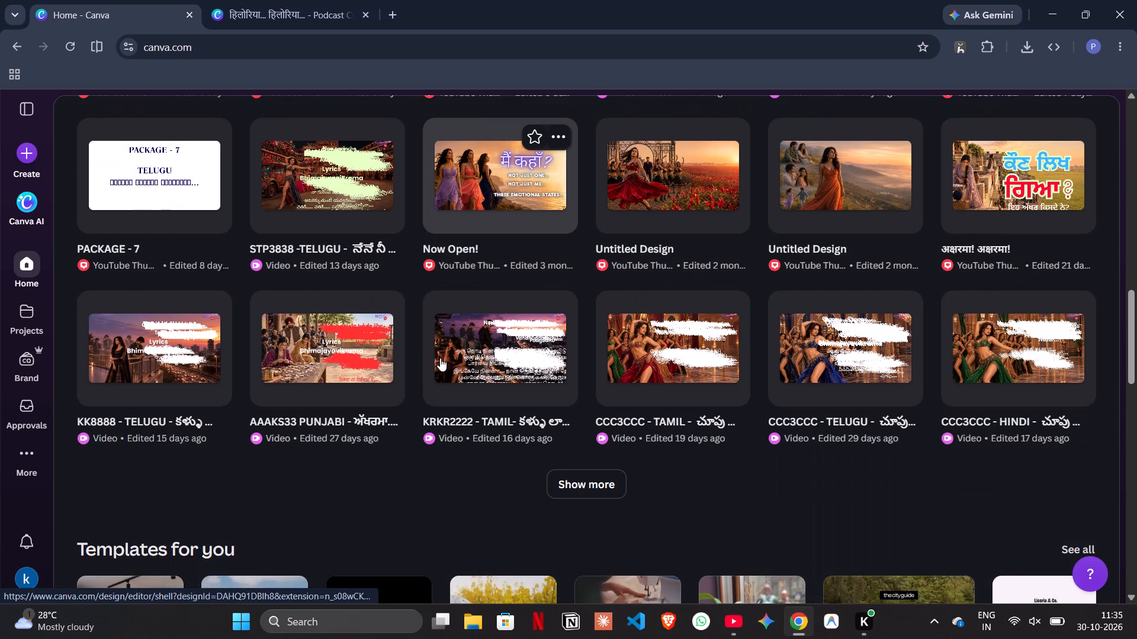
scroll(440, 358, "up", 5)
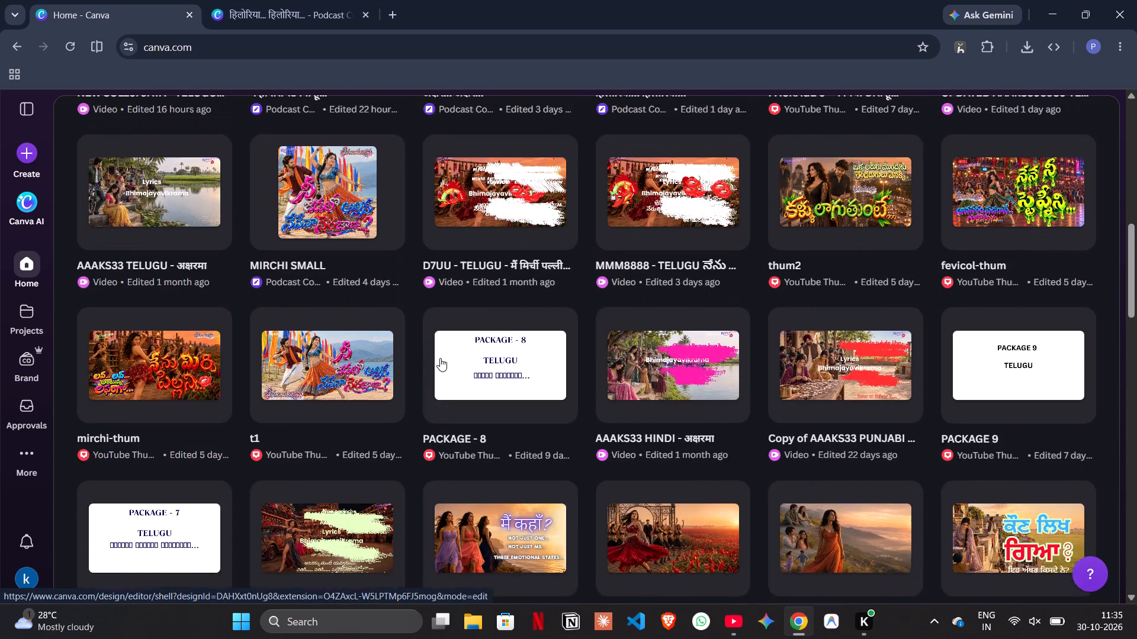
scroll(440, 358, "up", 6)
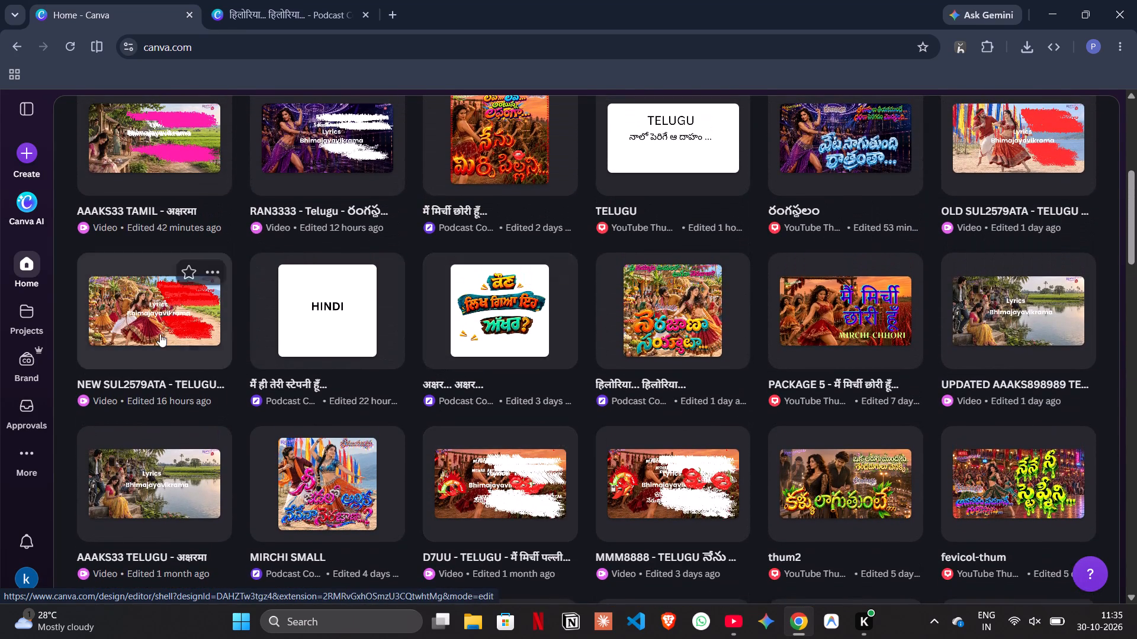
scroll(160, 334, "up", 4)
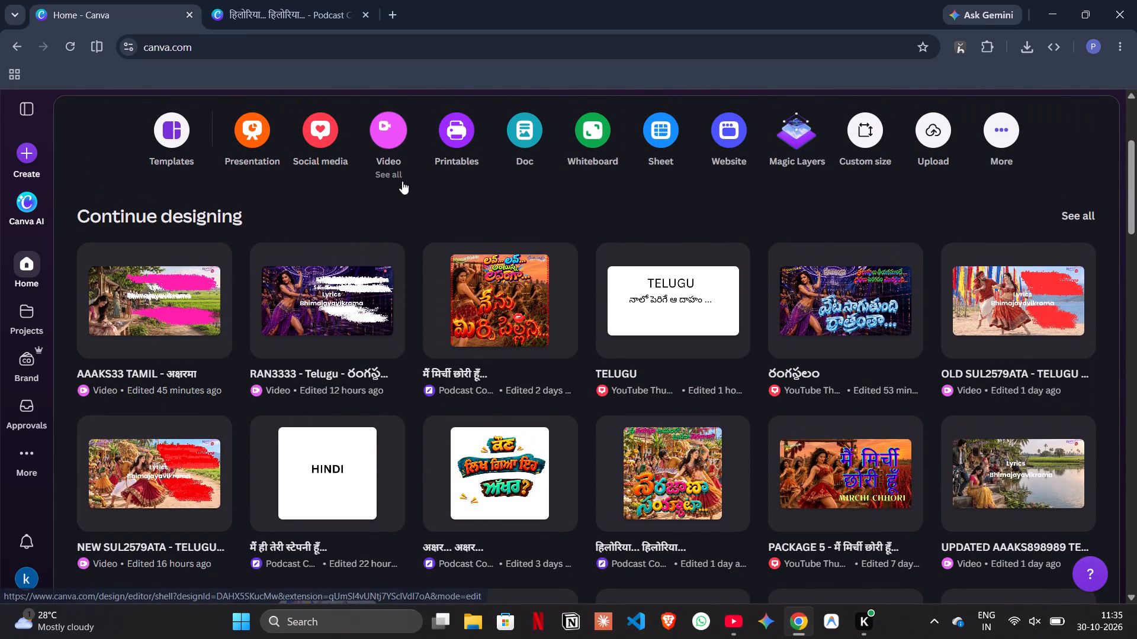
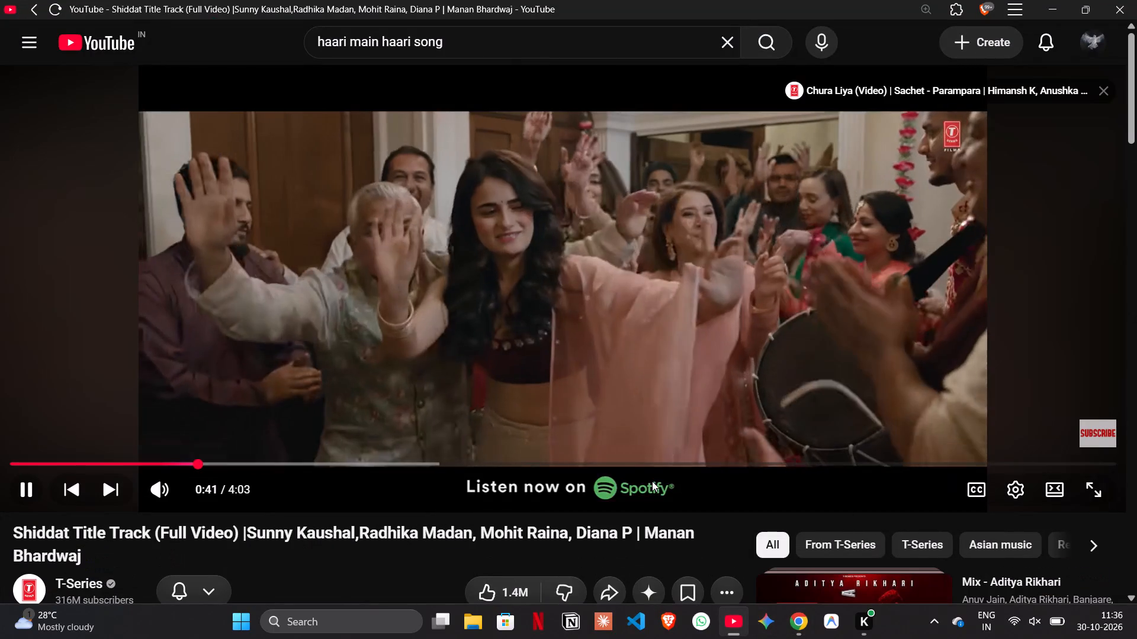
Search YouTube for "aankhein navjot ahuja" and play the "Navjot Ahuja - Aankhein (Official Lyrical Video)".
left_click(720, 43)
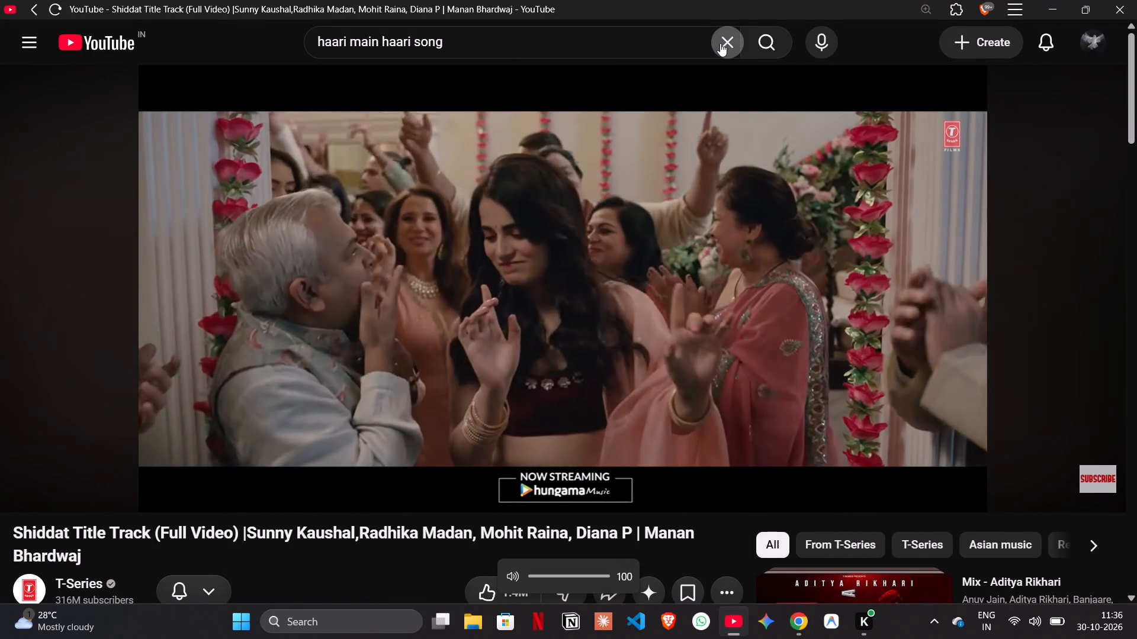
type("aankhein n")
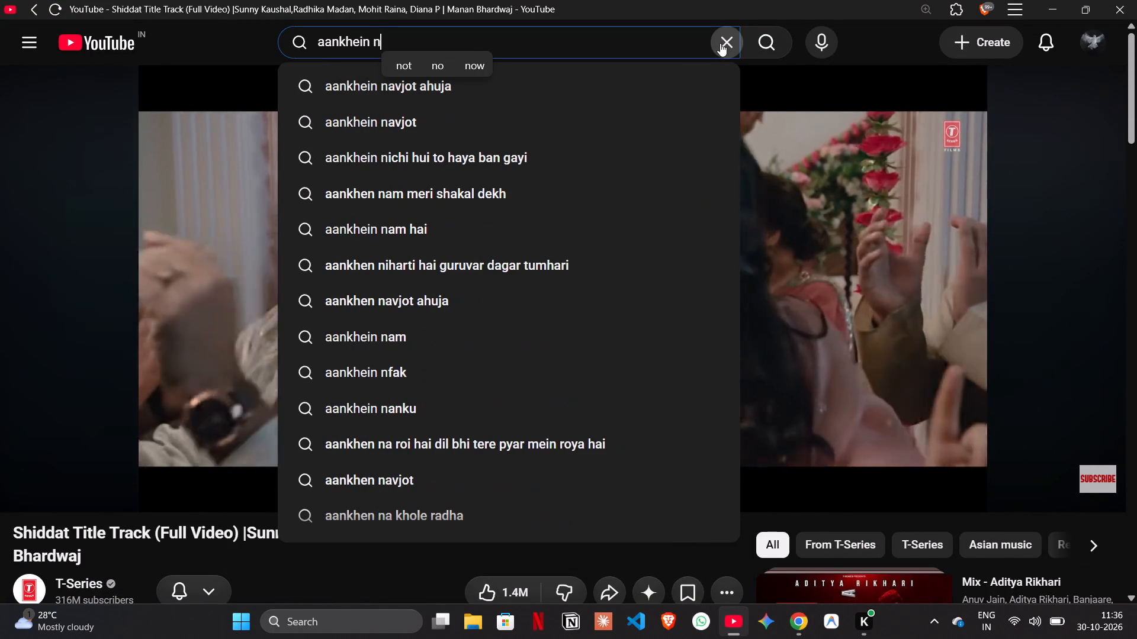
left_click(540, 79)
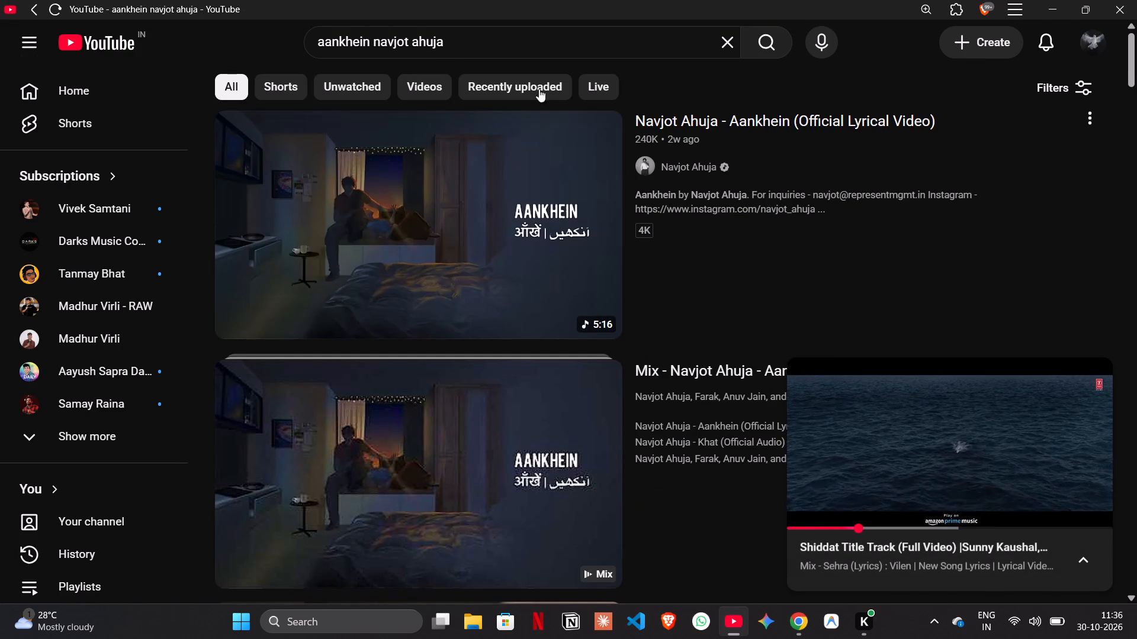
left_click(455, 276)
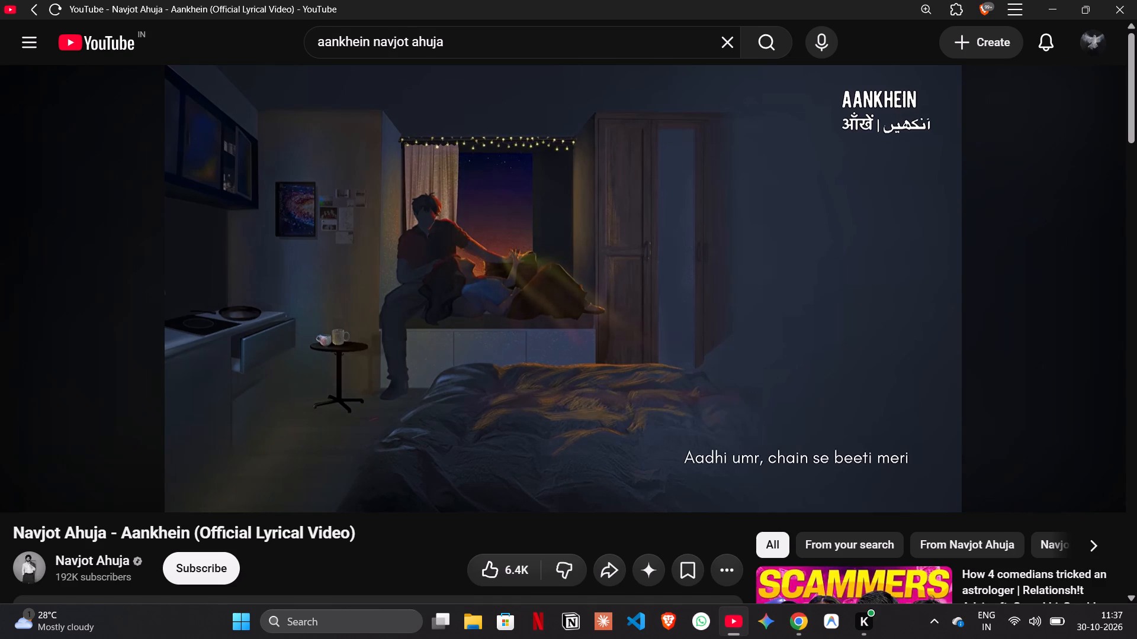
Switch to Canva in Chrome and open the "मैं ही तेरी स्टेपनी हूँ..." podcast cover from the recent designs.
left_click(791, 632)
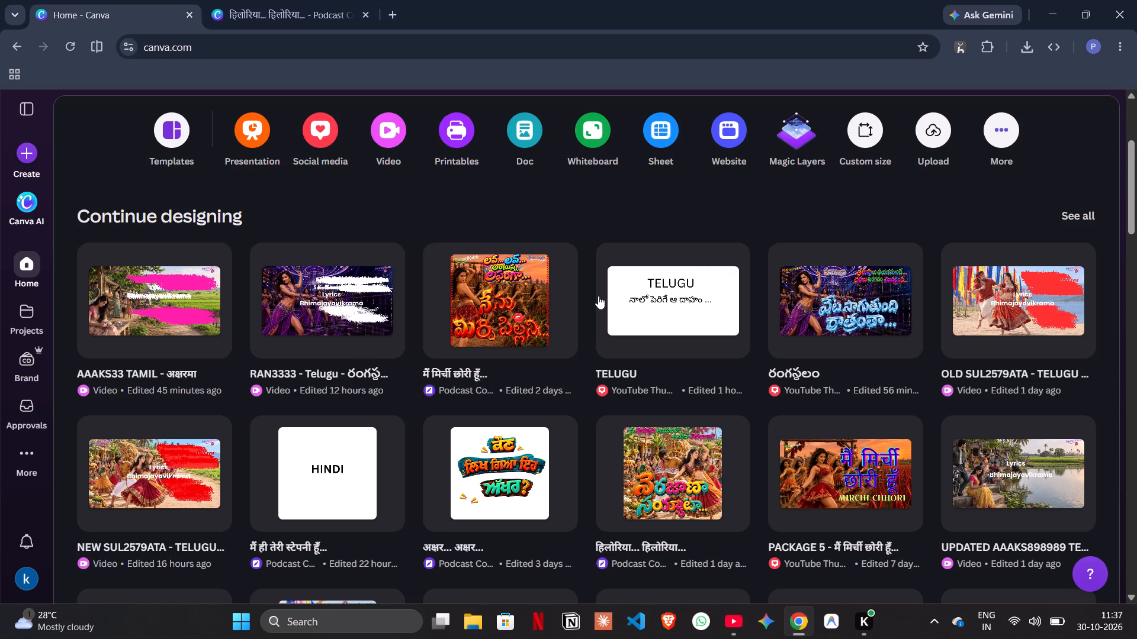
scroll(593, 409, "down", 1)
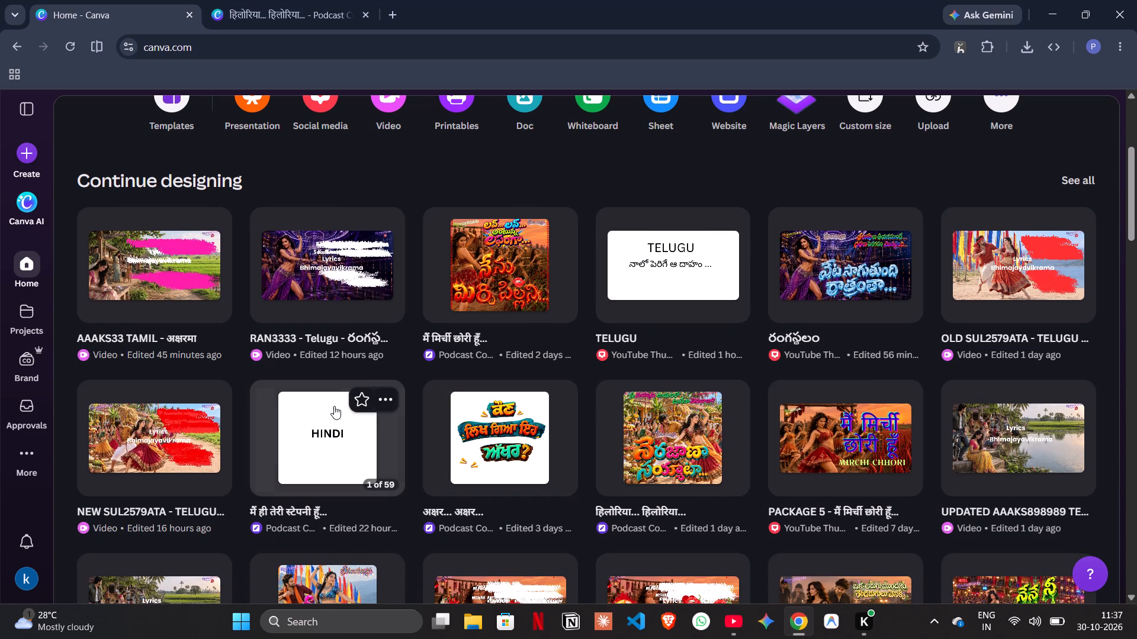
left_click(334, 406)
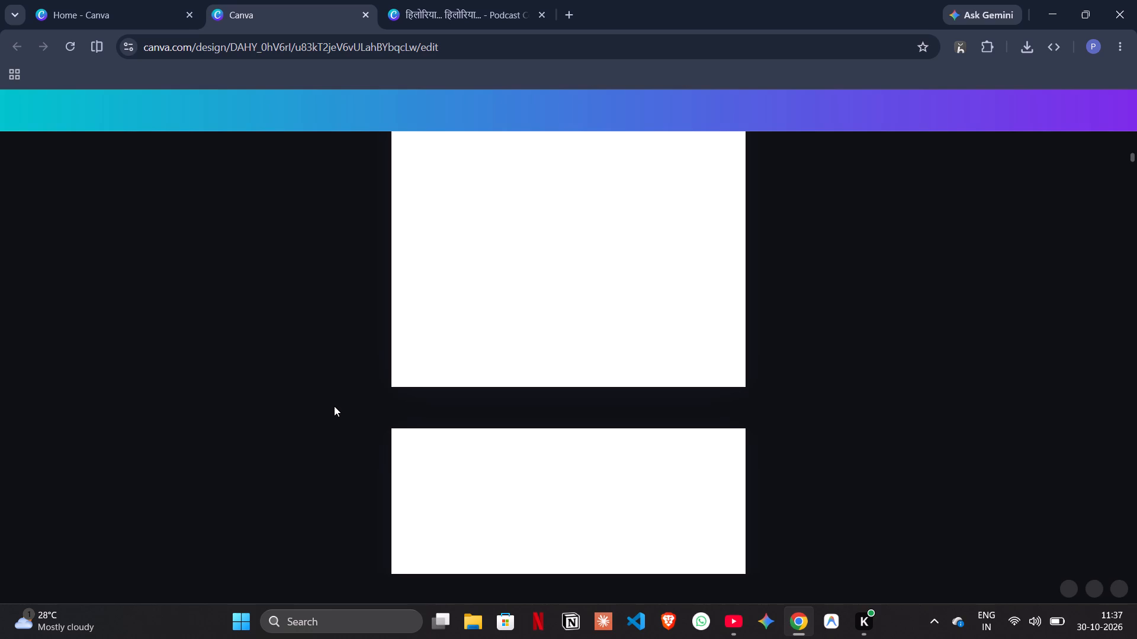
Examine the Hindi covers at the start of the design, including the tagline artwork on page 2, going back to page 1.
scroll(317, 439, "up", 1)
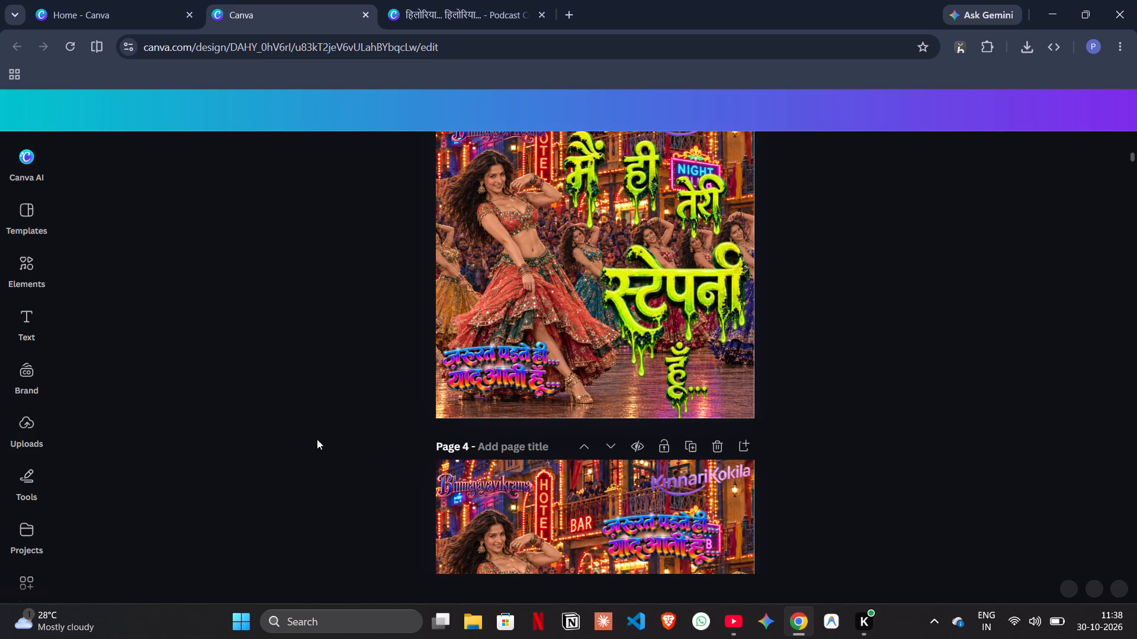
scroll(317, 439, "up", 2)
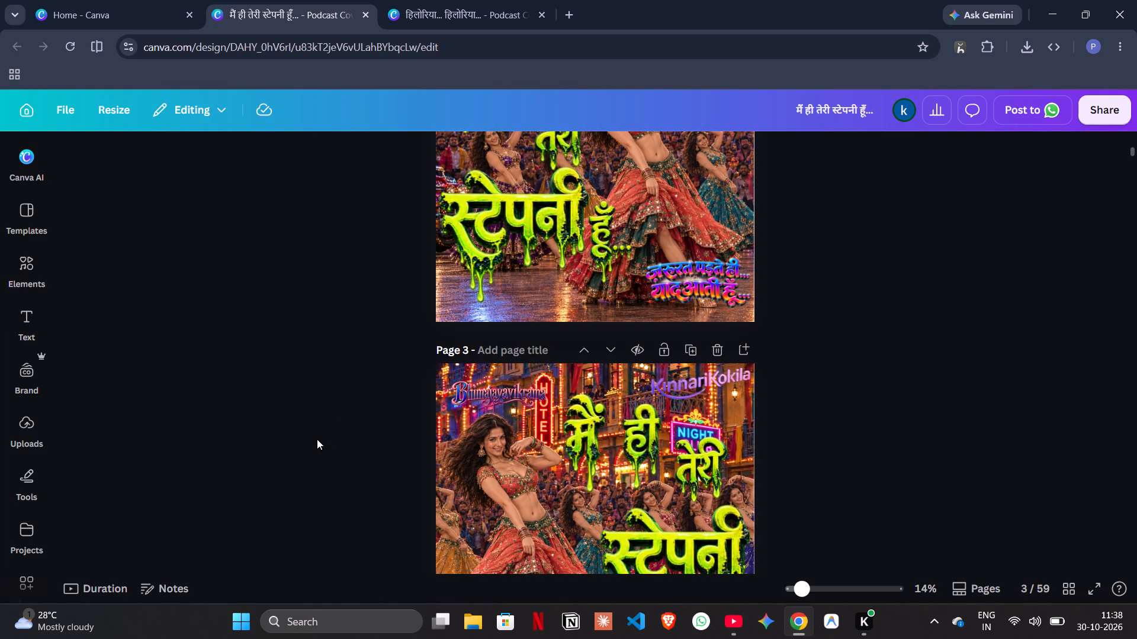
scroll(317, 439, "up", 2)
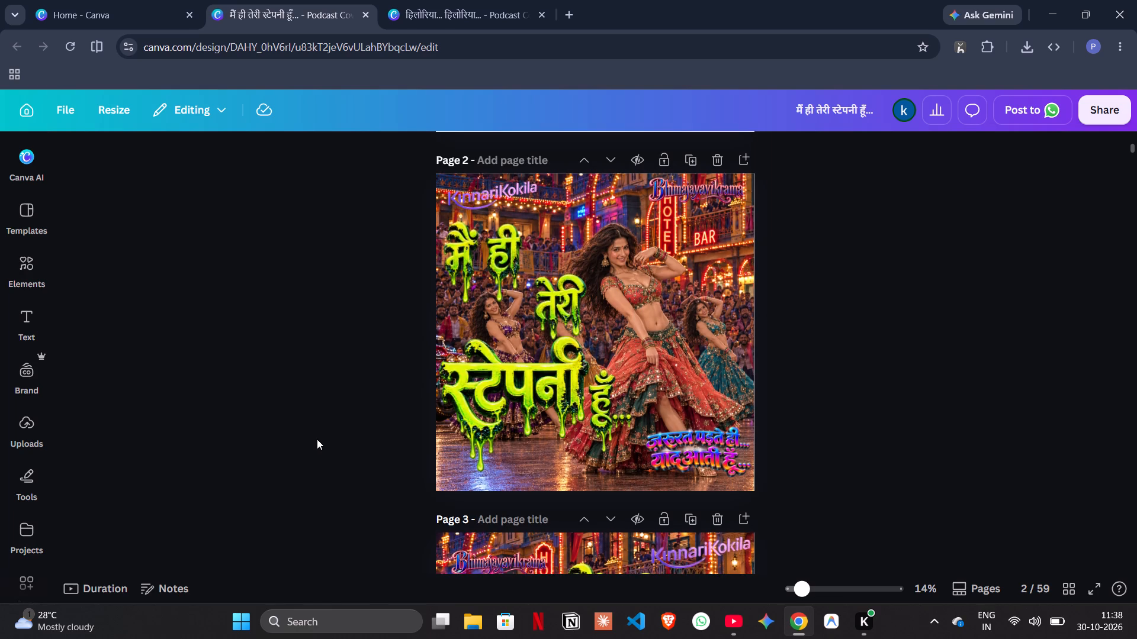
left_click(708, 459)
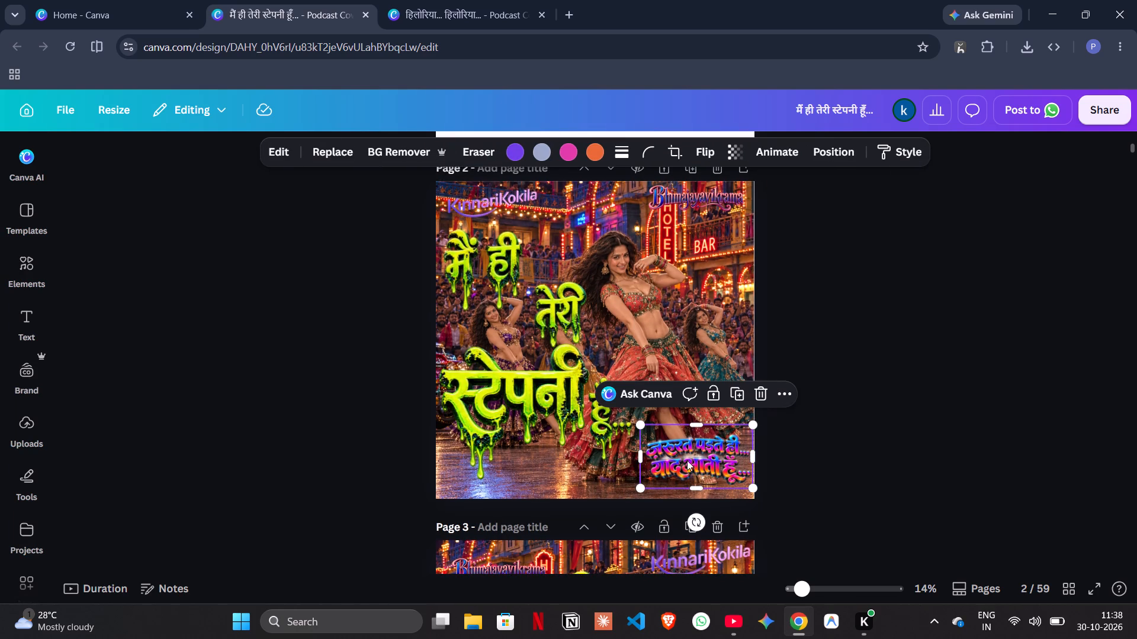
left_click(874, 311)
scroll(874, 311, "up", 6)
scroll(874, 311, "down", 2)
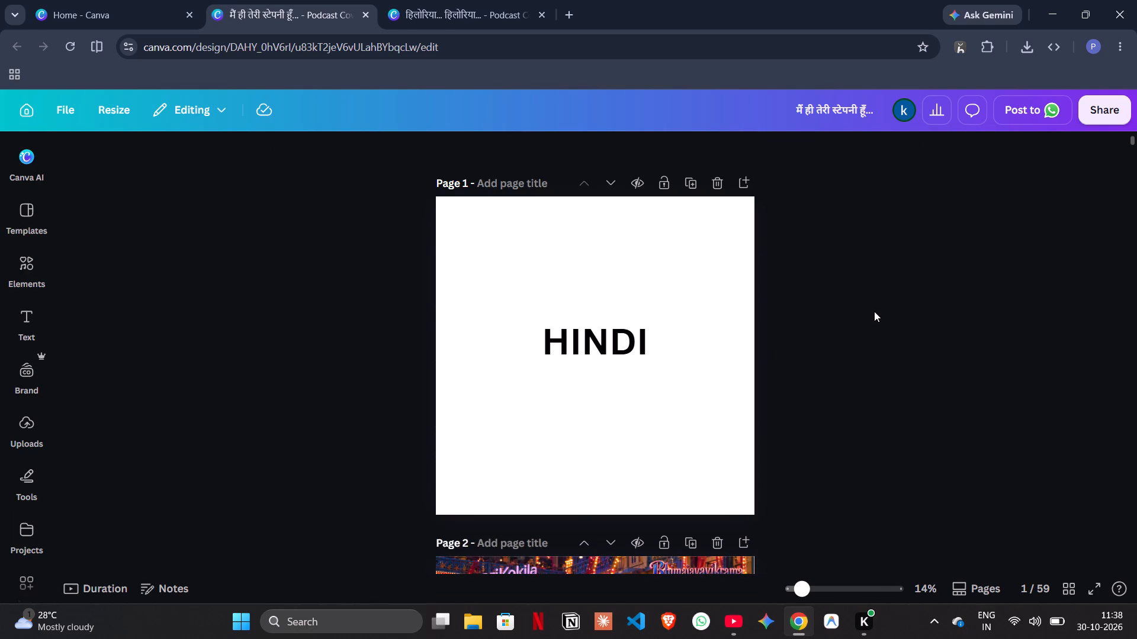
Look through the Kannada section from its title on page 7 to the lettering artwork on page 13.
scroll(874, 311, "down", 5)
scroll(874, 311, "up", 2)
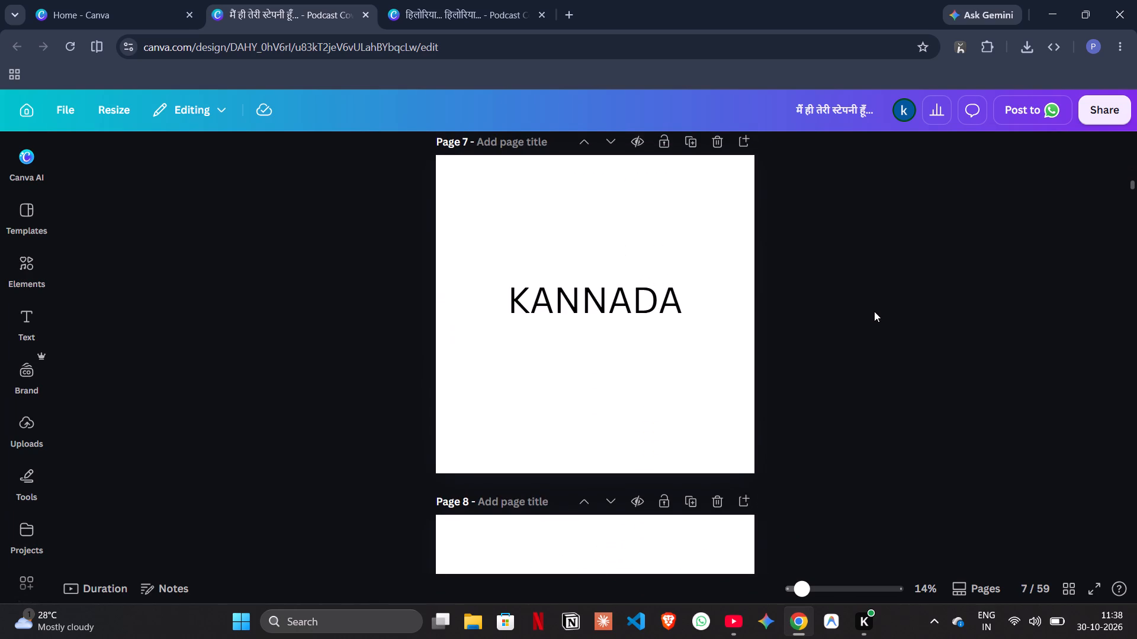
scroll(874, 311, "down", 4)
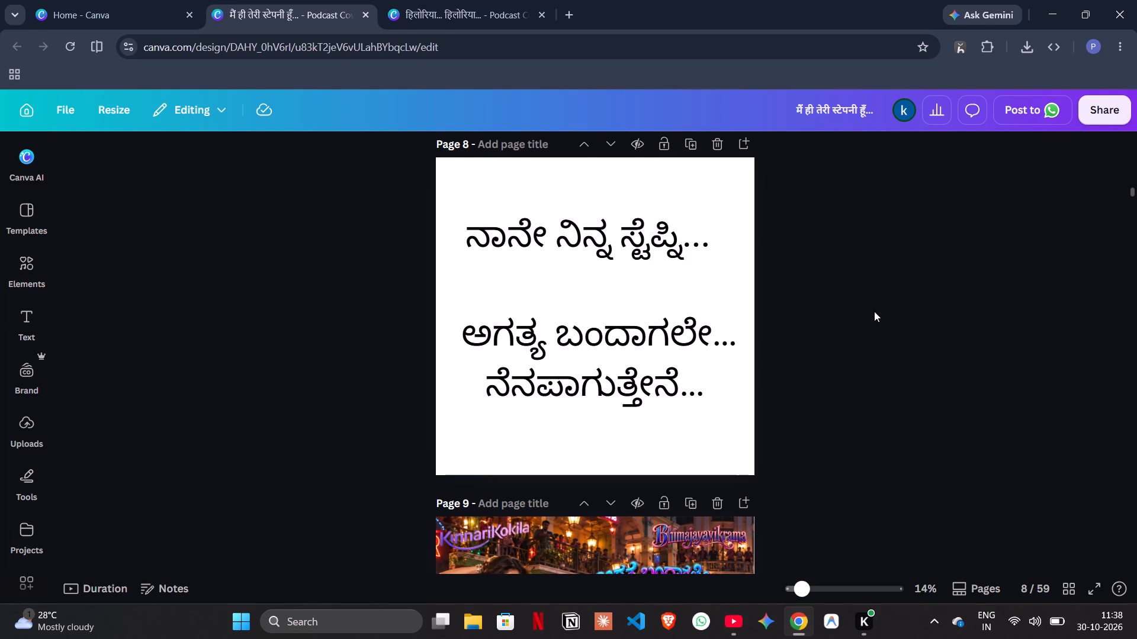
scroll(874, 311, "down", 5)
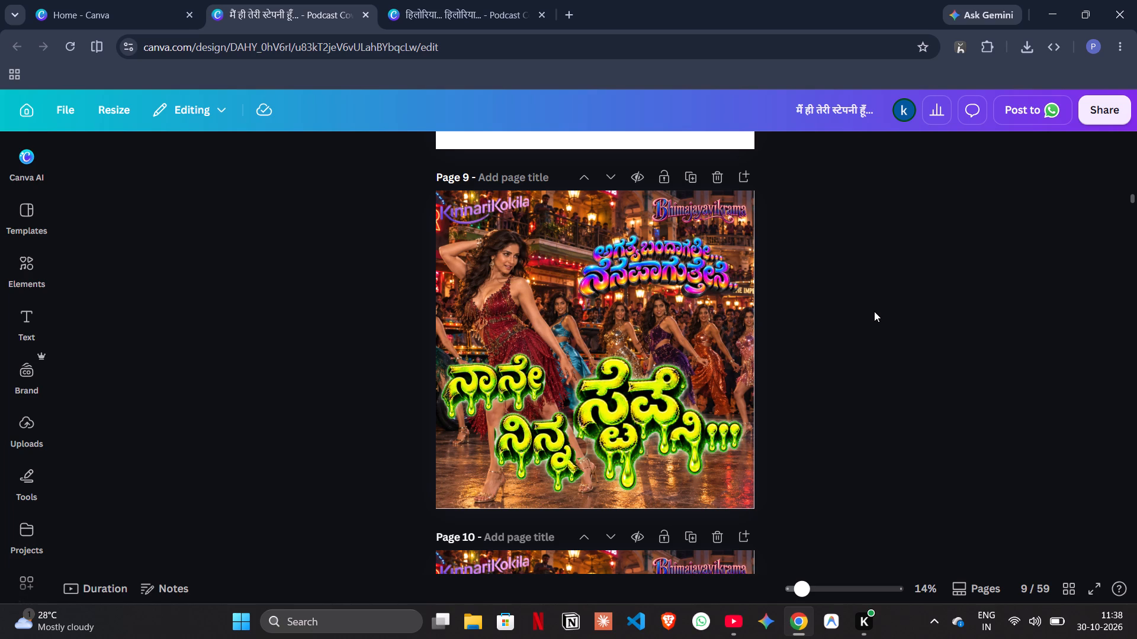
scroll(874, 311, "down", 11)
scroll(874, 311, "up", 1)
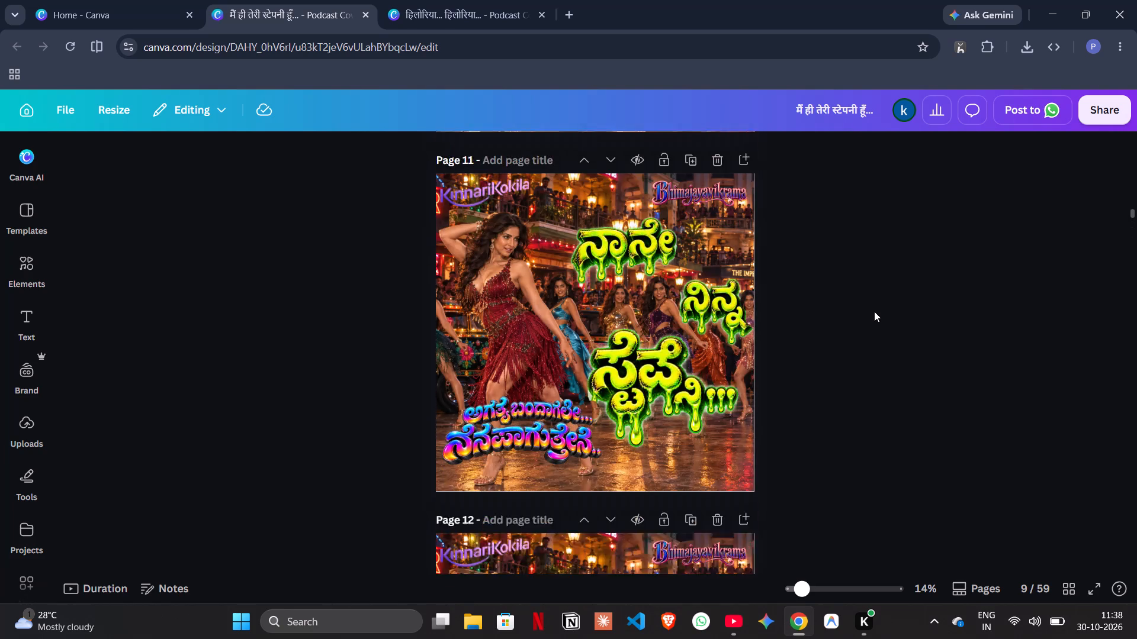
scroll(874, 311, "down", 6)
scroll(874, 311, "up", 2)
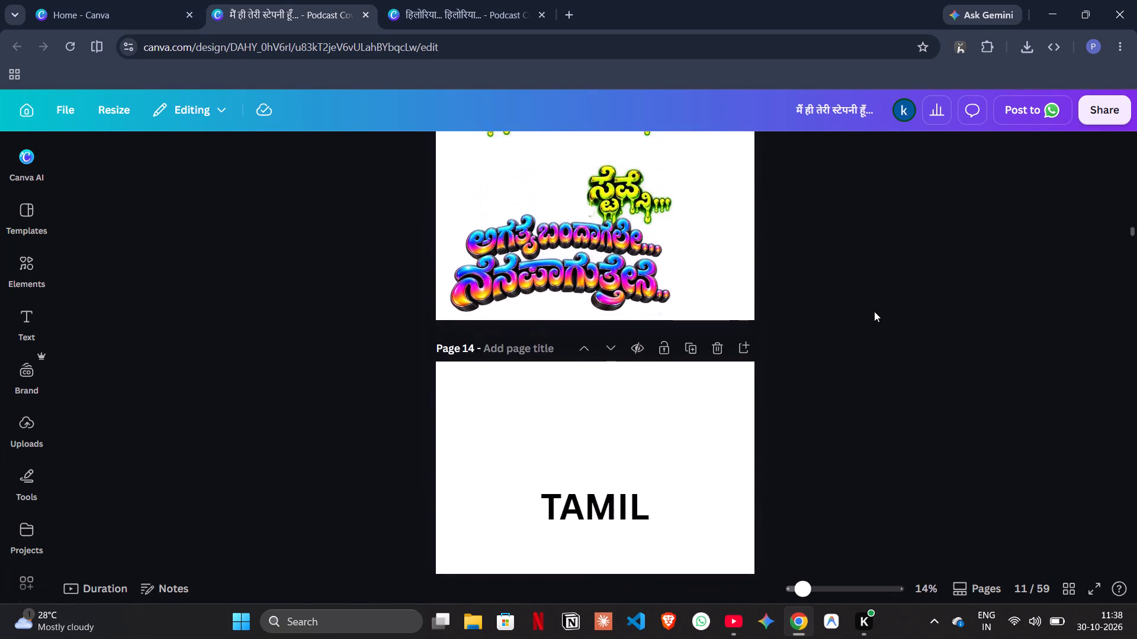
scroll(874, 311, "up", 2)
scroll(874, 311, "down", 4)
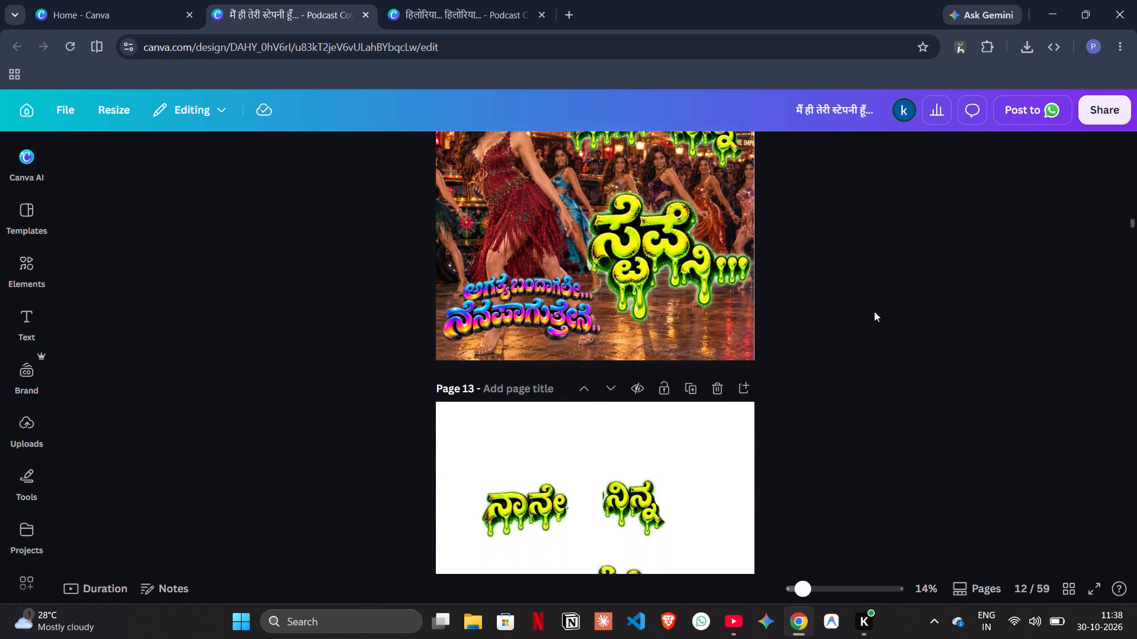
scroll(874, 311, "down", 6)
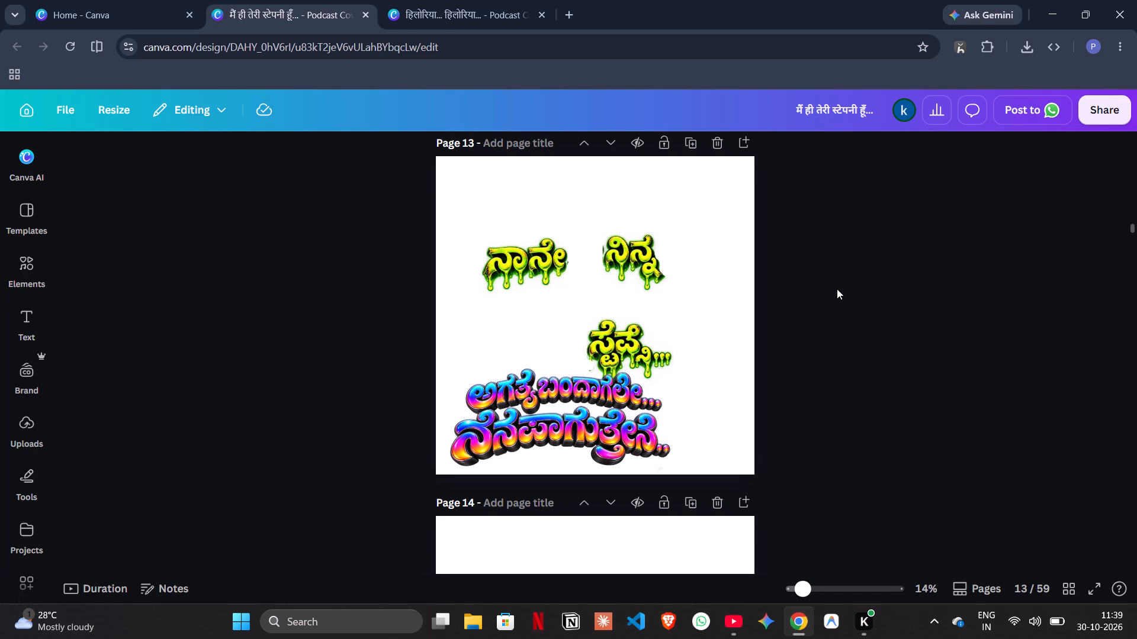
Go back to the Kannada text on page 8 and review it against the covers on pages 9 to 11.
scroll(862, 297, "up", 9)
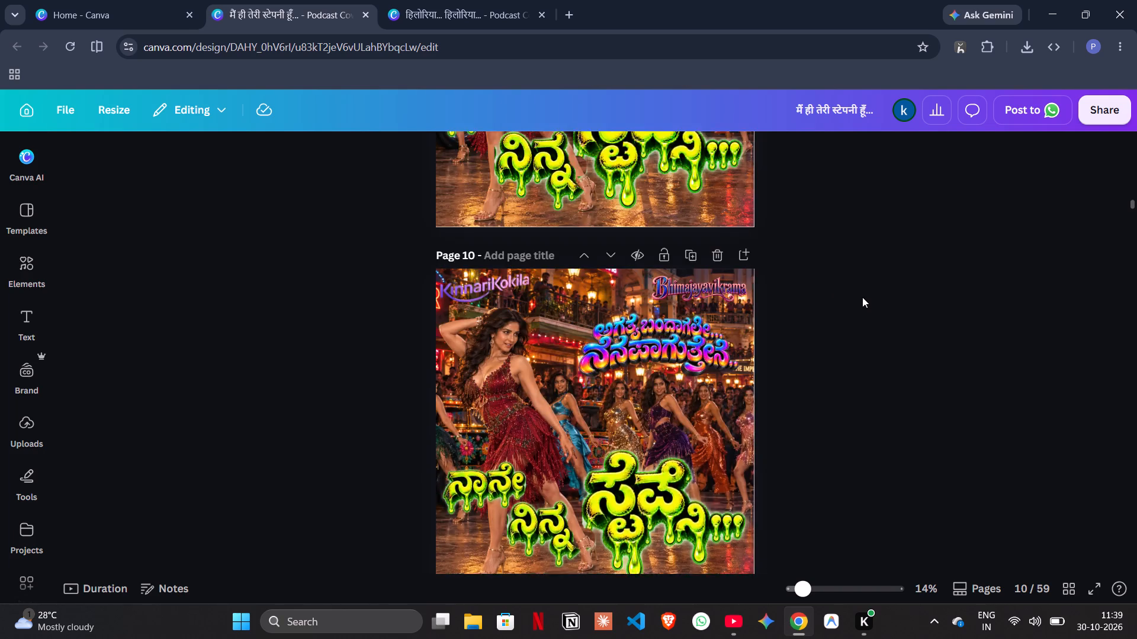
scroll(862, 297, "up", 8)
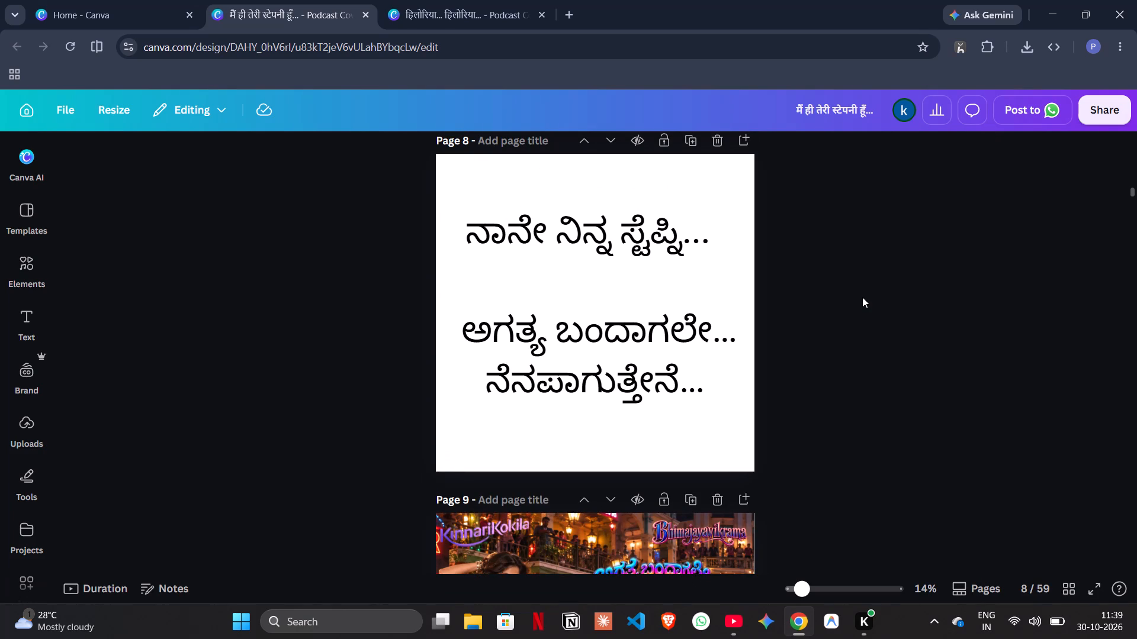
scroll(862, 297, "down", 1)
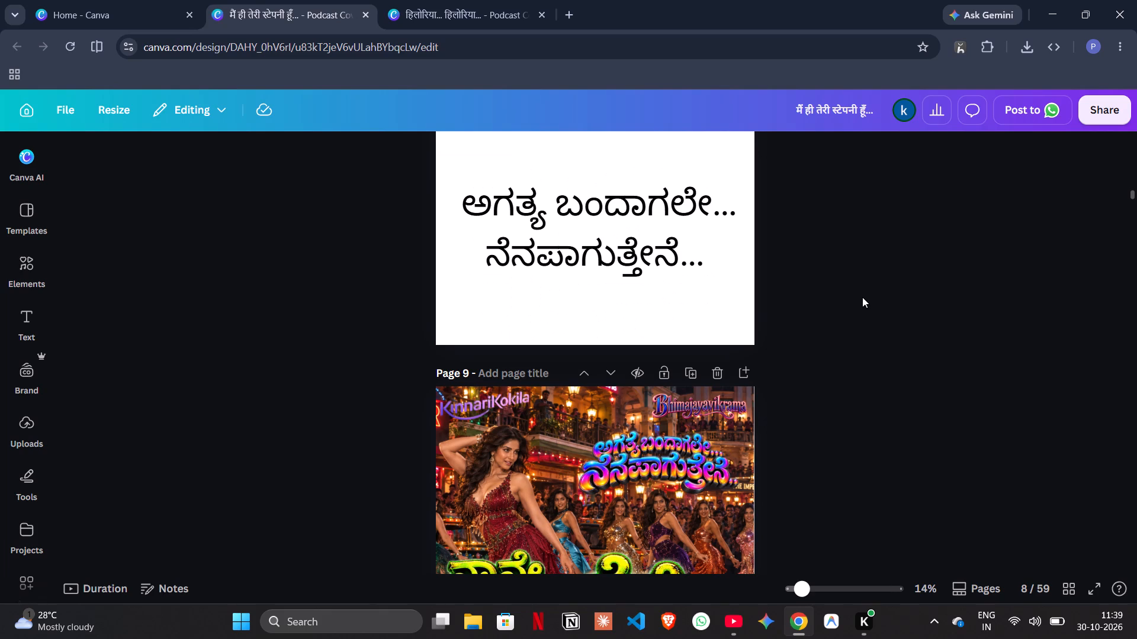
scroll(862, 297, "down", 6)
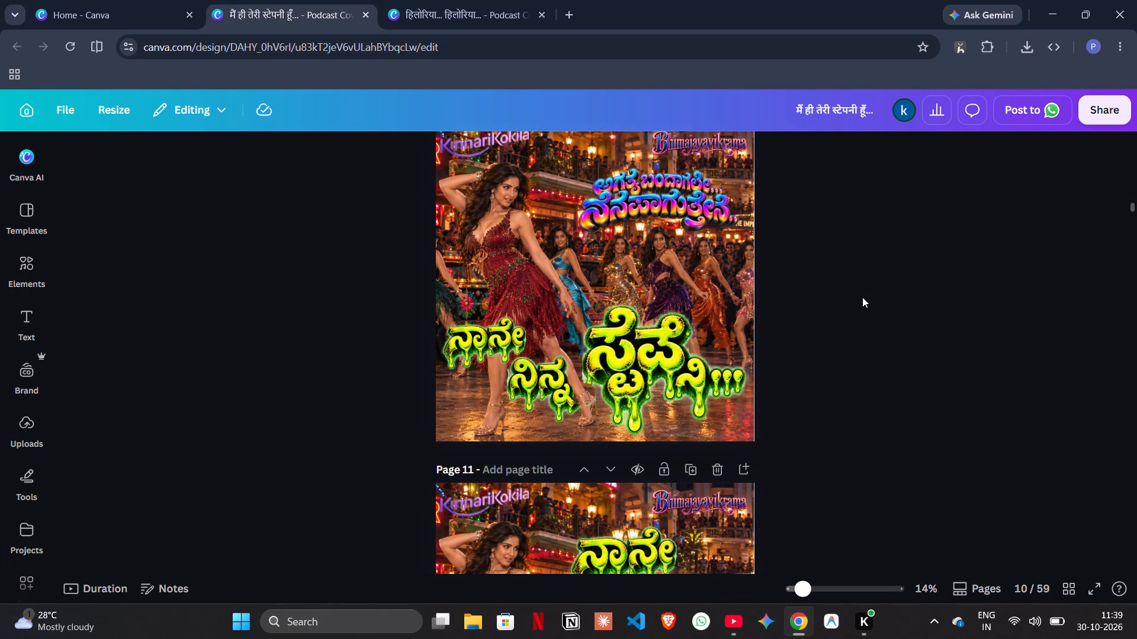
scroll(862, 297, "down", 3)
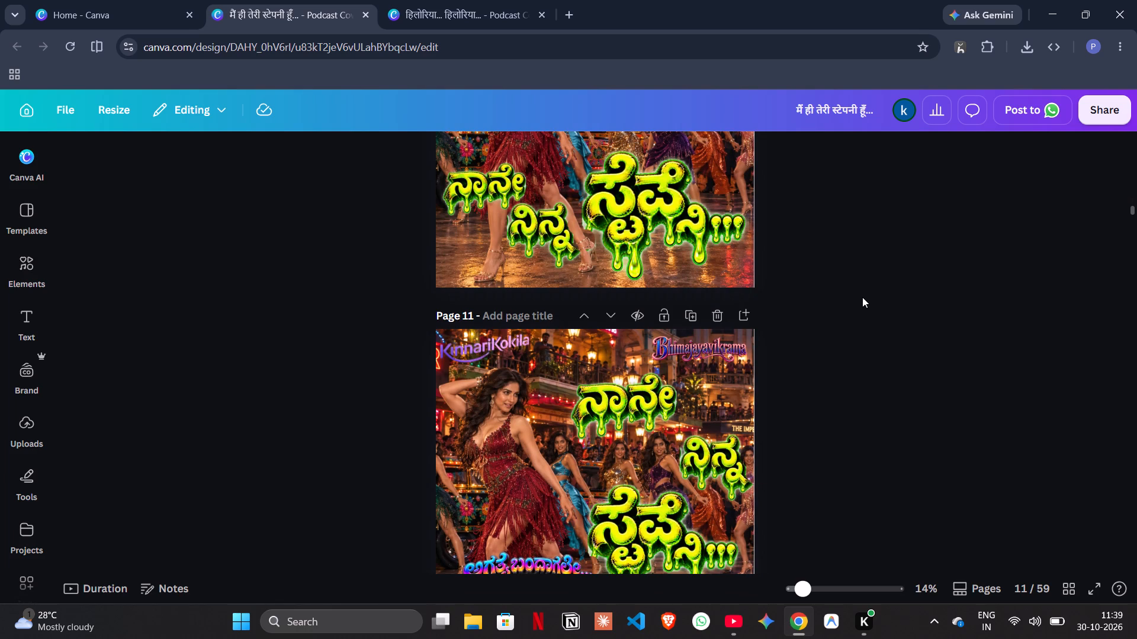
scroll(862, 297, "up", 1)
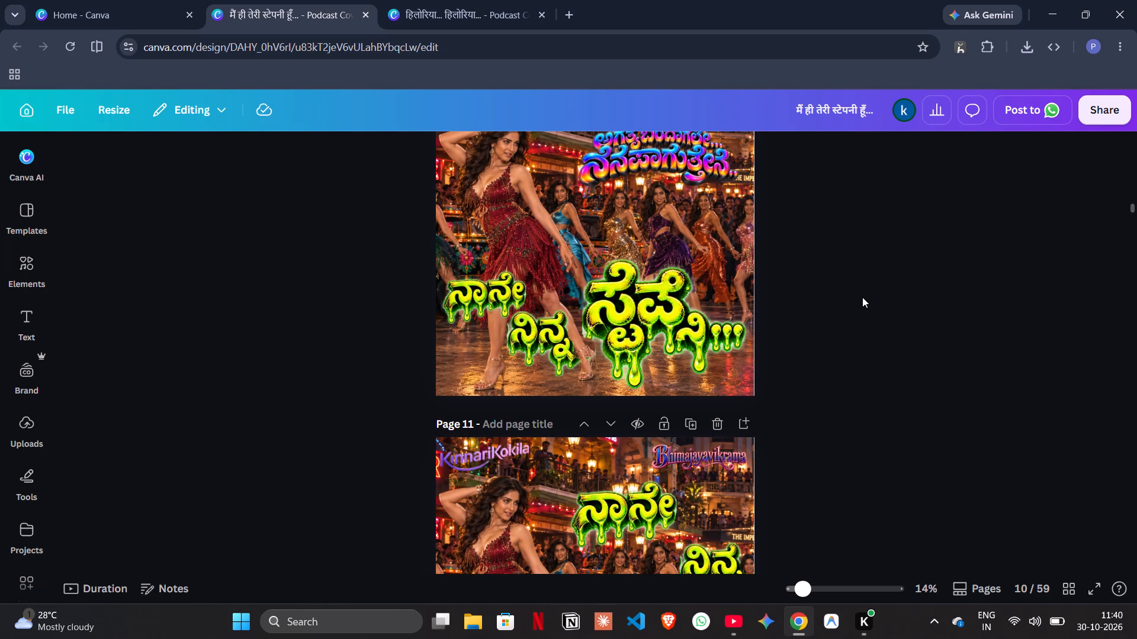
Compare the Kannada wording on page 8 with the lettering on the page 9 cover.
scroll(862, 297, "up", 10)
scroll(862, 297, "down", 1)
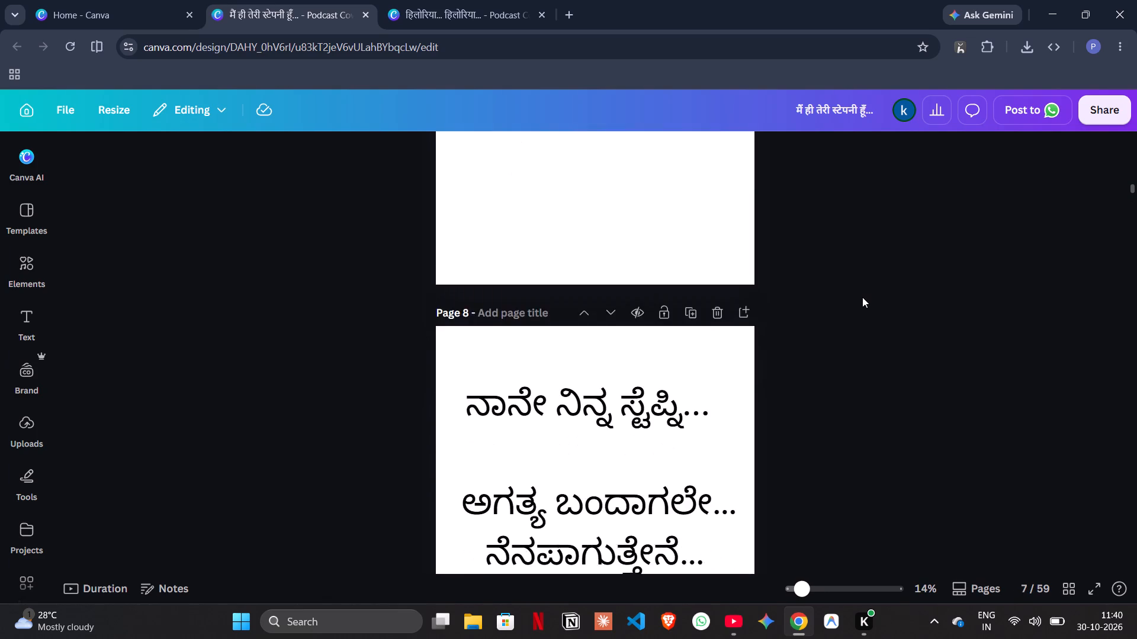
scroll(862, 297, "down", 1)
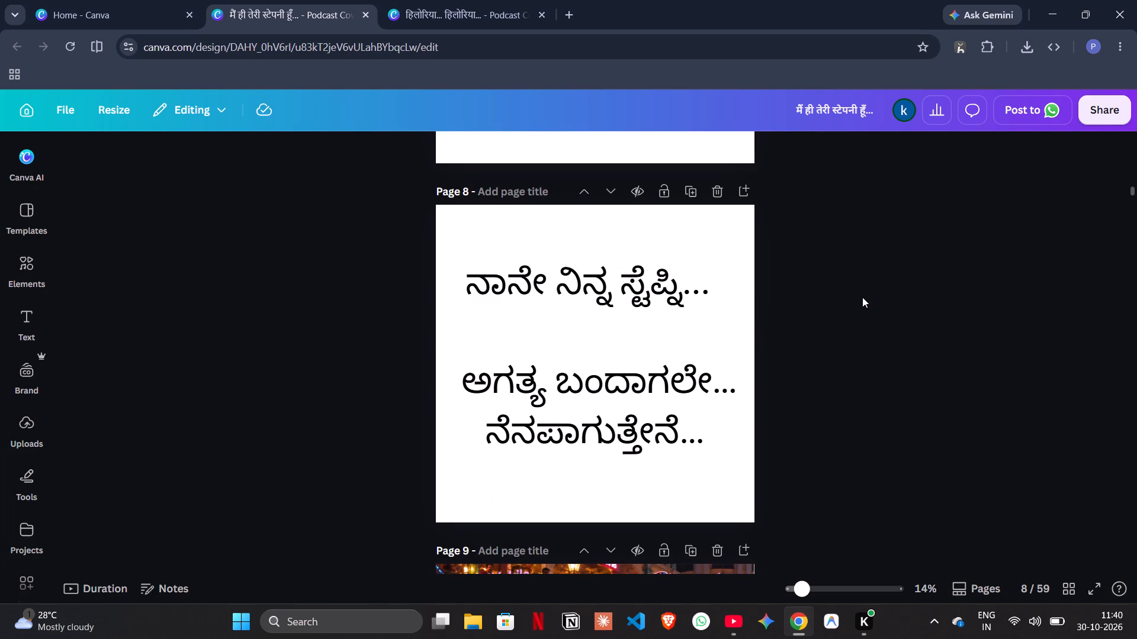
scroll(862, 297, "down", 1)
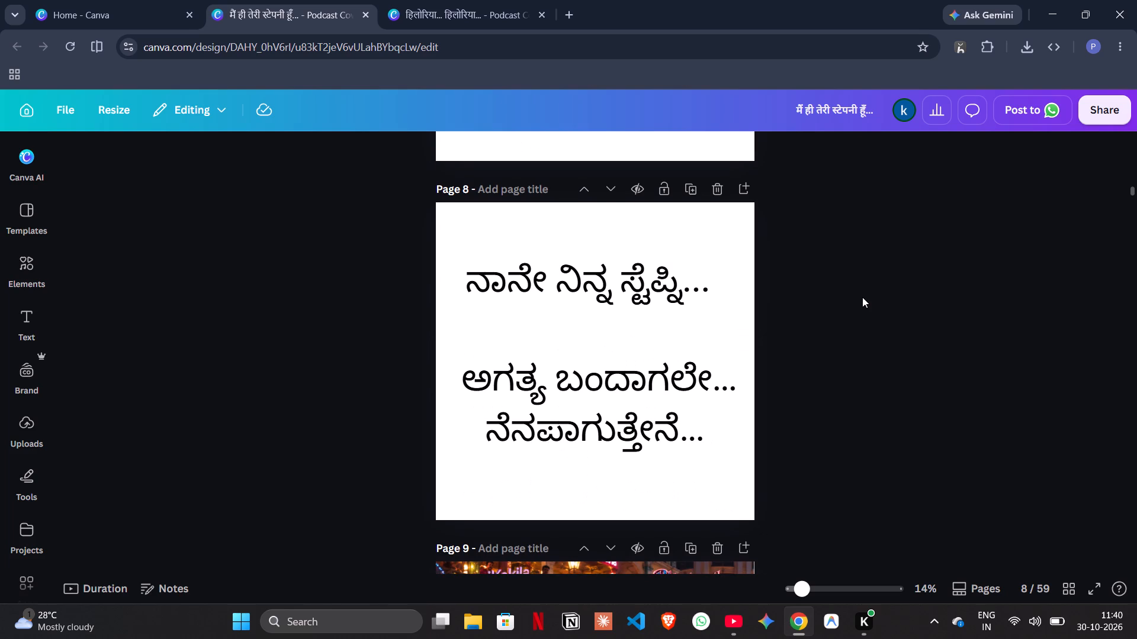
scroll(862, 297, "down", 1)
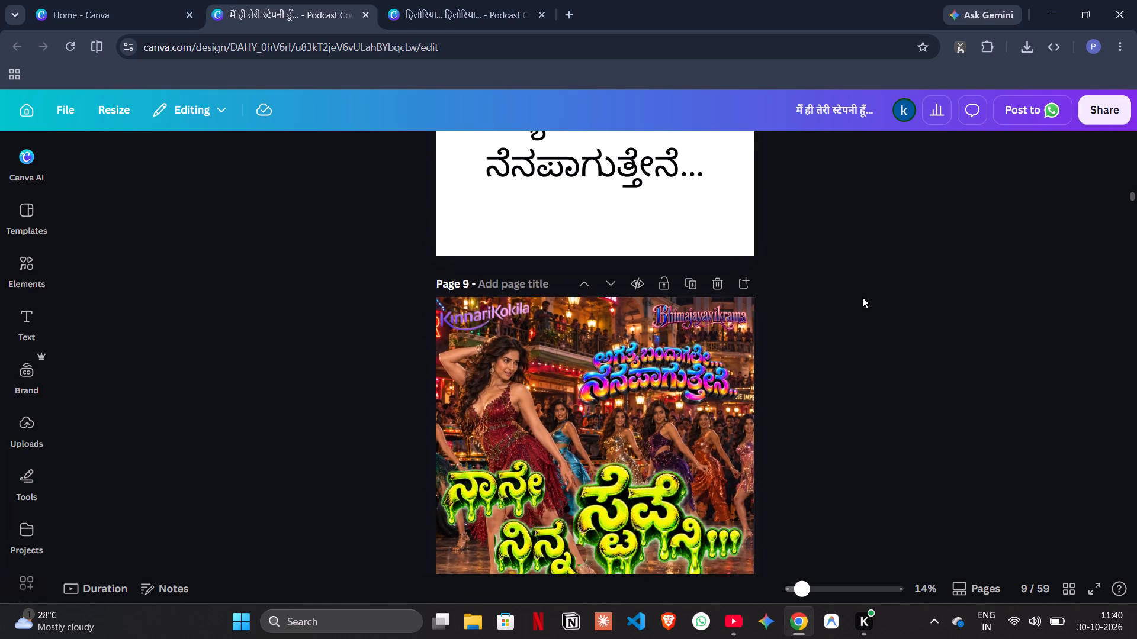
scroll(862, 297, "down", 1)
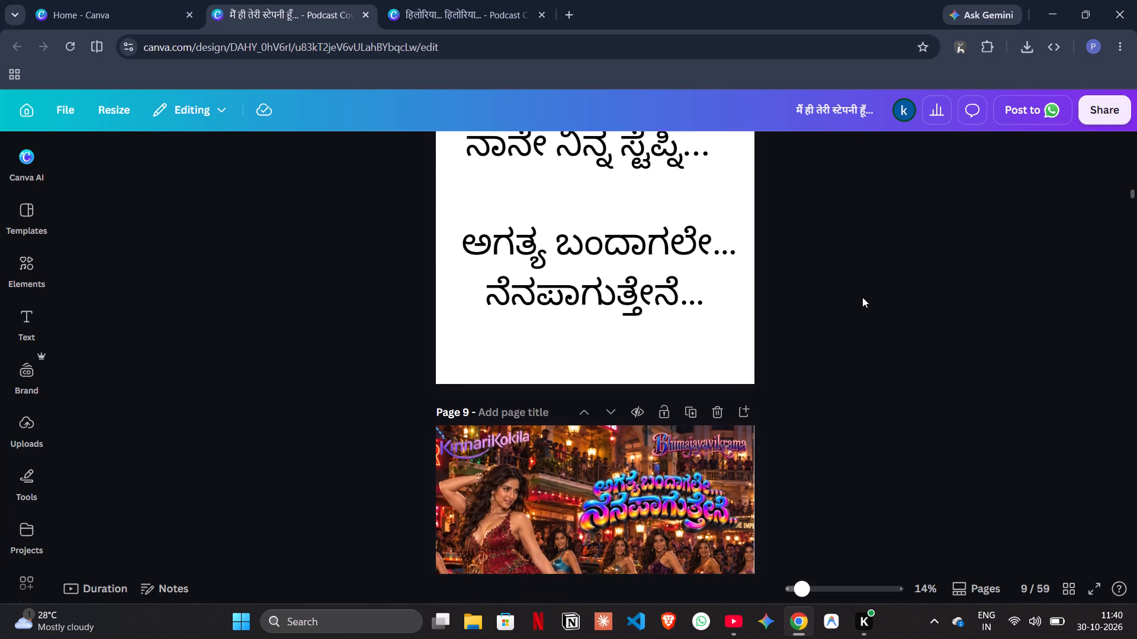
scroll(862, 297, "down", 1)
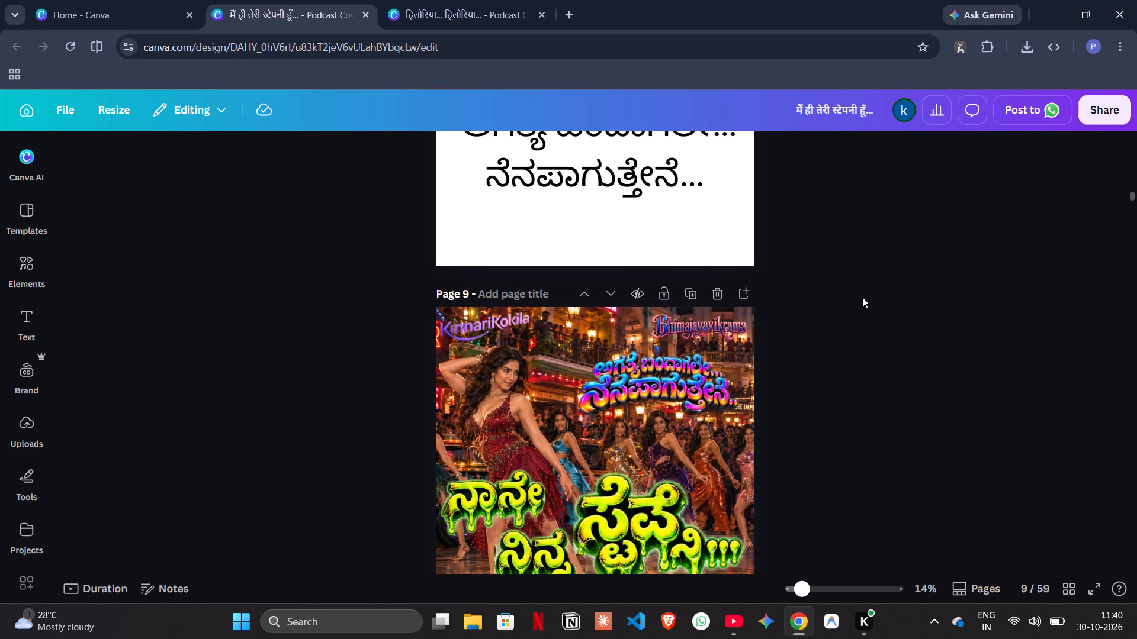
scroll(862, 297, "up", 2)
scroll(862, 297, "down", 1)
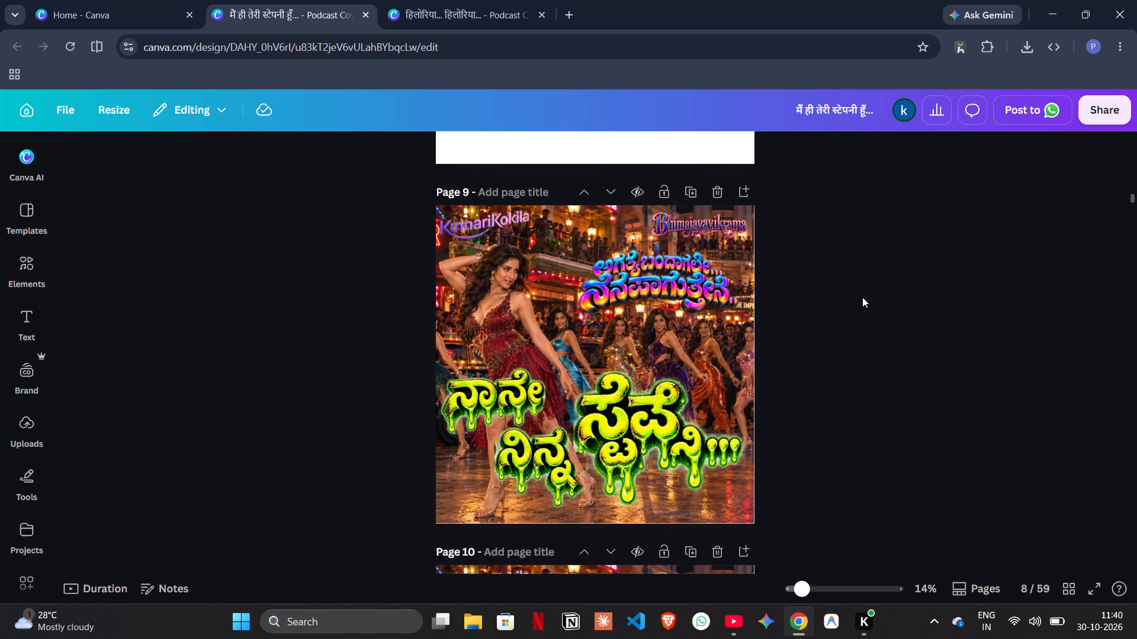
scroll(862, 297, "down", 2)
scroll(862, 297, "up", 4)
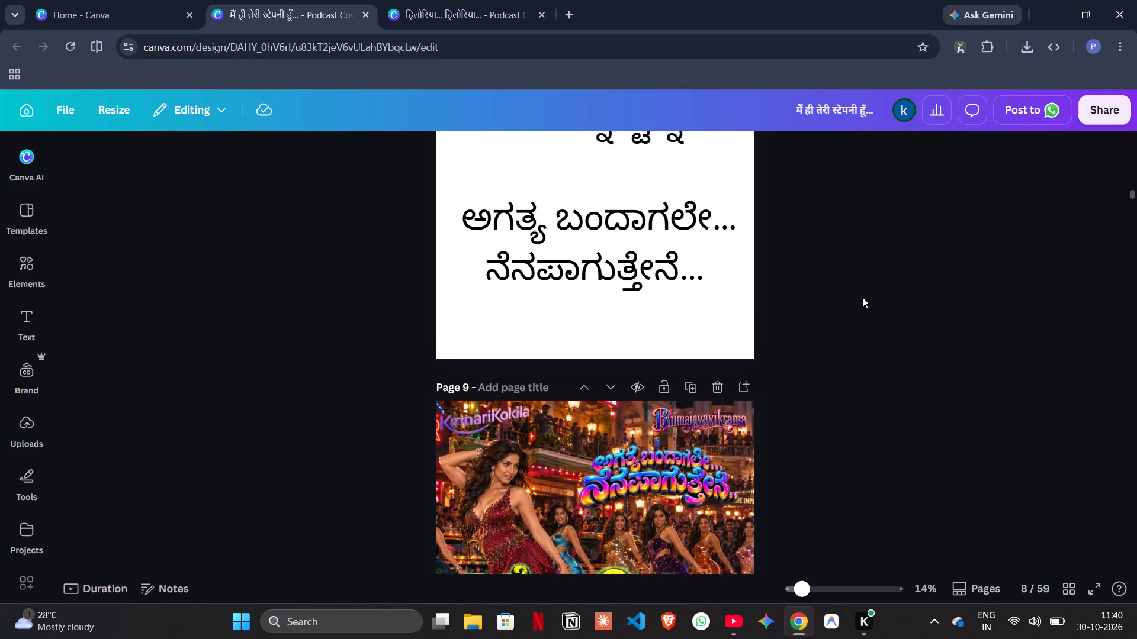
scroll(862, 297, "up", 1)
scroll(862, 297, "down", 3)
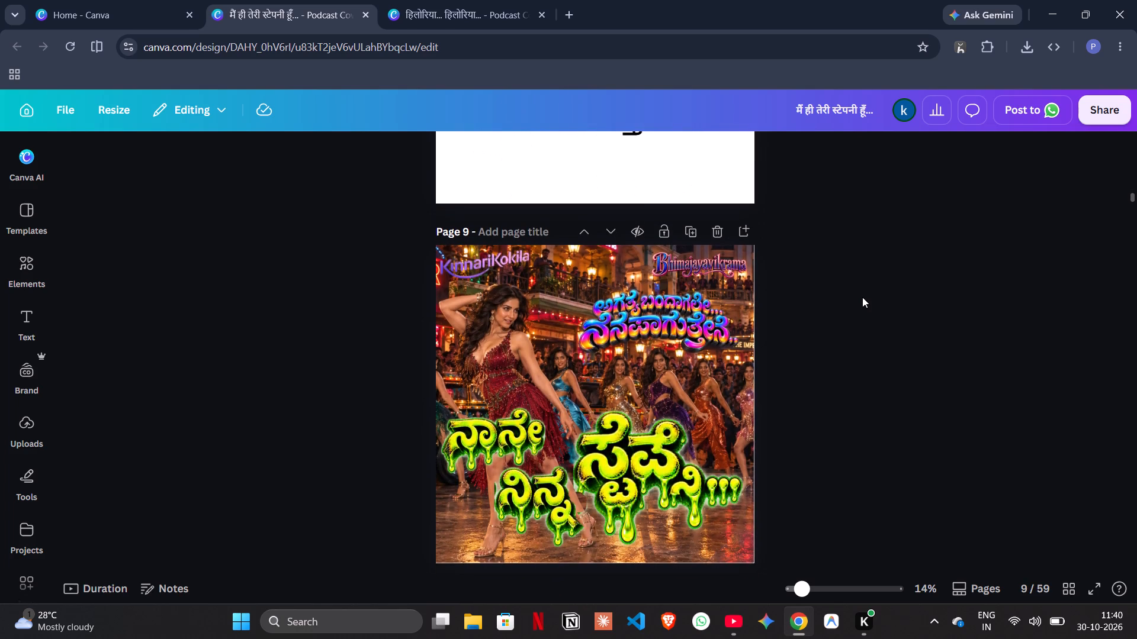
scroll(862, 297, "up", 3)
scroll(862, 297, "down", 3)
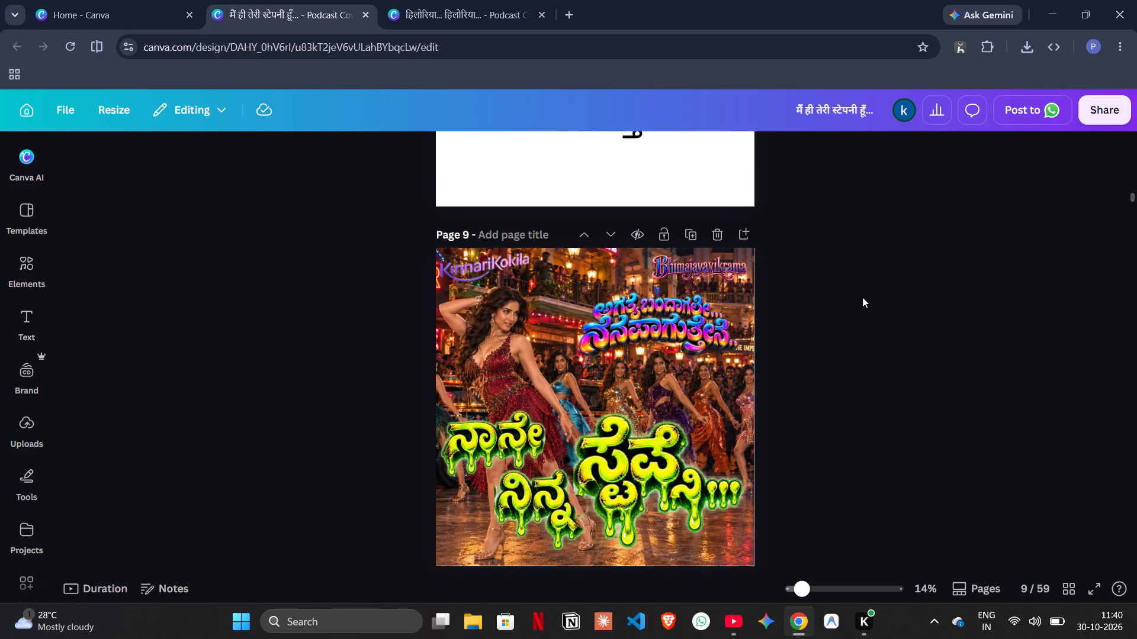
Compare both Kannada phrases on page 8 with the lettering on the page 9 cover, viewing the two pages together.
scroll(862, 297, "up", 4)
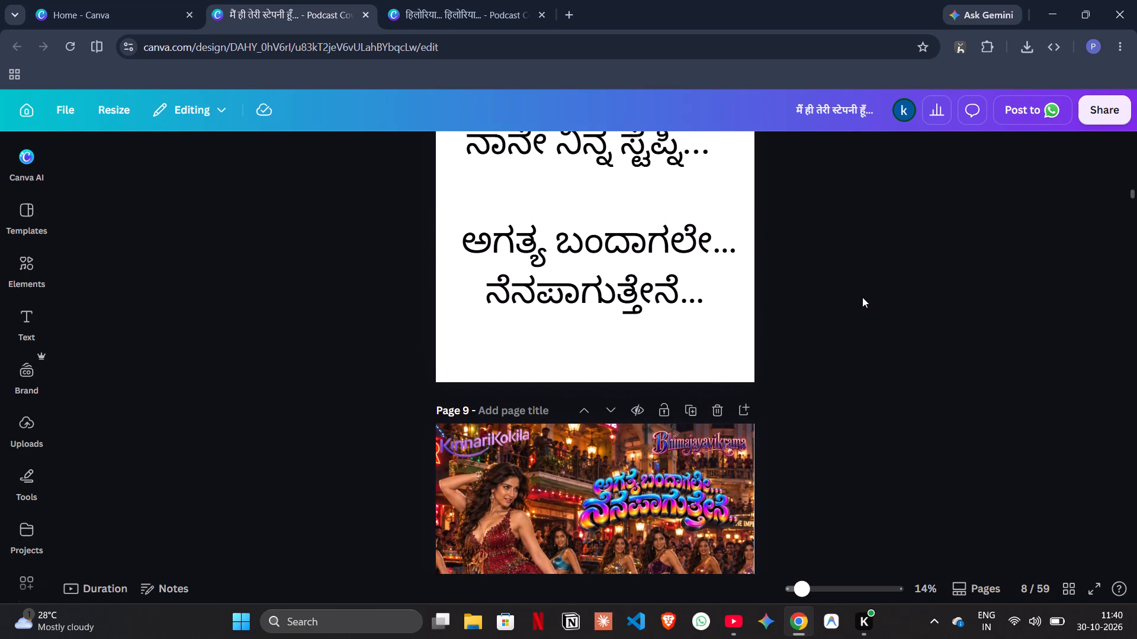
scroll(862, 297, "up", 1)
scroll(862, 297, "down", 3)
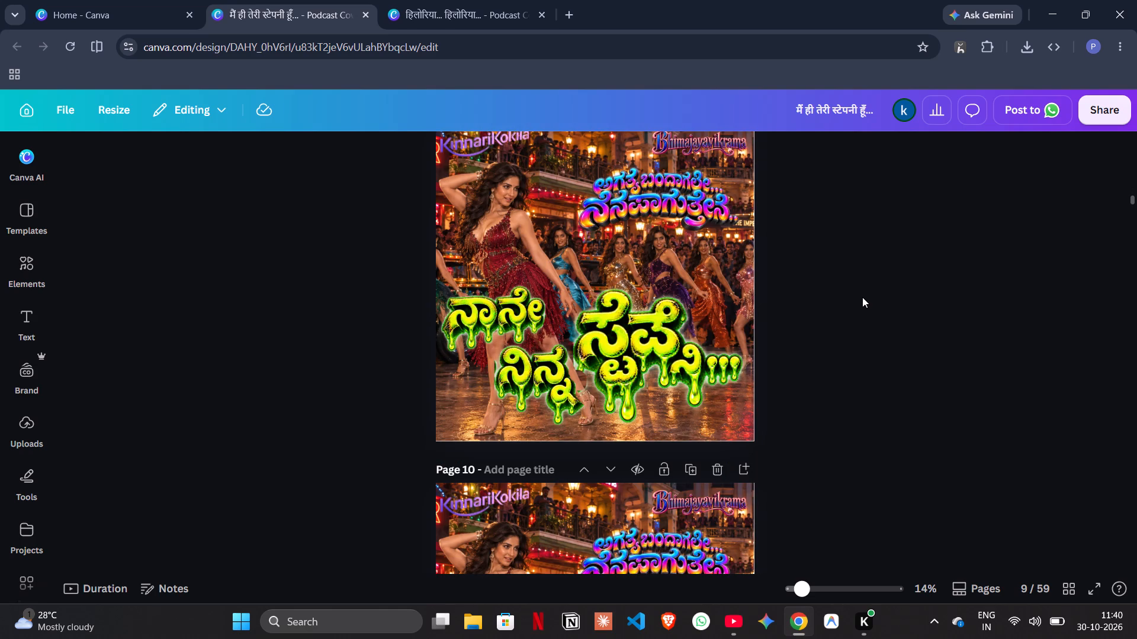
scroll(862, 297, "up", 4)
scroll(862, 297, "down", 1)
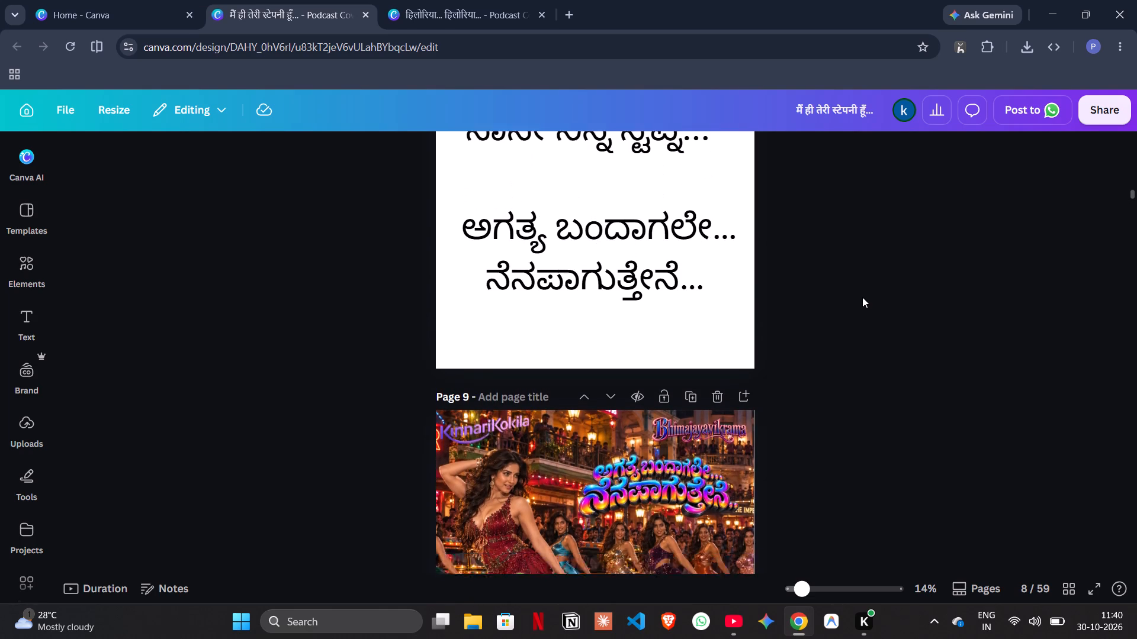
scroll(862, 297, "down", 2)
scroll(862, 297, "up", 2)
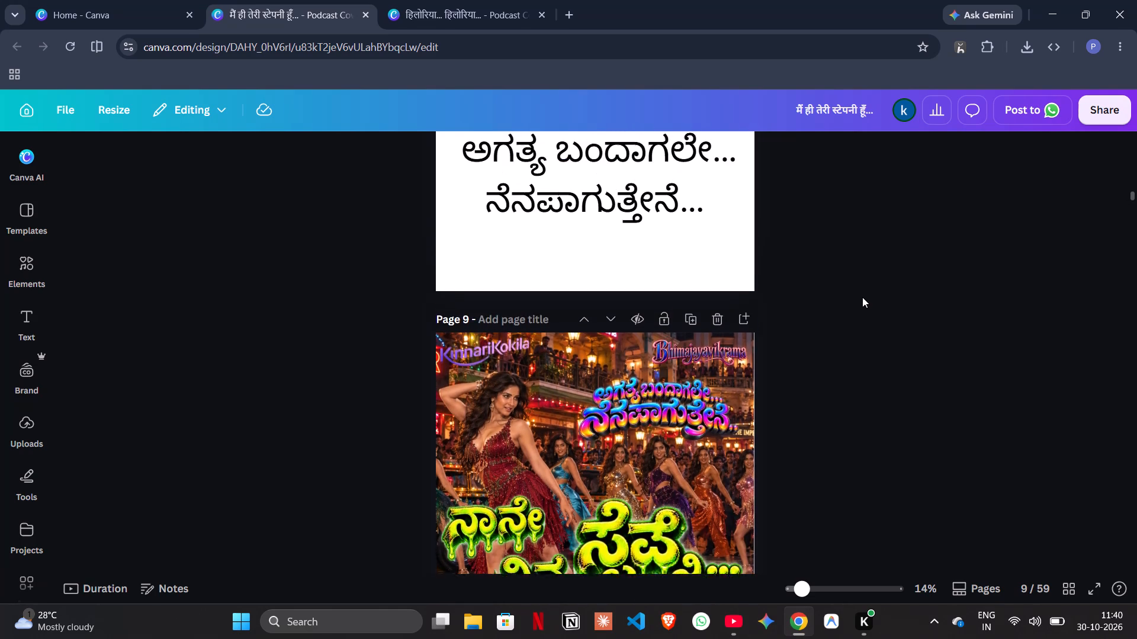
scroll(862, 297, "up", 2)
scroll(862, 297, "down", 1)
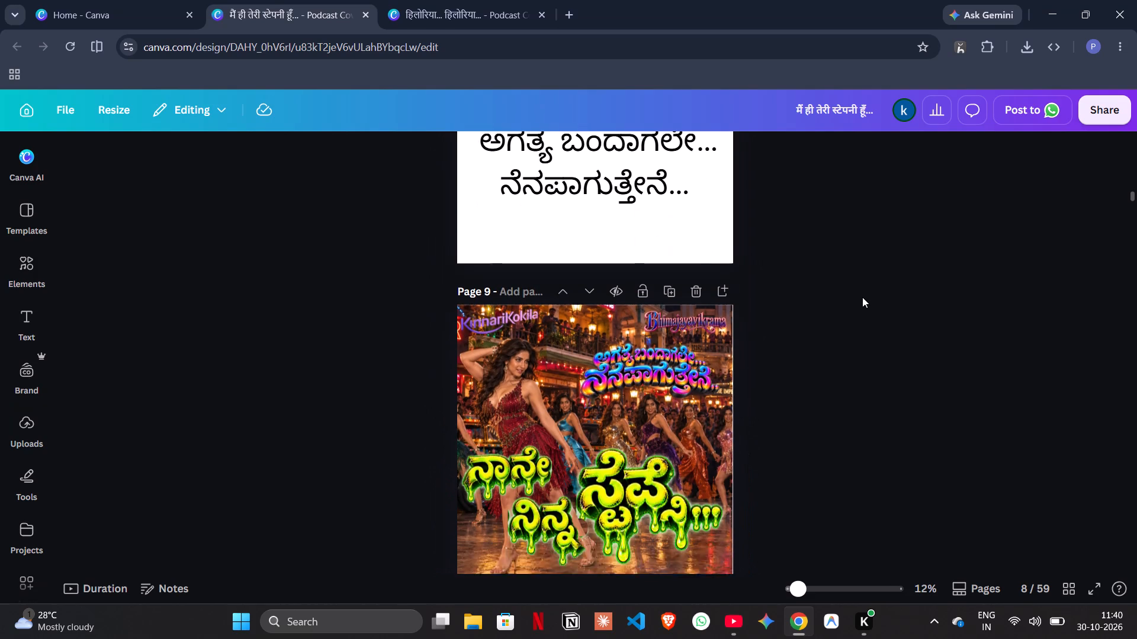
scroll(862, 297, "down", 1)
scroll(862, 297, "up", 2)
scroll(862, 297, "down", 1)
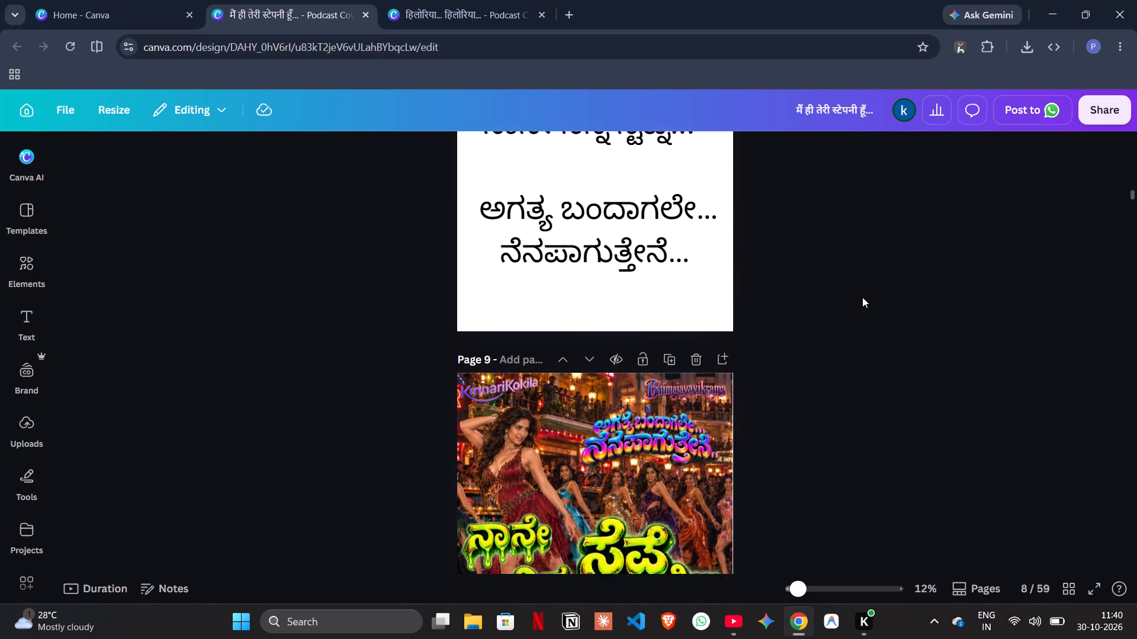
scroll(862, 297, "down", 1)
scroll(862, 297, "up", 1)
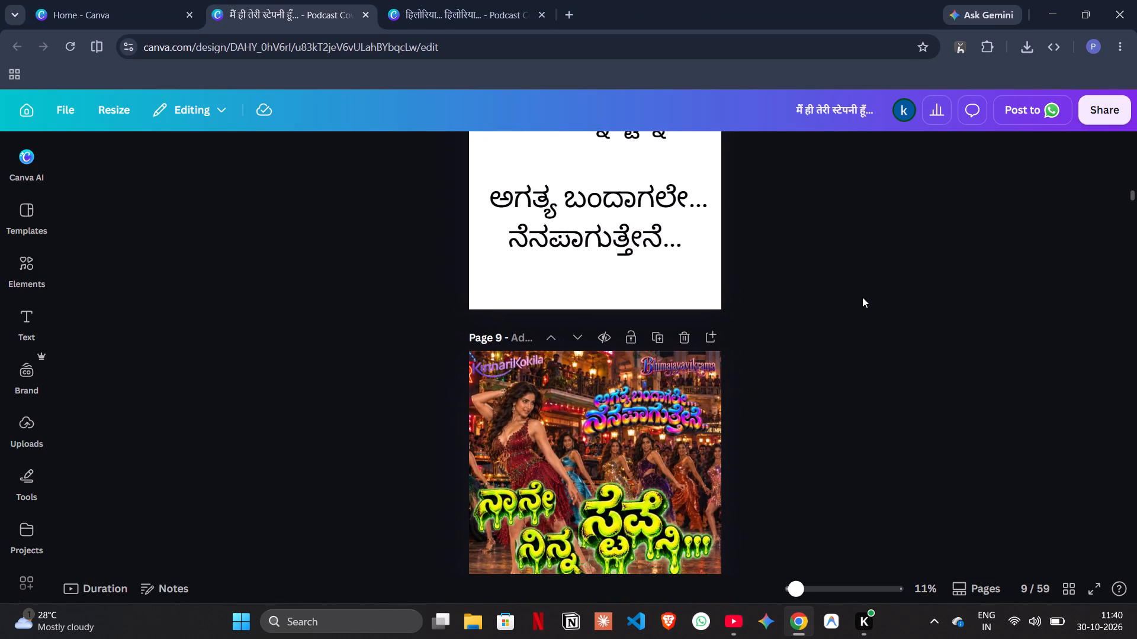
Check the large green dripping word on the page 9 cover against the first line "ನಾನೇ ನಿನ್ನ ಸ್ಟೆಪ್ನಿ..." on page 8.
left_click(676, 504)
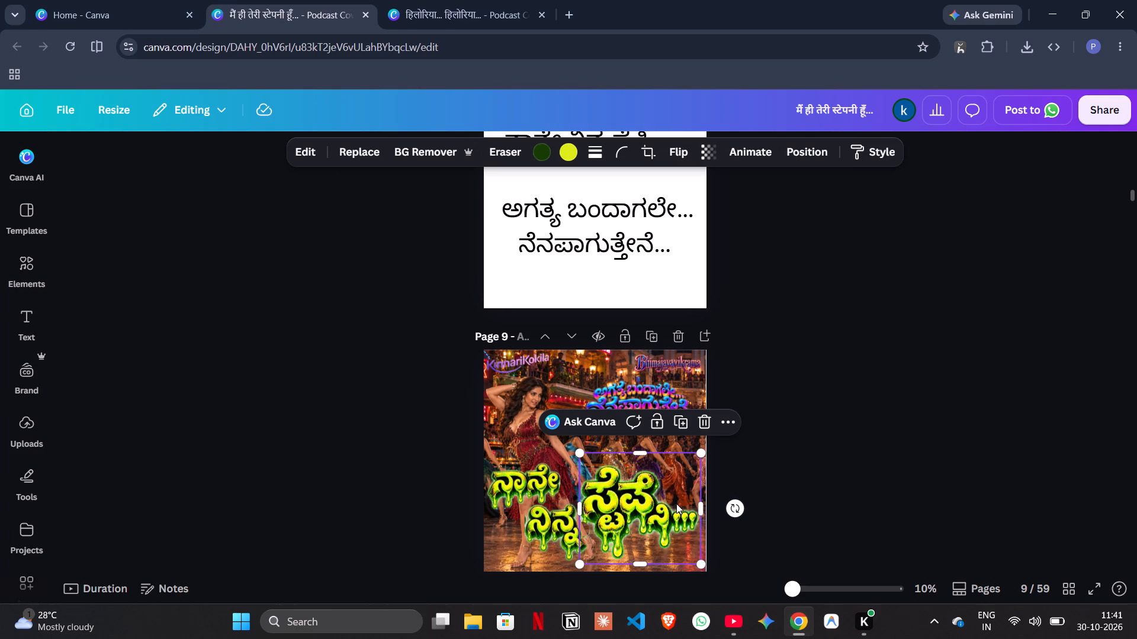
scroll(676, 504, "up", 2)
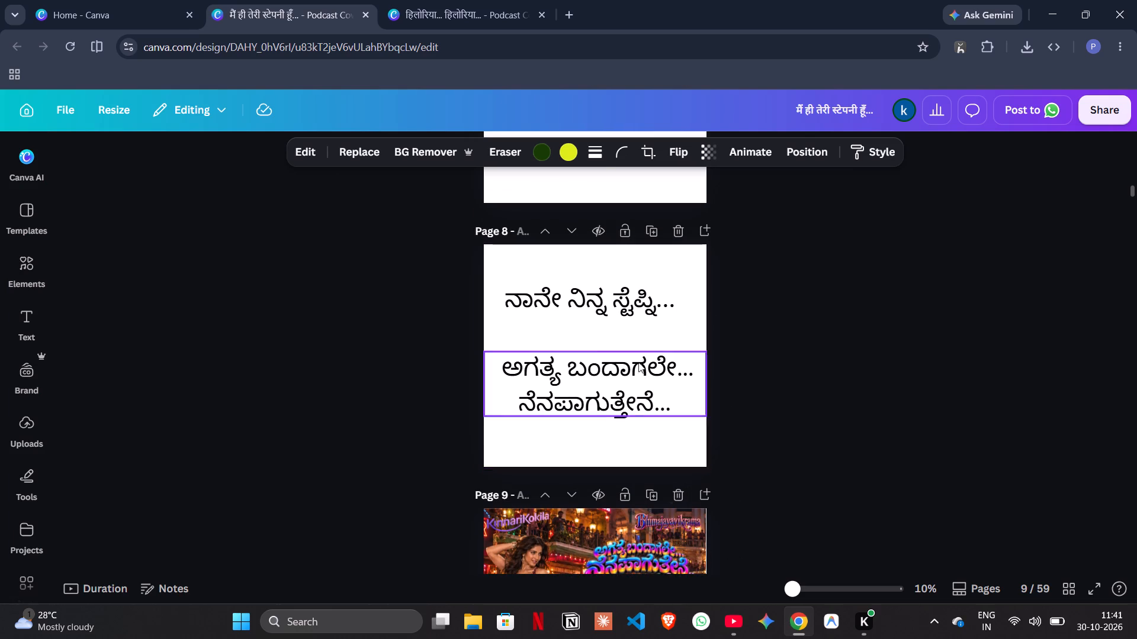
left_click(654, 302)
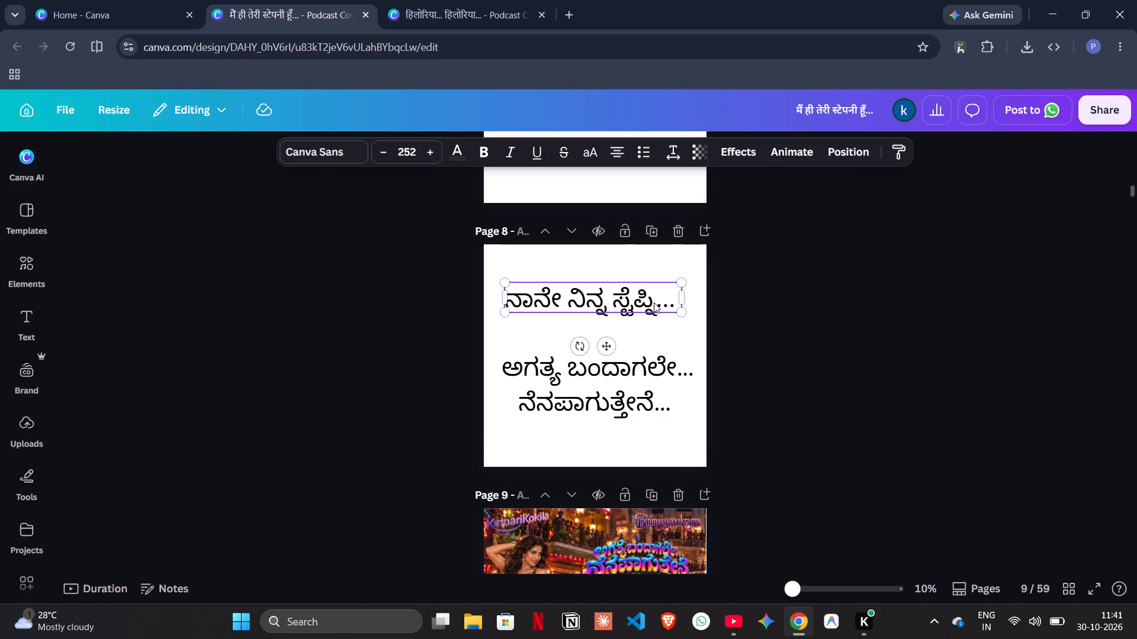
left_click(720, 335)
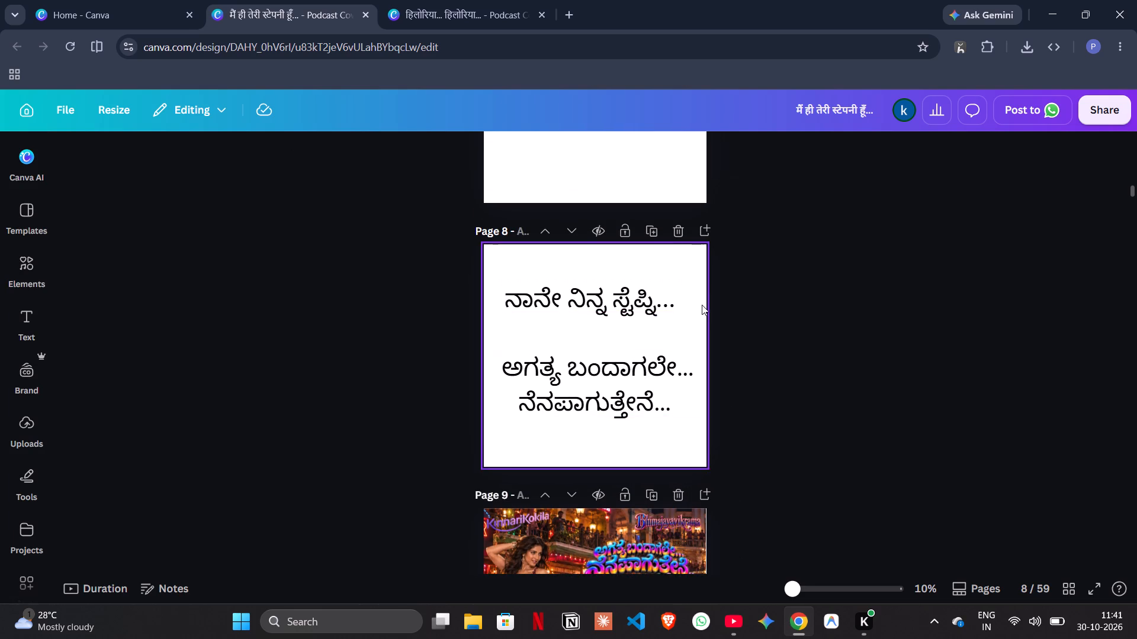
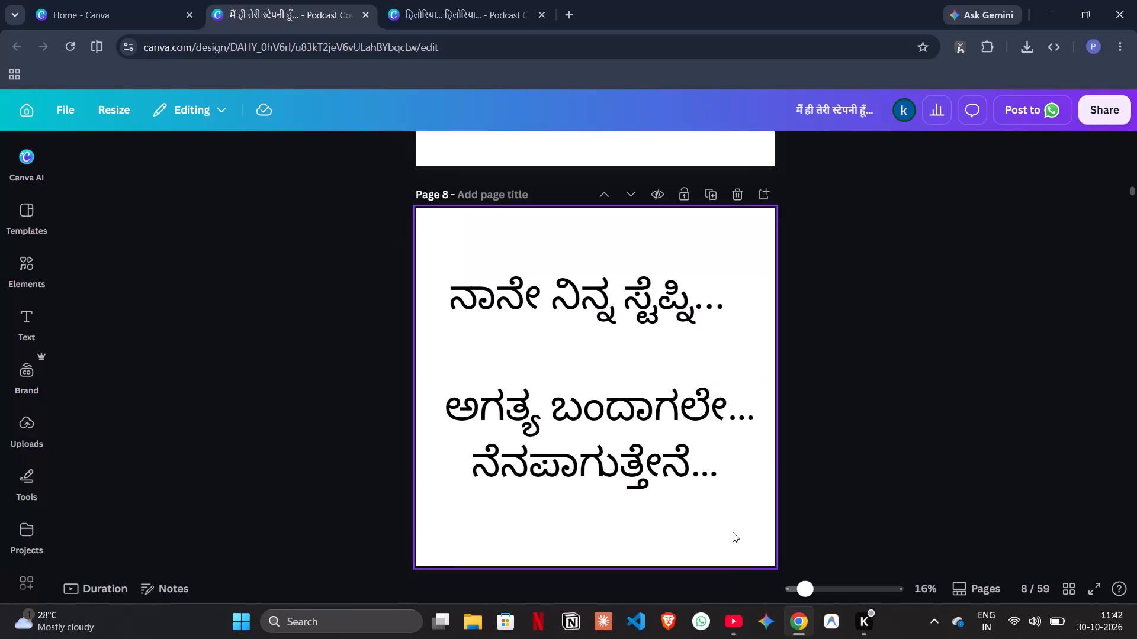
Switch to YouTube and subscribe to the Navjot Ahuja channel from the video page.
left_click(732, 621)
scroll(438, 331, "right", 8)
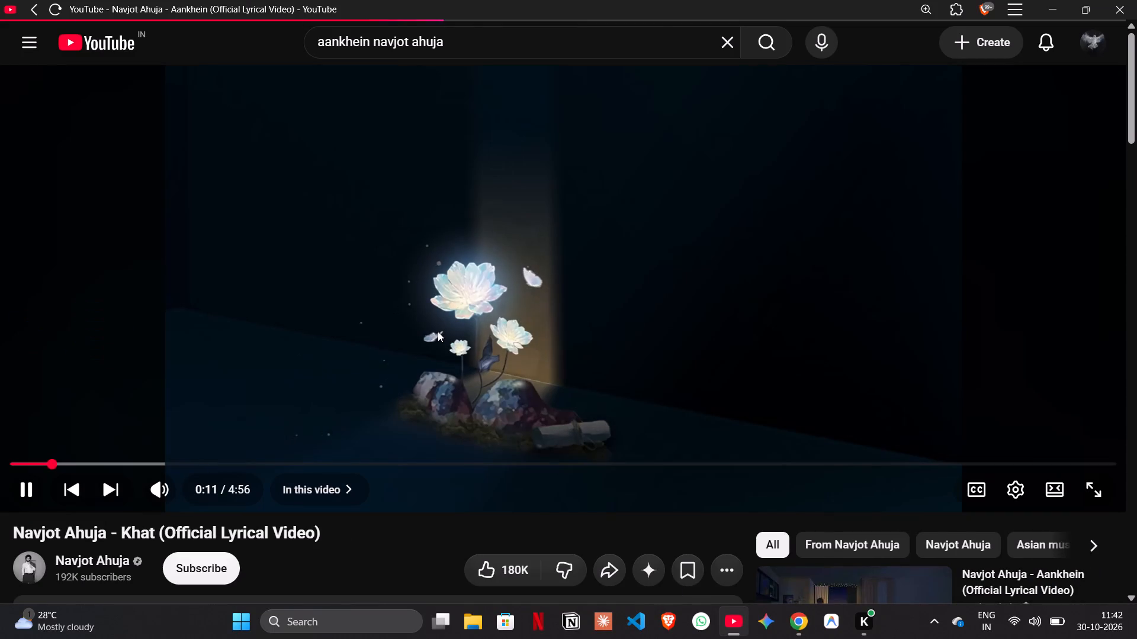
left_click(188, 573)
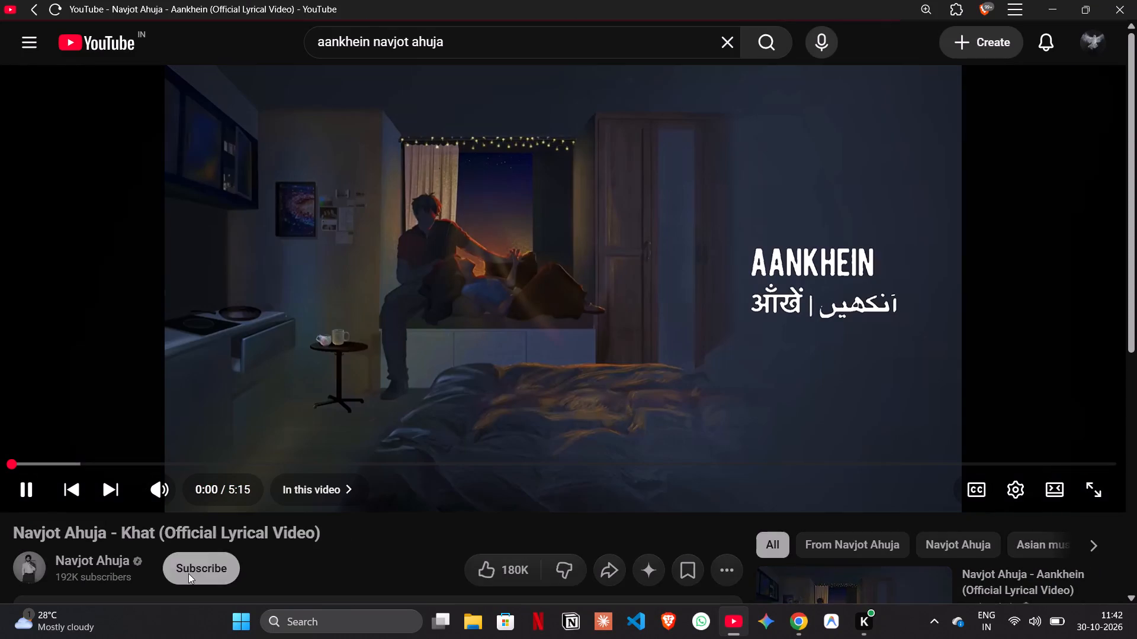
left_click(196, 570)
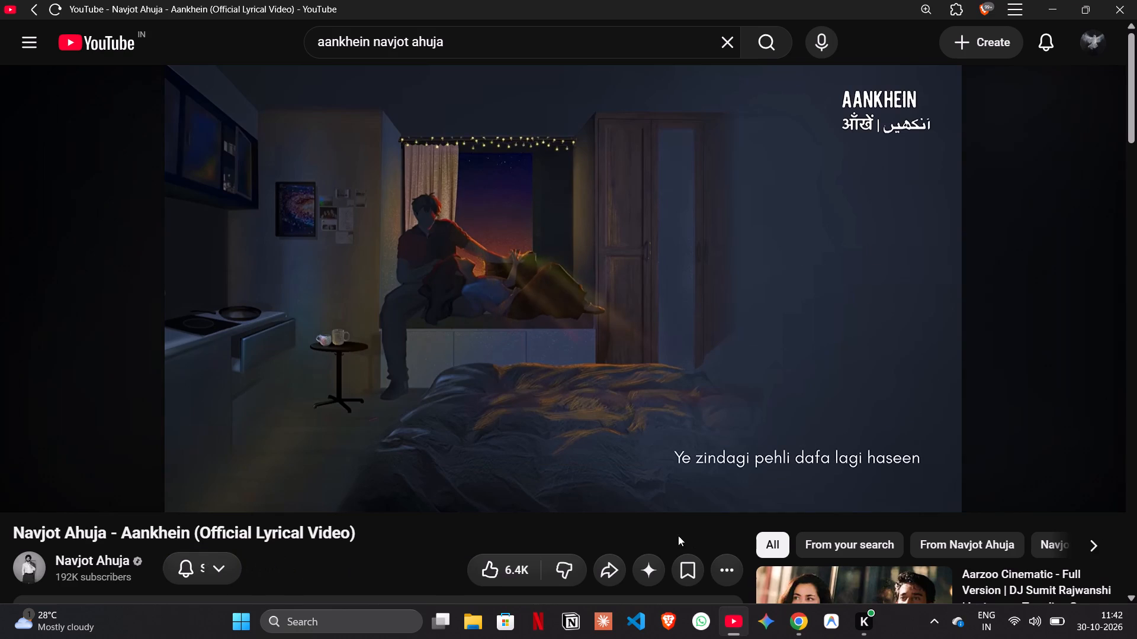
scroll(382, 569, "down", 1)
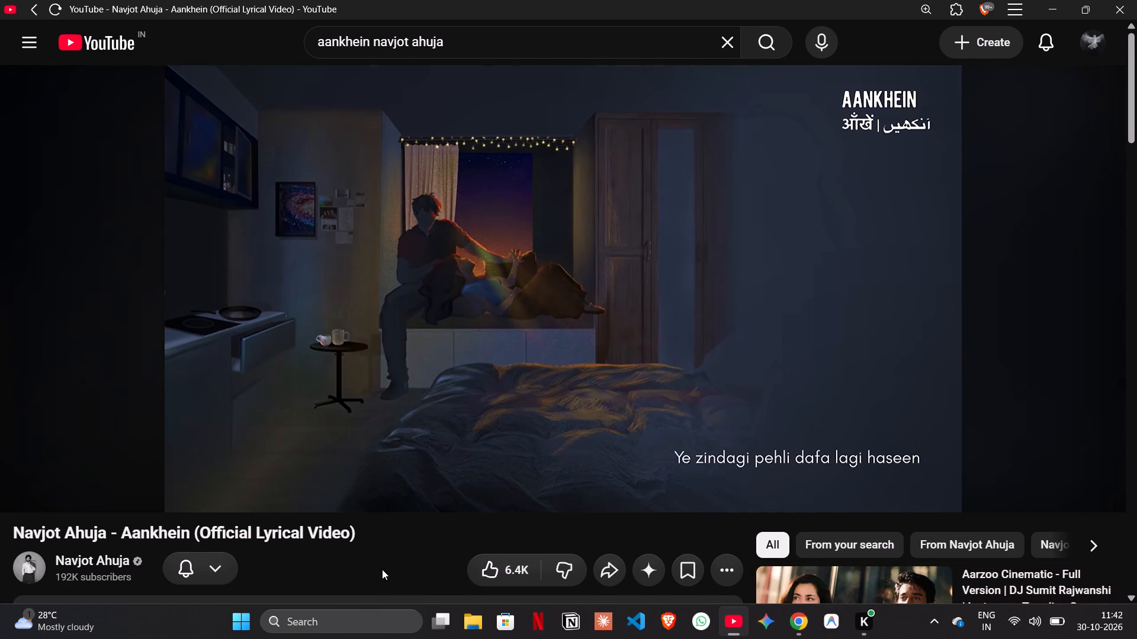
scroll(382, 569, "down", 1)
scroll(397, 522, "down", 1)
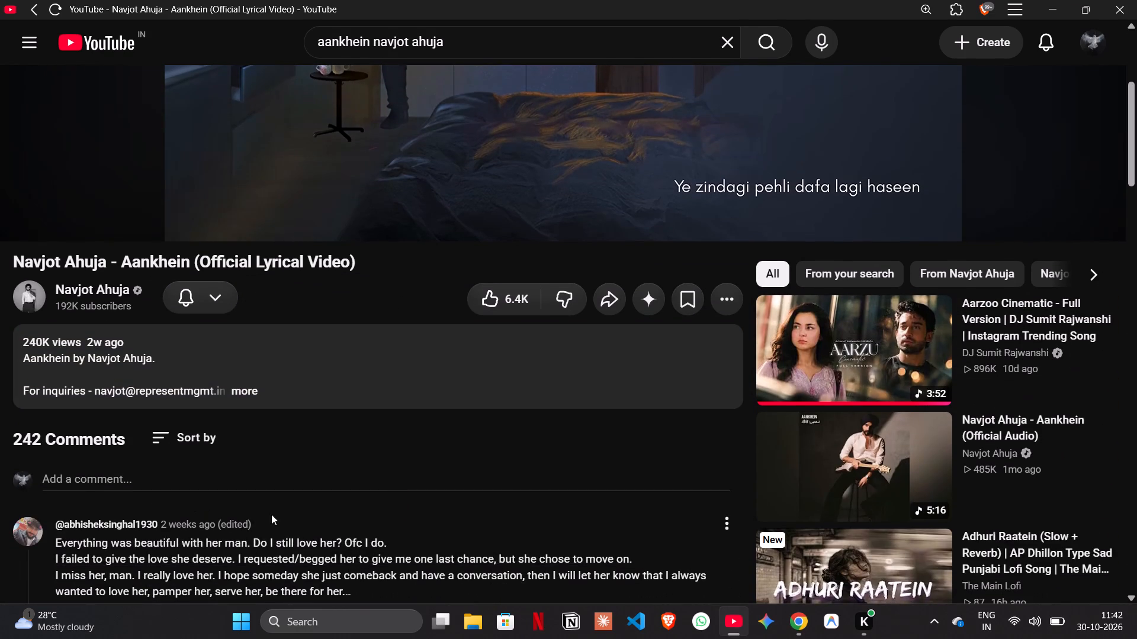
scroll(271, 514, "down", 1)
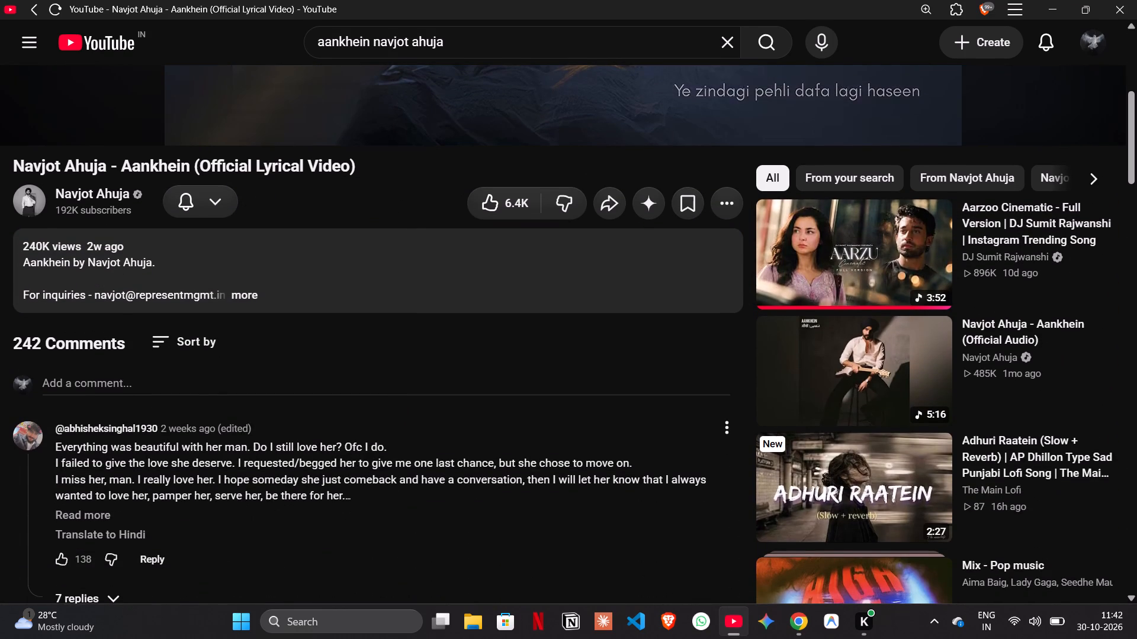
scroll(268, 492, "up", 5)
Switch back to the Canva design and compare the Kannada text on page 8 with the lettering on the page 9 cover.
left_click(801, 632)
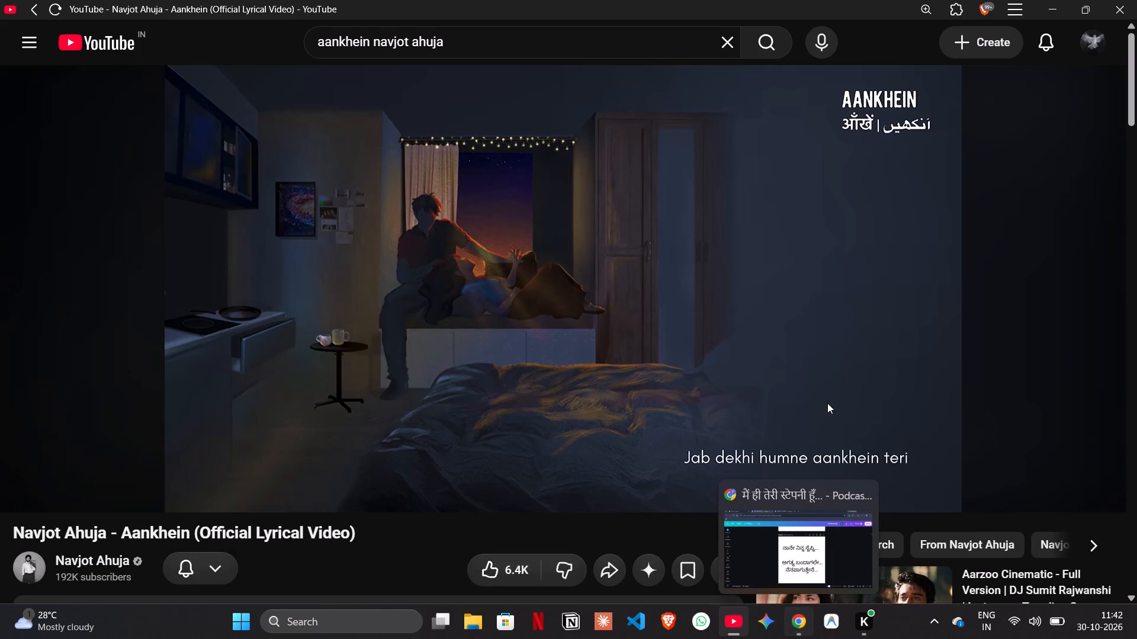
scroll(827, 403, "down", 3)
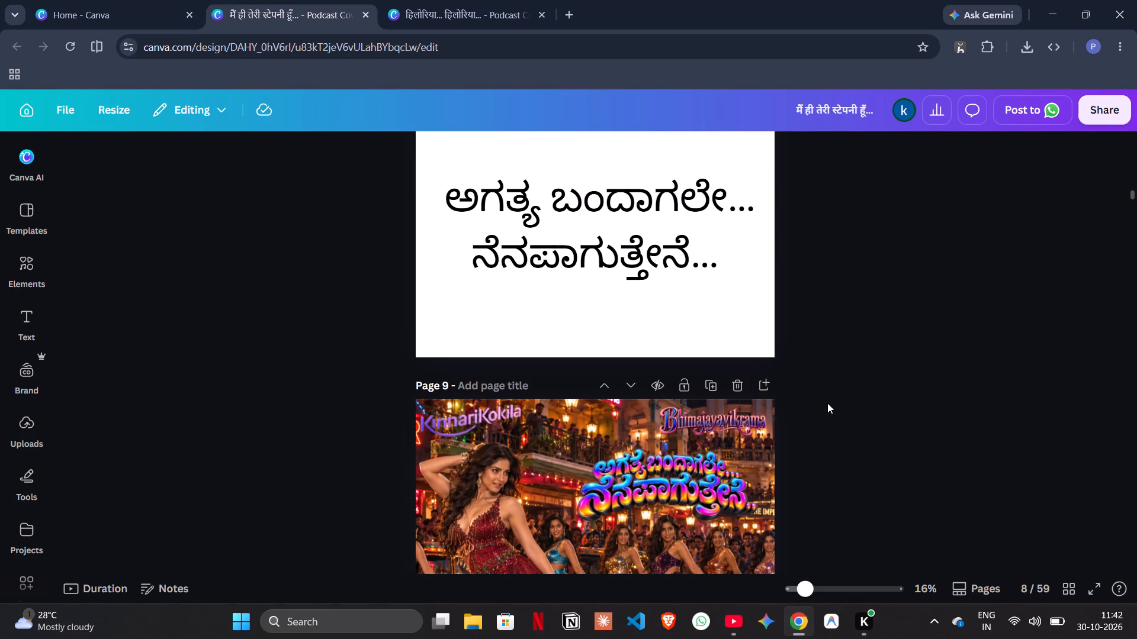
scroll(827, 403, "down", 2)
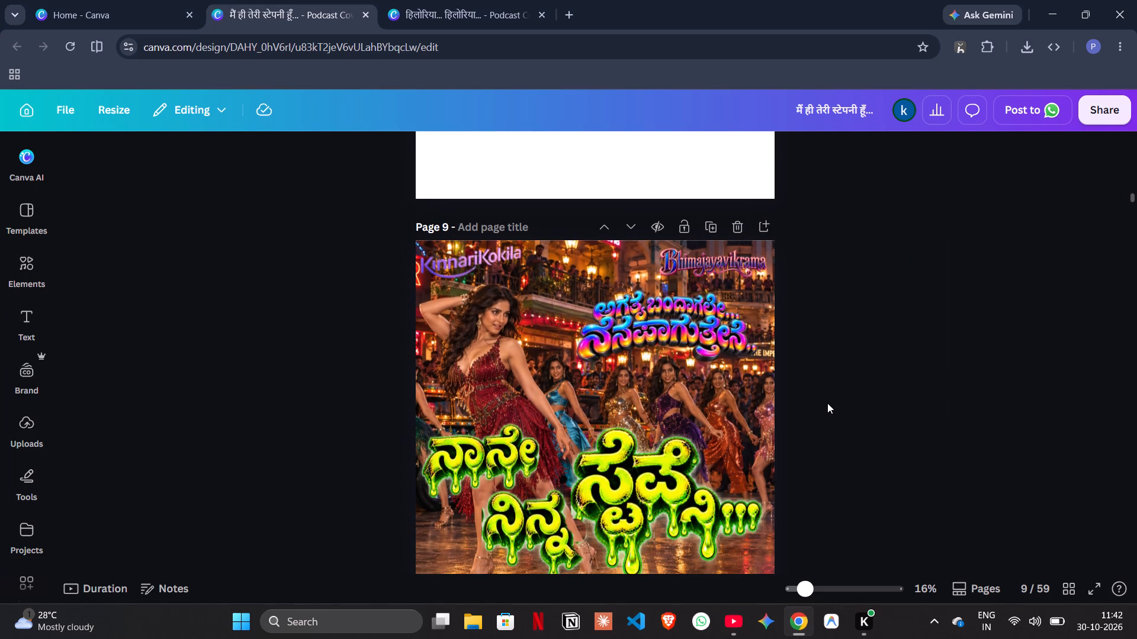
scroll(827, 403, "up", 9)
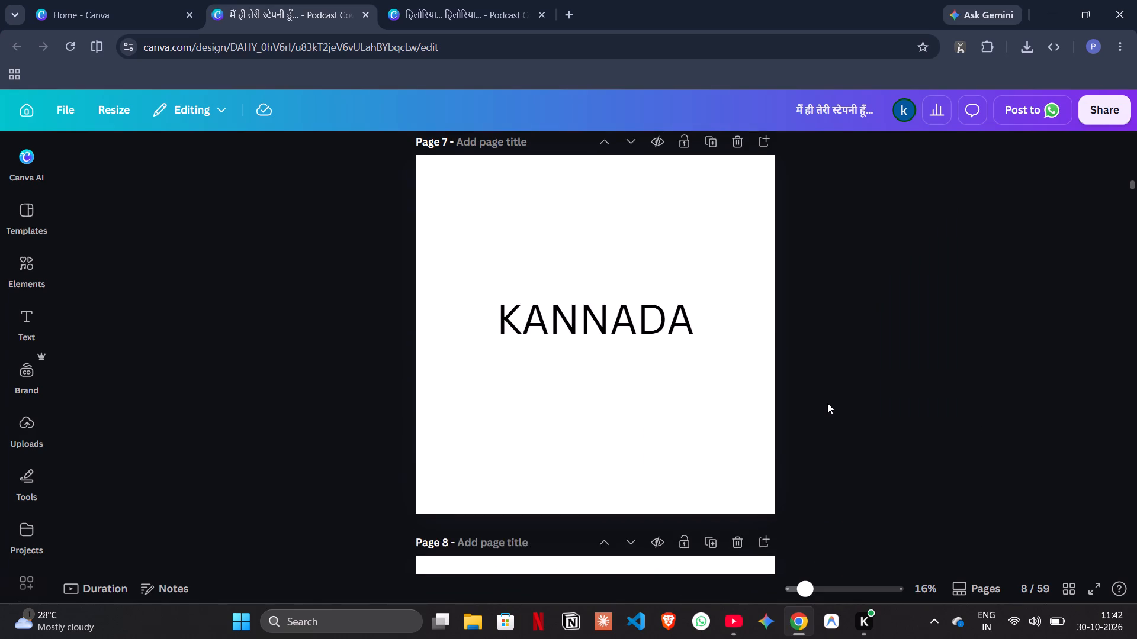
scroll(827, 403, "down", 2)
scroll(827, 403, "up", 2)
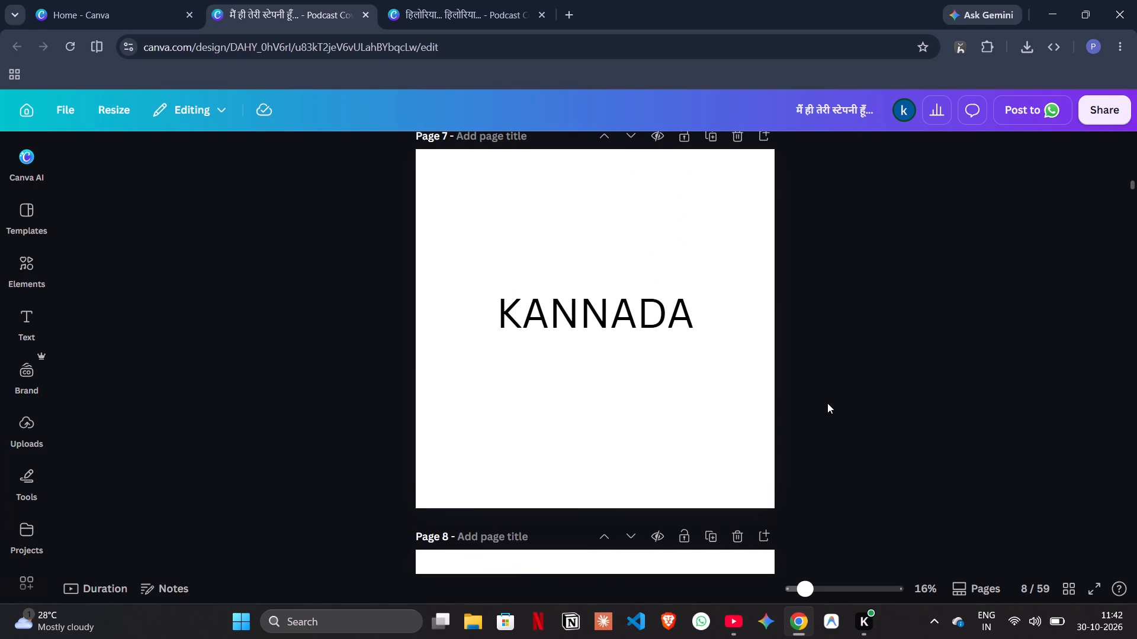
scroll(827, 403, "up", 1)
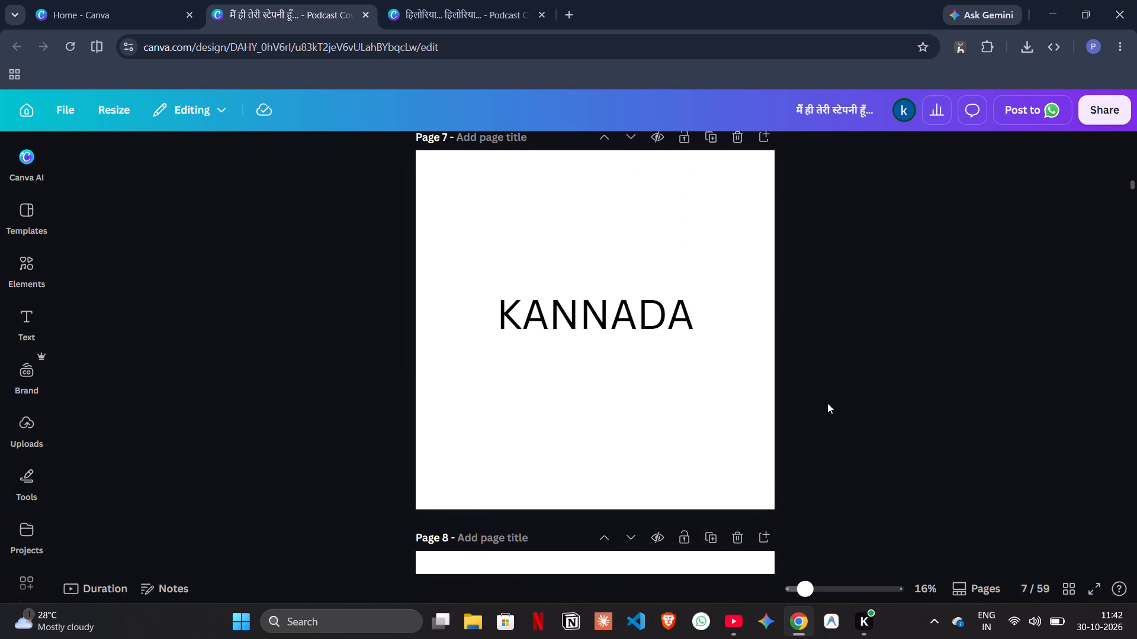
scroll(827, 403, "down", 1)
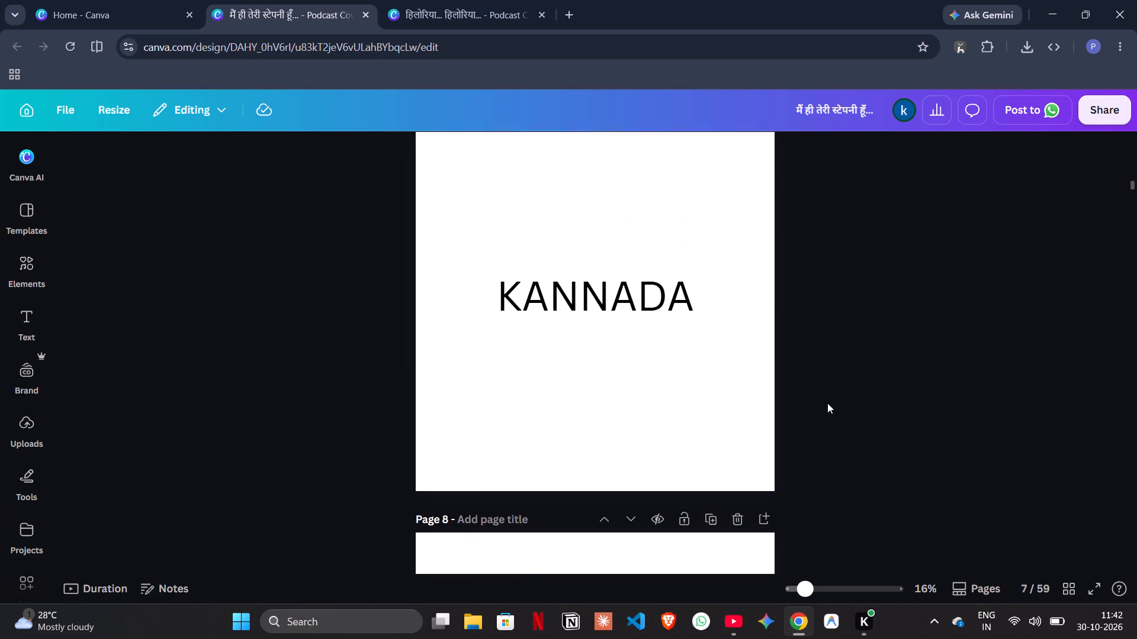
scroll(827, 403, "down", 5)
scroll(827, 403, "up", 5)
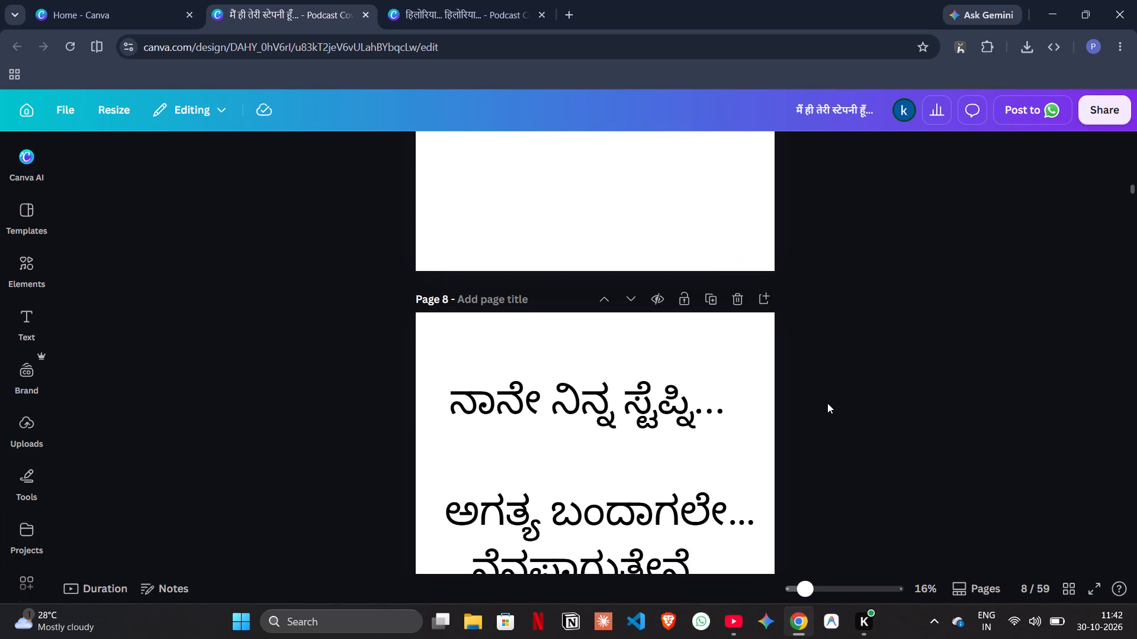
scroll(827, 403, "down", 5)
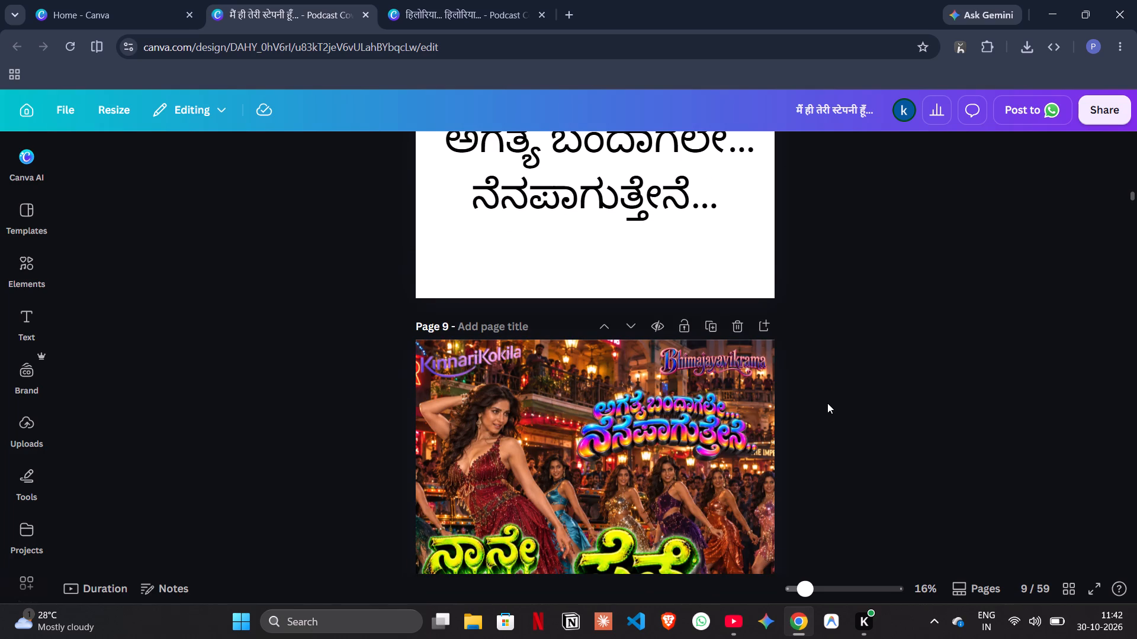
scroll(827, 403, "down", 1)
scroll(827, 403, "up", 1)
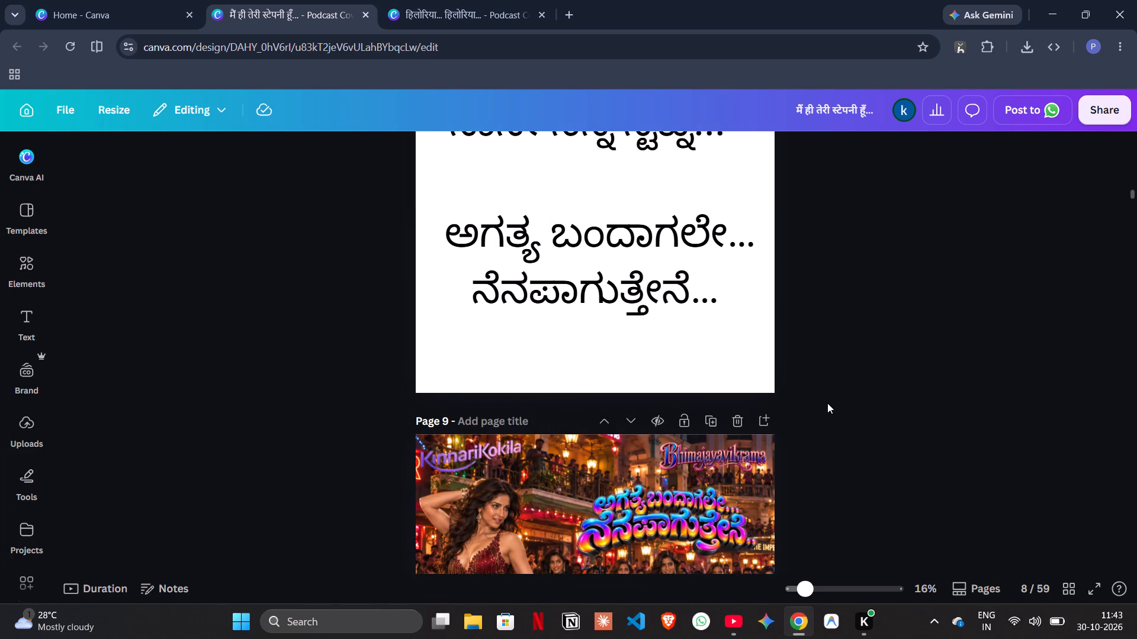
scroll(827, 403, "up", 2)
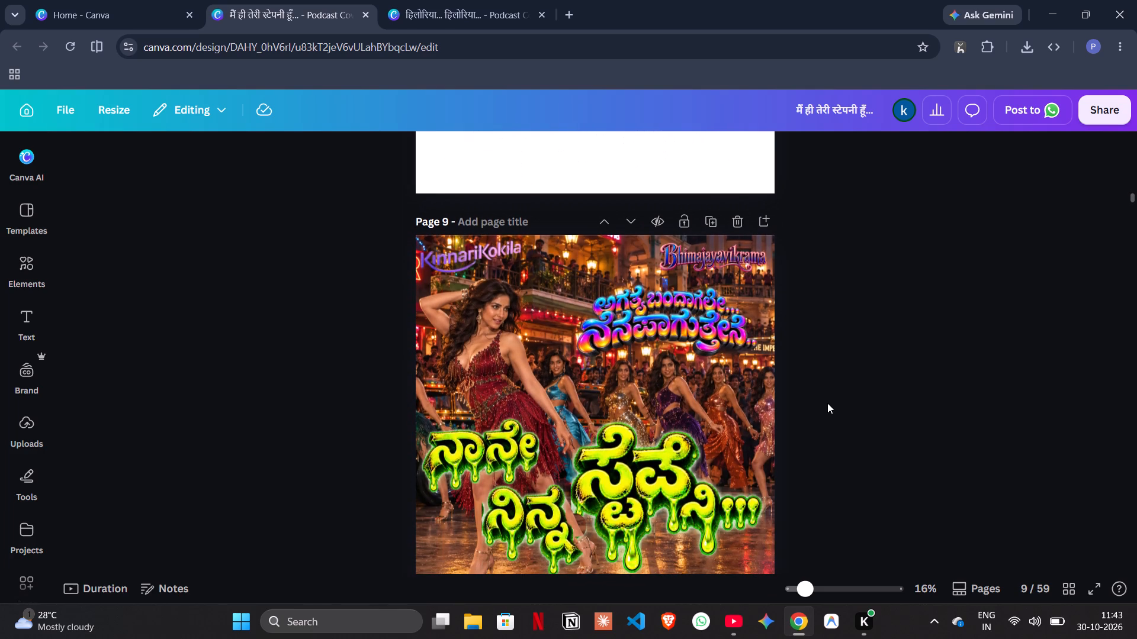
scroll(827, 403, "up", 1)
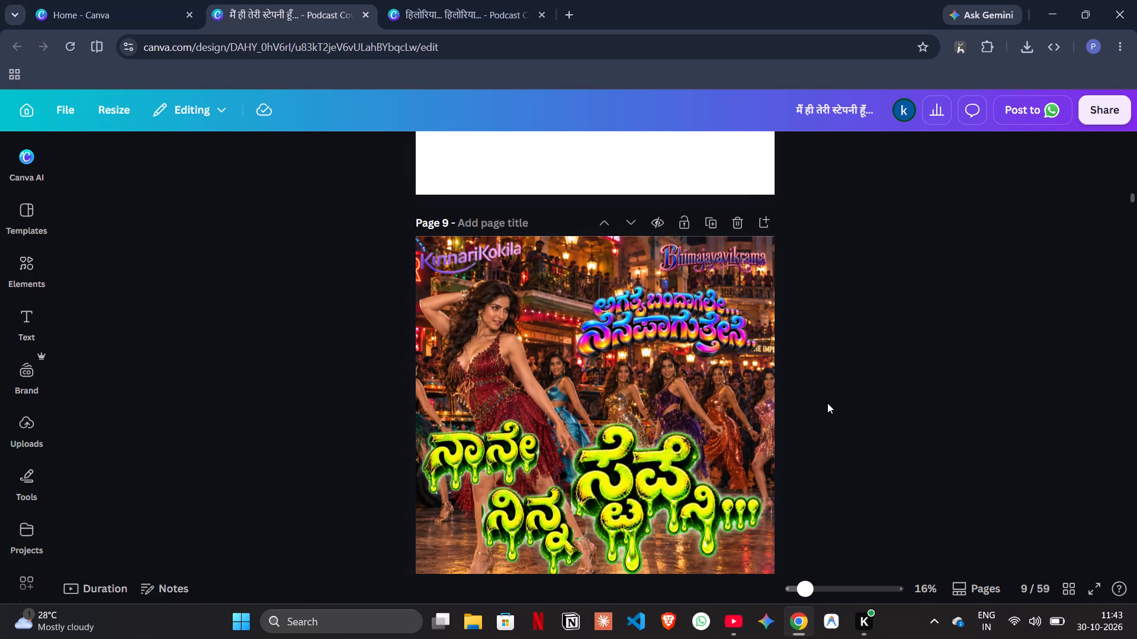
scroll(827, 403, "up", 6)
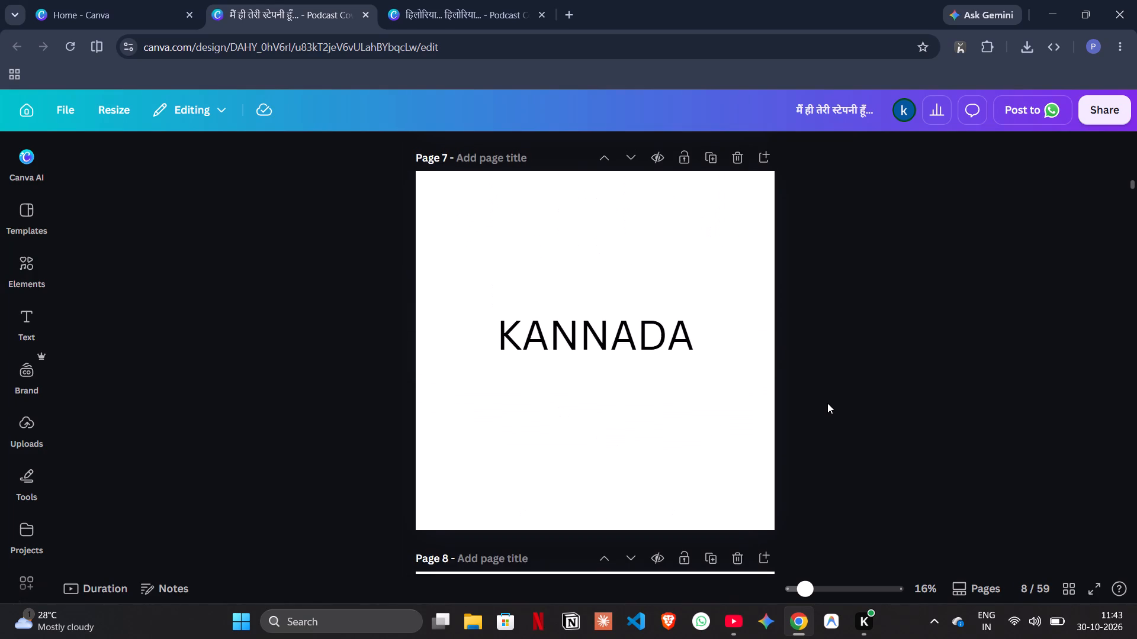
scroll(827, 403, "down", 7)
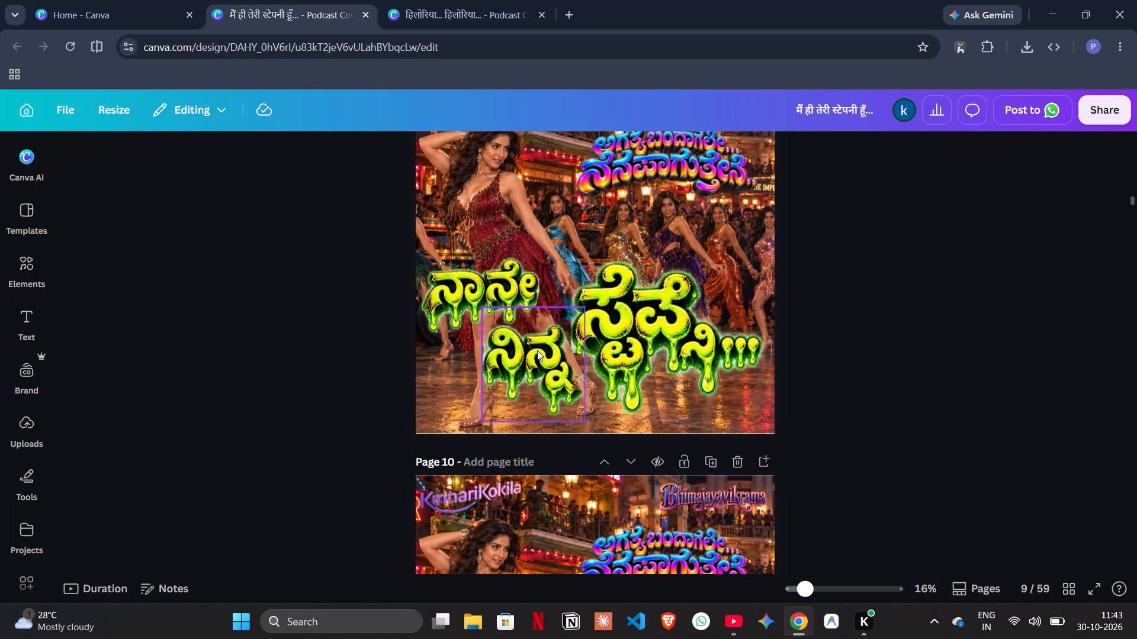
Duplicate the green dripping word "ನಿನ್ನ" on page 13 and place the copy below and to the right of the original.
scroll(528, 356, "down", 3)
scroll(798, 388, "down", 4)
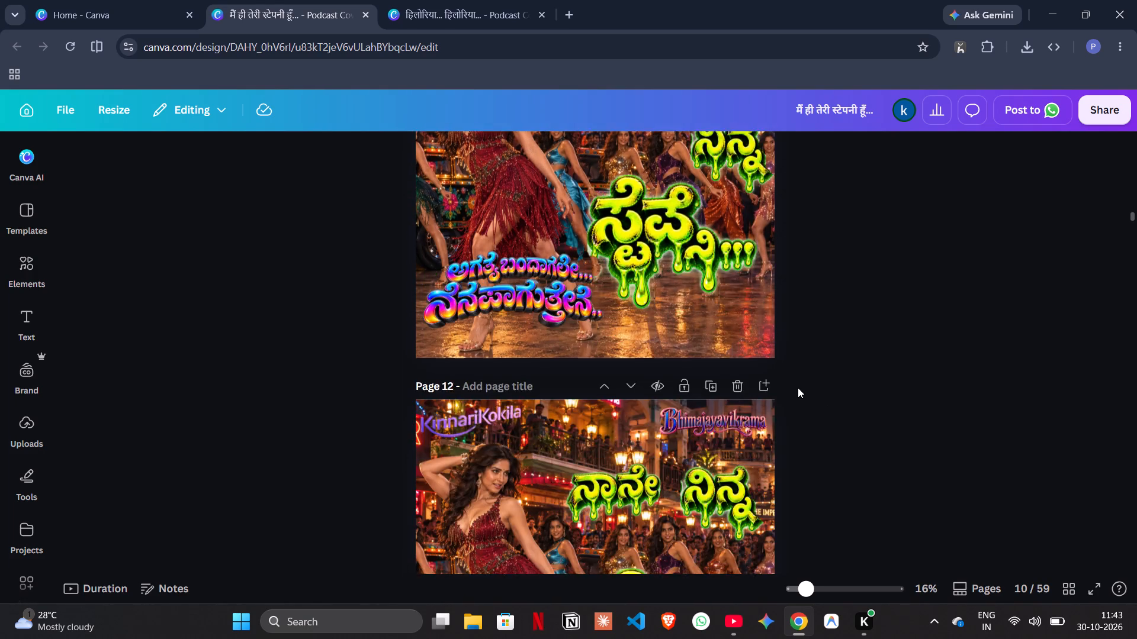
scroll(798, 388, "down", 2)
scroll(798, 388, "up", 3)
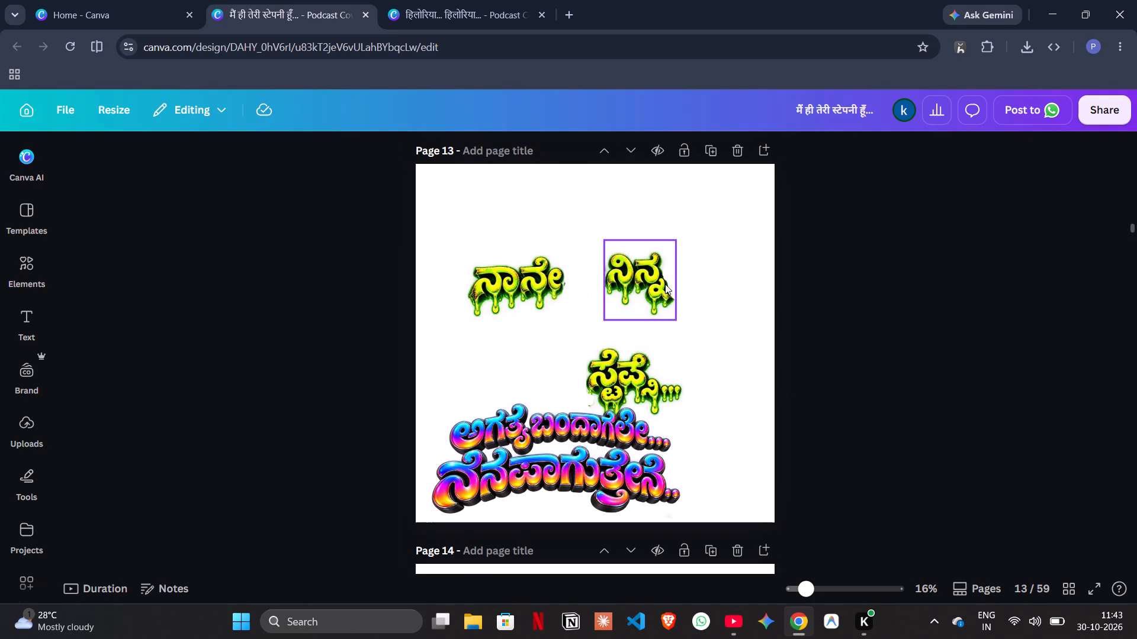
left_click(661, 283)
key("ctrl+d")
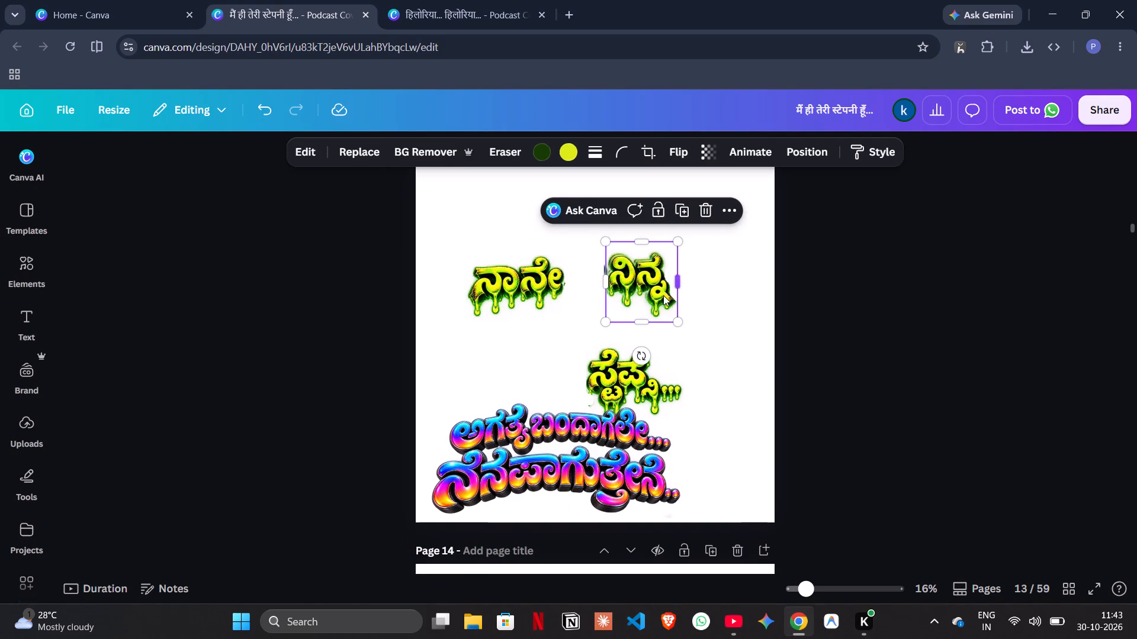
left_click_drag(658, 295, 718, 343)
left_click(718, 343)
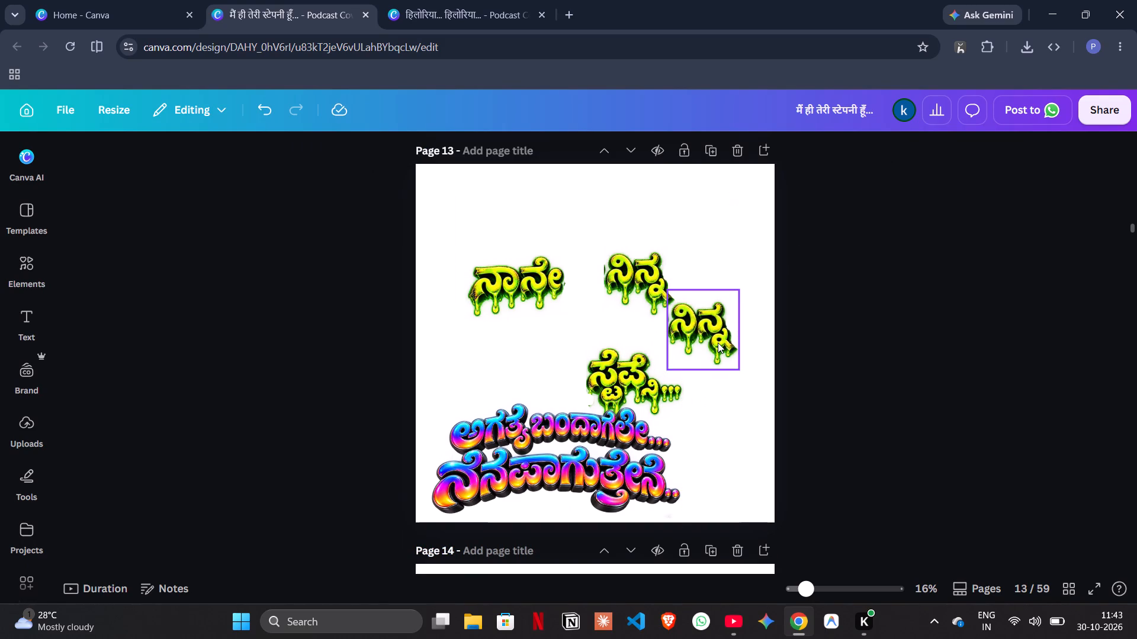
Crop the copied "ನಿನ್ನ" from its top and left sides down to the last letter's lower part with the subscript "್ನ".
left_click(700, 302)
left_click_drag(702, 290, 726, 328)
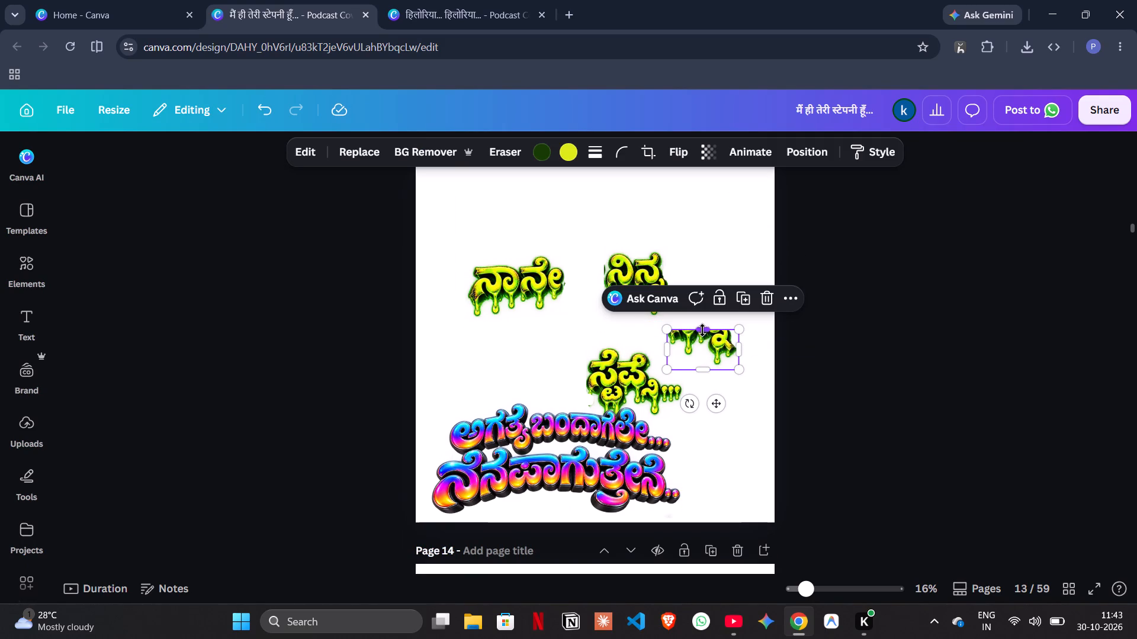
left_click_drag(702, 330, 709, 319)
left_click_drag(667, 335, 708, 341)
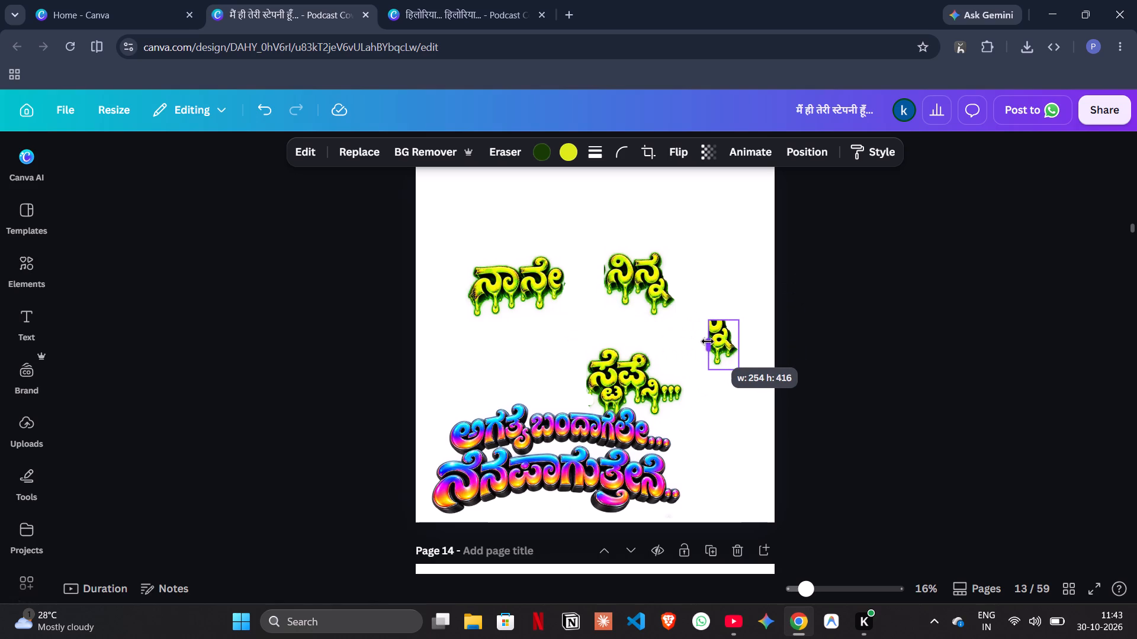
left_click_drag(708, 341, 705, 341)
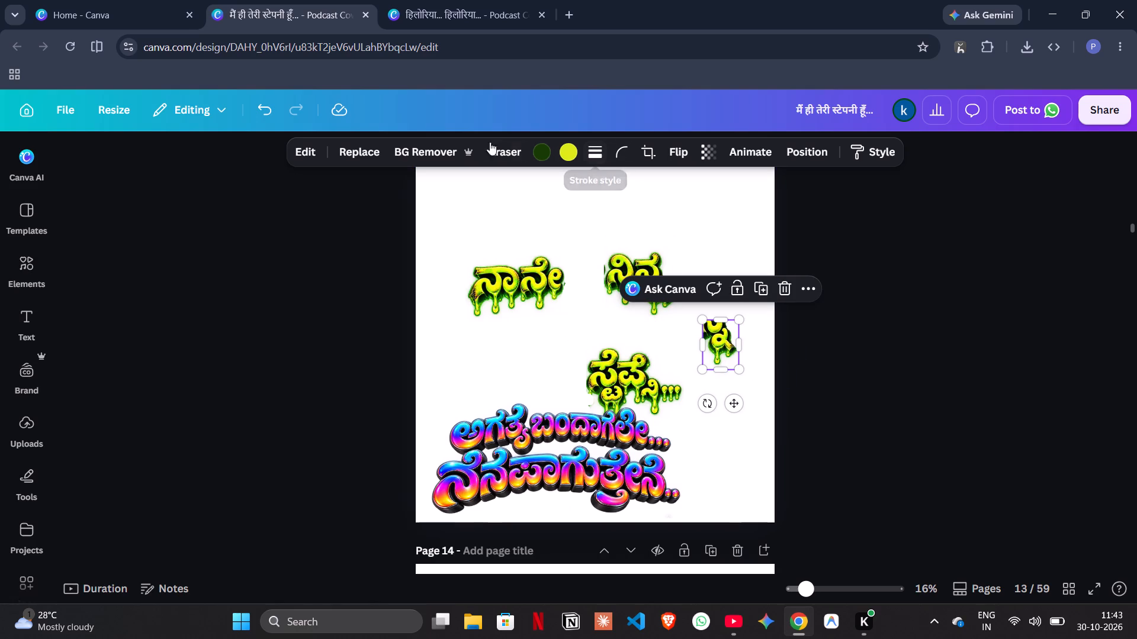
Erase the letter remnants above and to the left of the subscript "್ನ" in the cropped copy with the Pixel Eraser.
left_click_drag(481, 150, 488, 151)
left_click(488, 151)
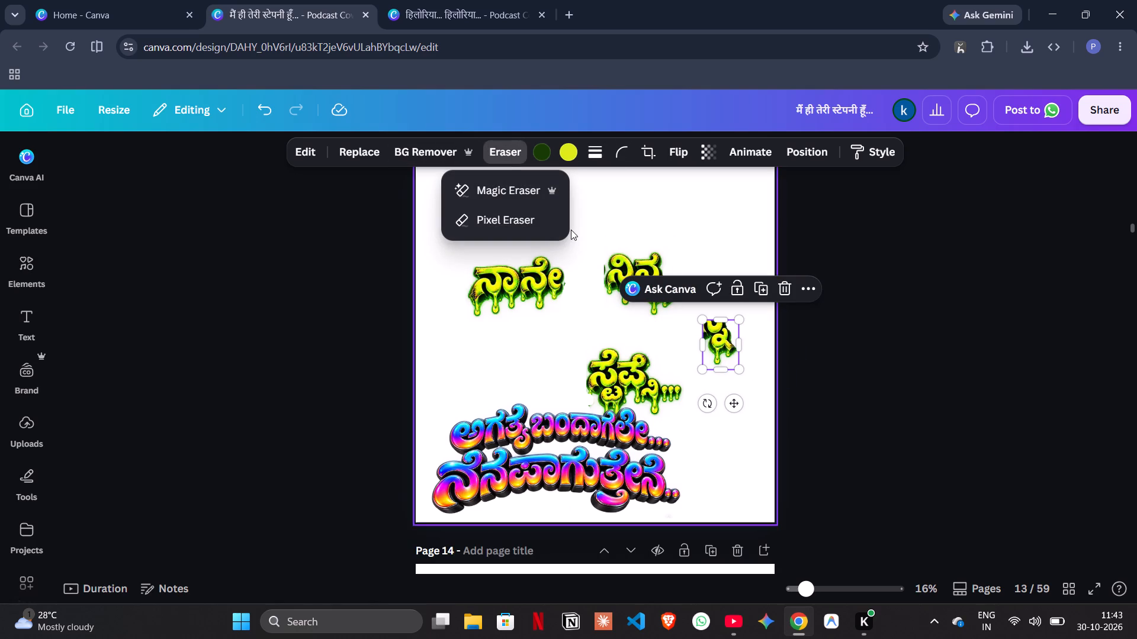
left_click(532, 215)
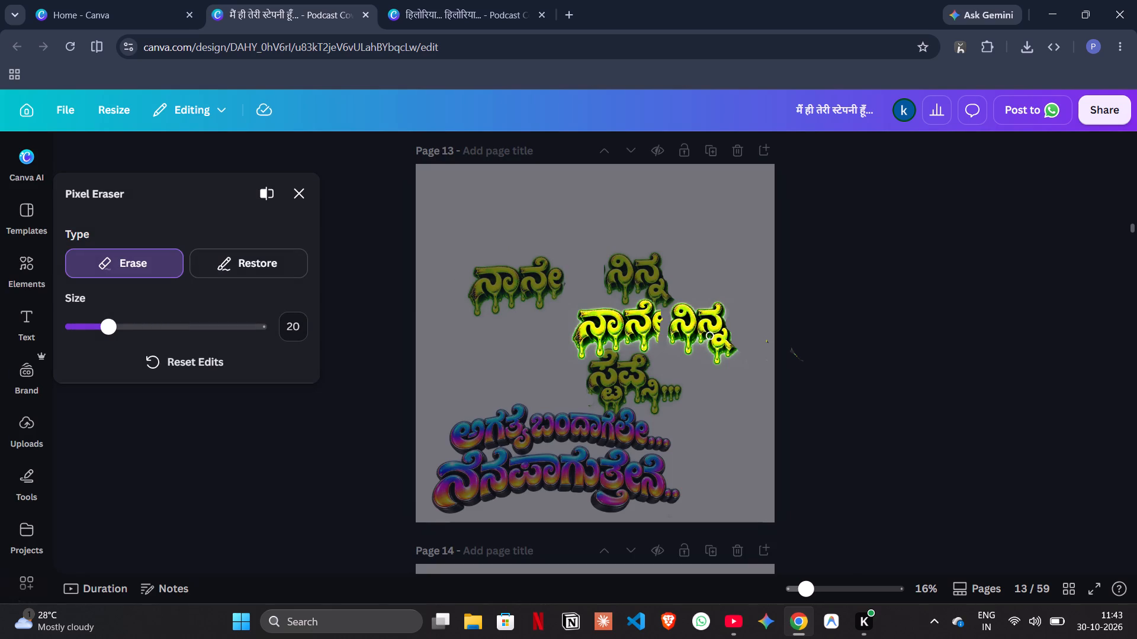
left_click_drag(705, 335, 704, 338)
left_click_drag(704, 338, 721, 322)
left_click_drag(721, 322, 709, 325)
left_click_drag(709, 325, 701, 316)
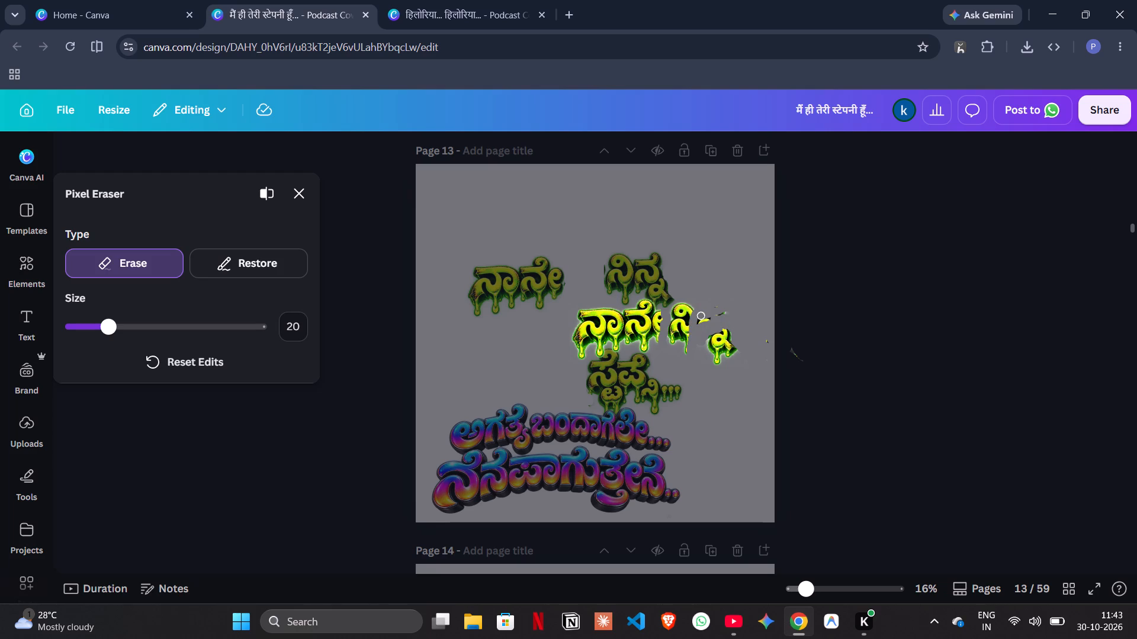
left_click_drag(701, 316, 688, 315)
left_click_drag(688, 315, 695, 312)
left_click(304, 191)
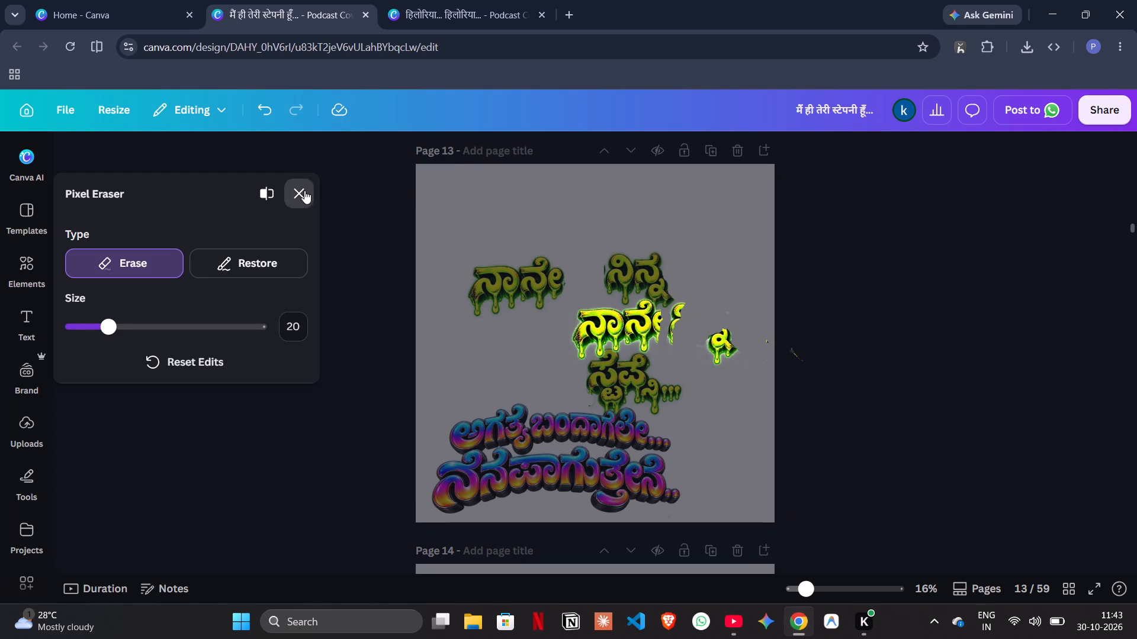
Move the erased-out subscript "್ನ" from page 13 onto the page 12 cover, under the small "ನಿ" of the large green word.
left_click(896, 364)
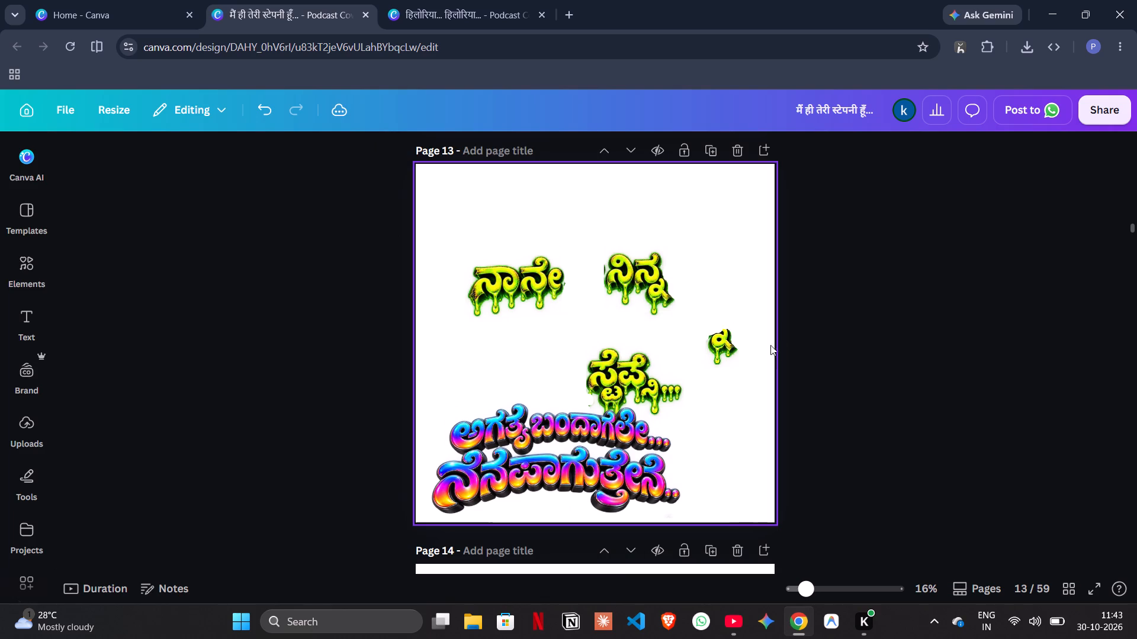
left_click_drag(740, 348, 731, 348)
left_click_drag(731, 348, 669, 254)
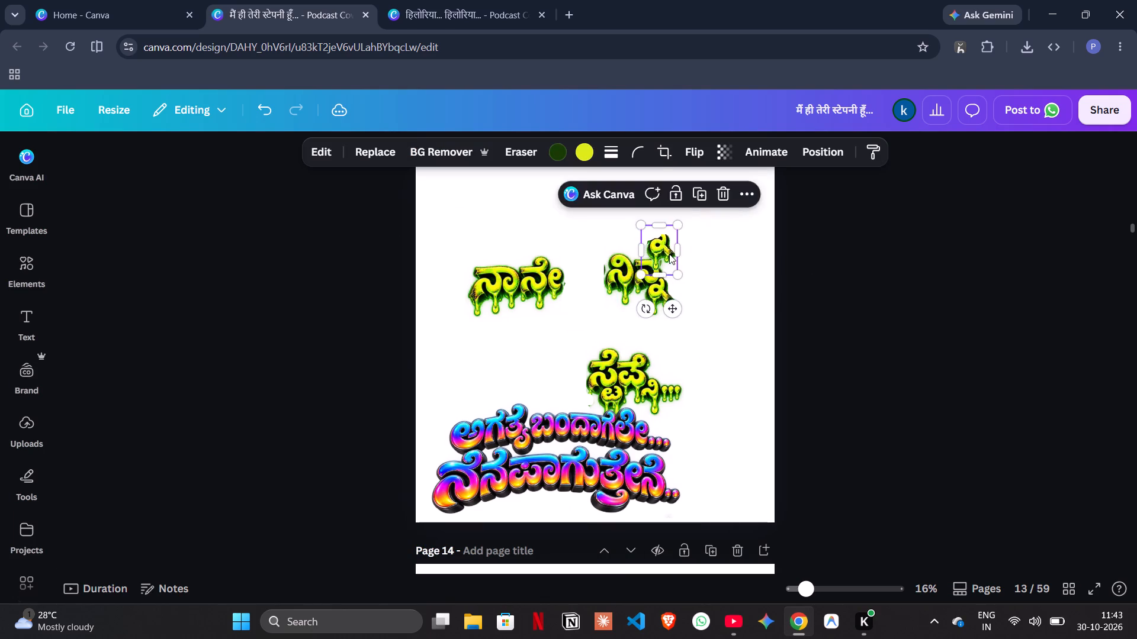
scroll(669, 254, "up", 3)
left_click(658, 570)
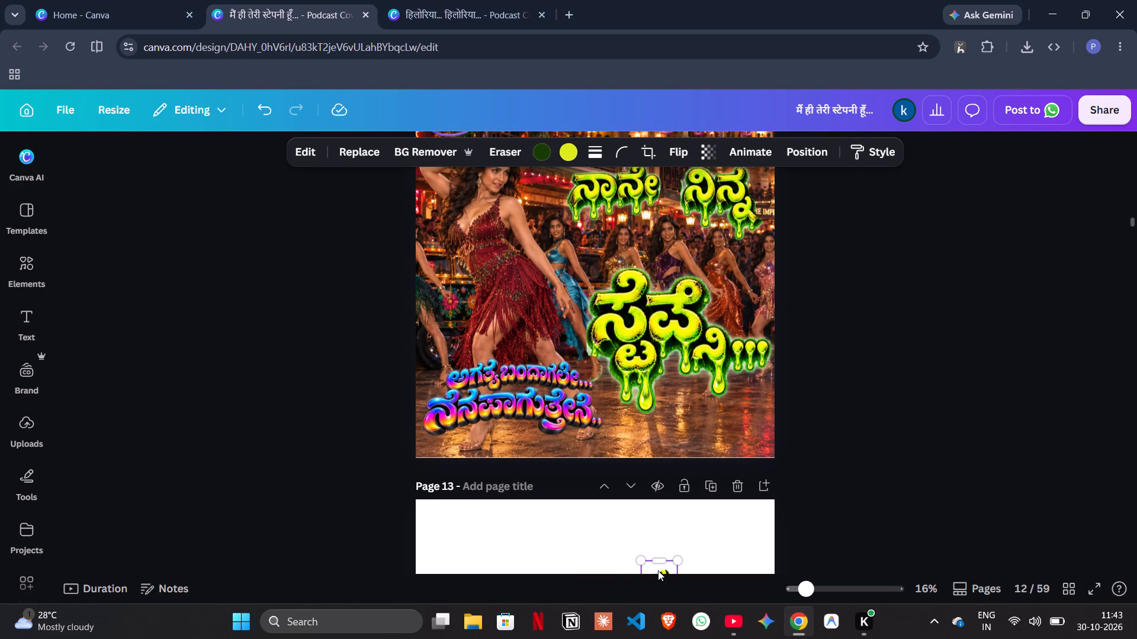
left_click_drag(658, 570, 728, 356)
scroll(728, 356, "down", 1)
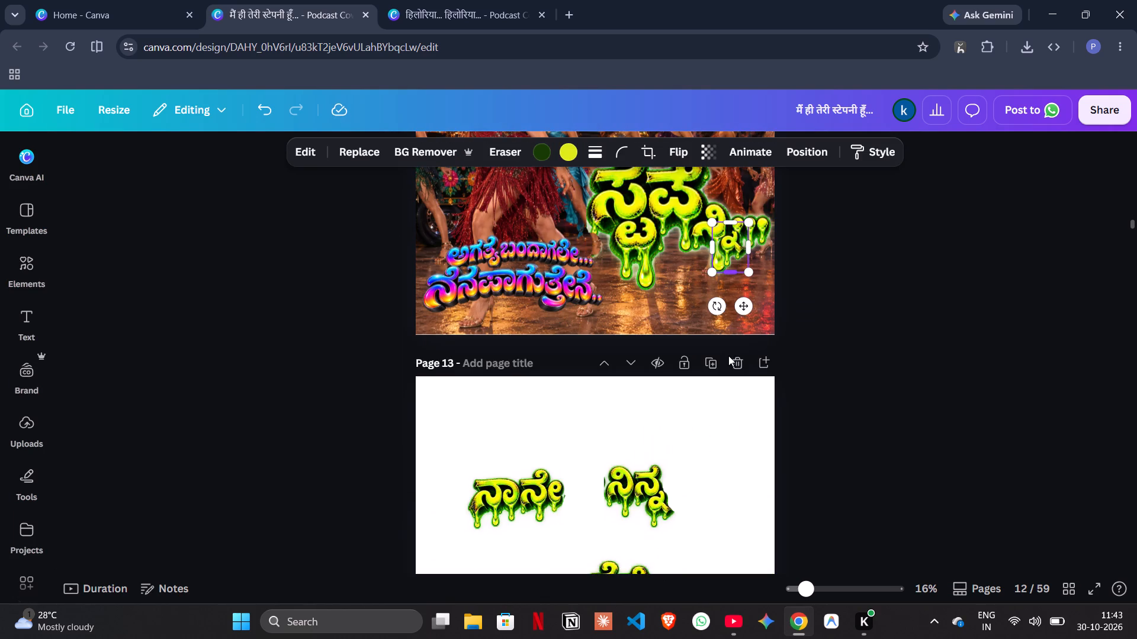
scroll(728, 356, "down", 1)
scroll(862, 325, "up", 2)
left_click(840, 324)
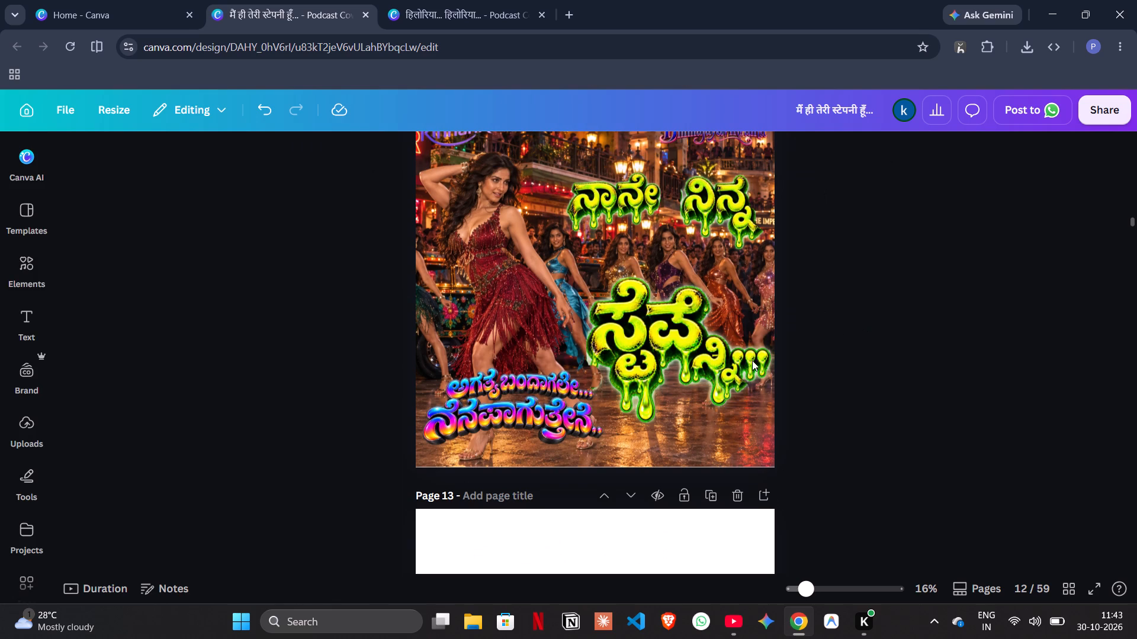
Duplicate the large green dripping word on the page 12 cover and move the copy onto the upper part of page 13.
left_click(695, 361)
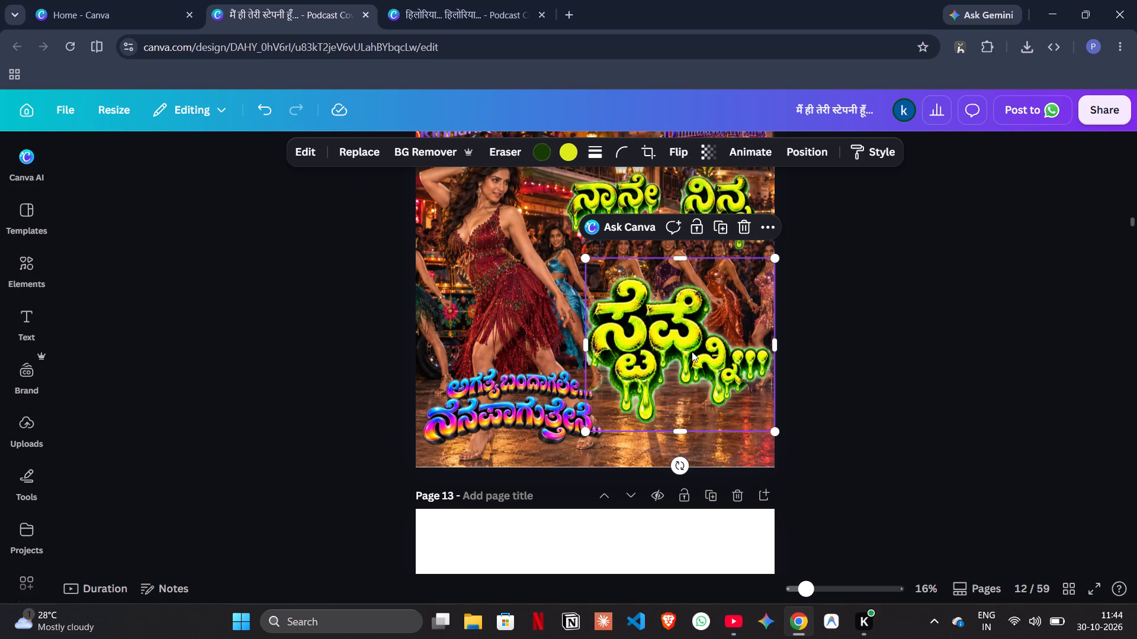
key("ctrl+d")
left_click_drag(694, 358, 680, 392)
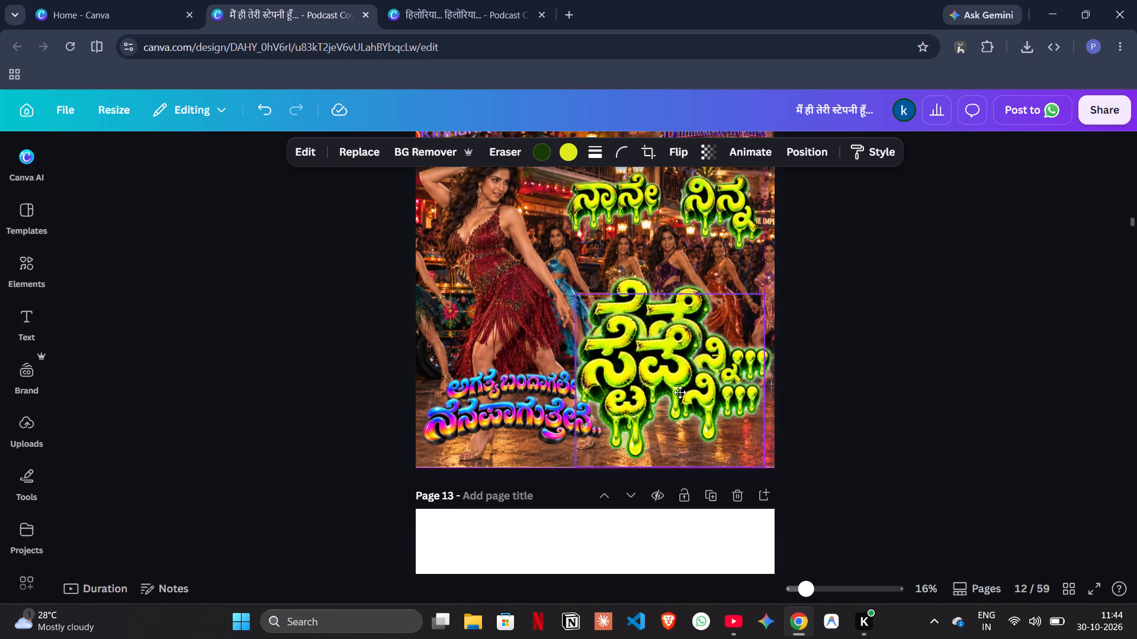
left_click_drag(680, 392, 608, 587)
scroll(845, 446, "down", 3)
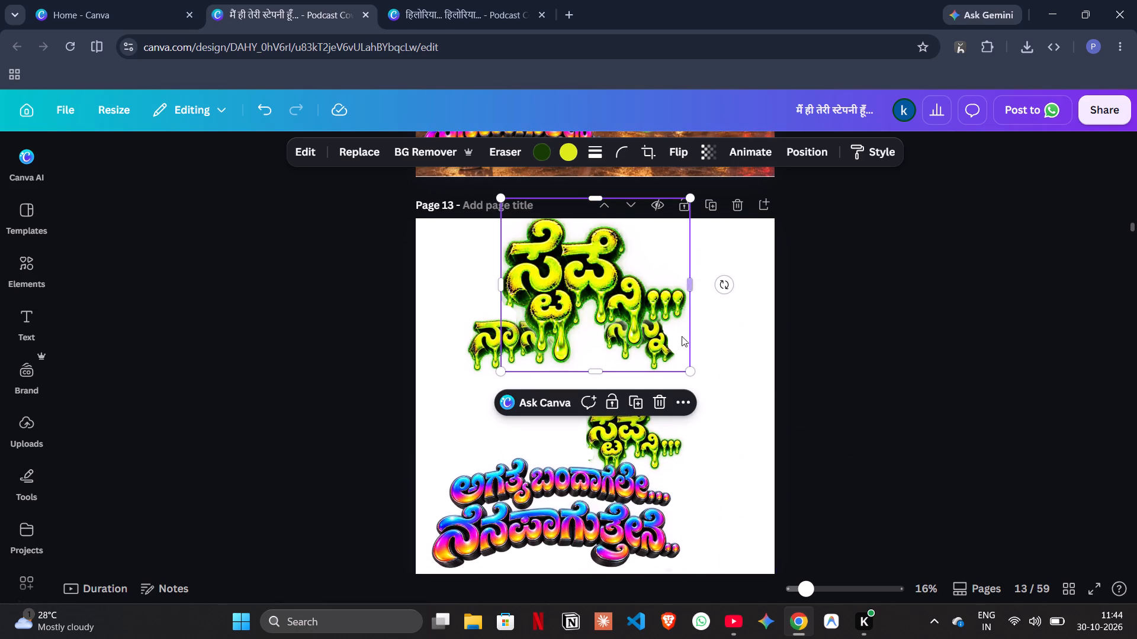
Rearrange page 13 with "ನಾನೇ" at the left, "ನಿನ್ನ" below it, and the large word's copy uncovered and fully shown at the top.
left_click_drag(480, 339, 449, 357)
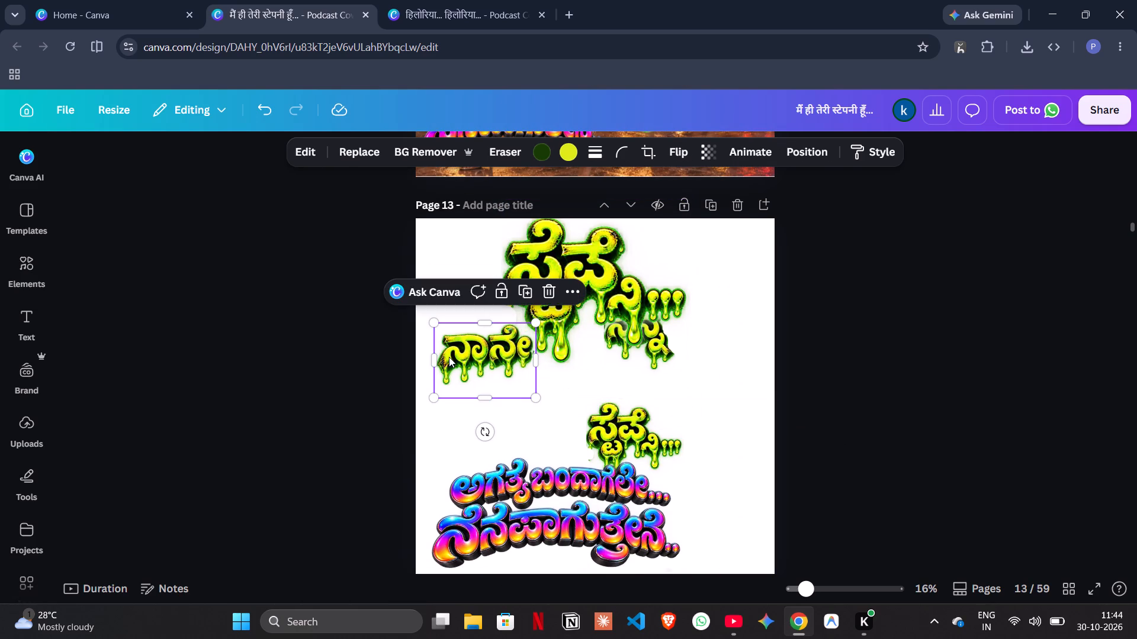
left_click_drag(593, 307, 551, 283)
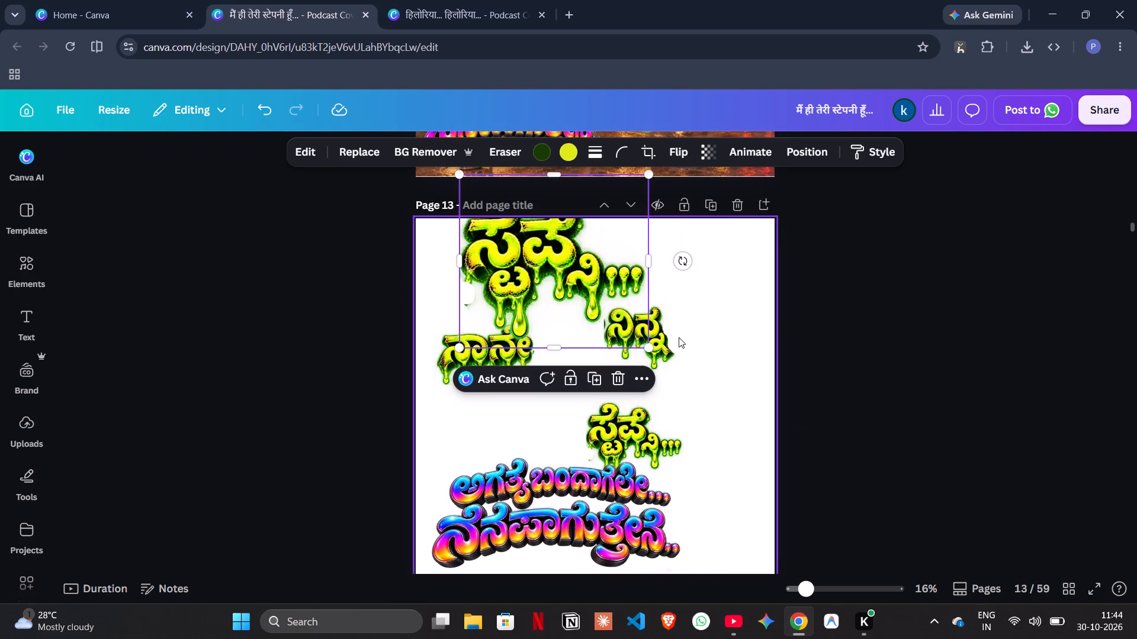
left_click_drag(653, 339, 613, 324)
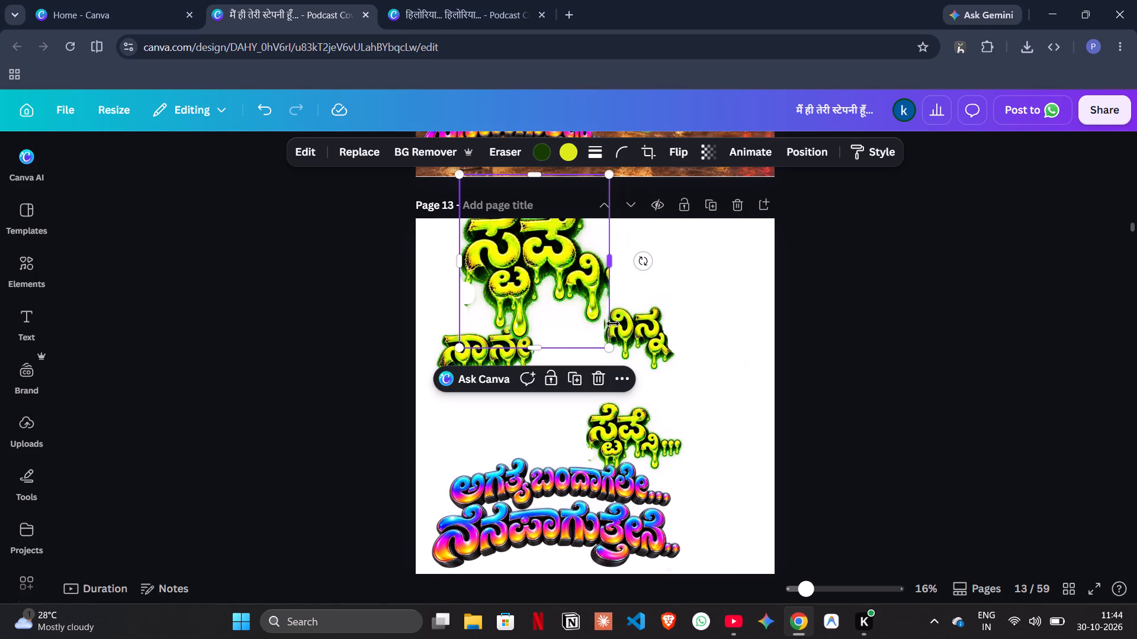
left_click_drag(651, 331, 478, 418)
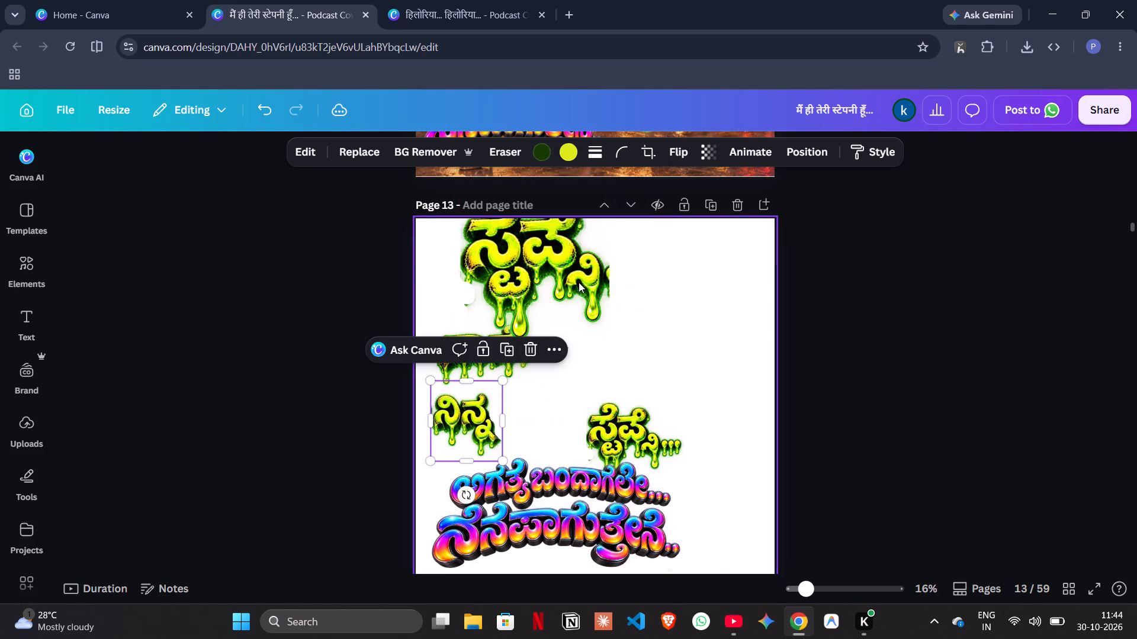
left_click_drag(568, 284, 624, 322)
left_click_drag(666, 304, 691, 302)
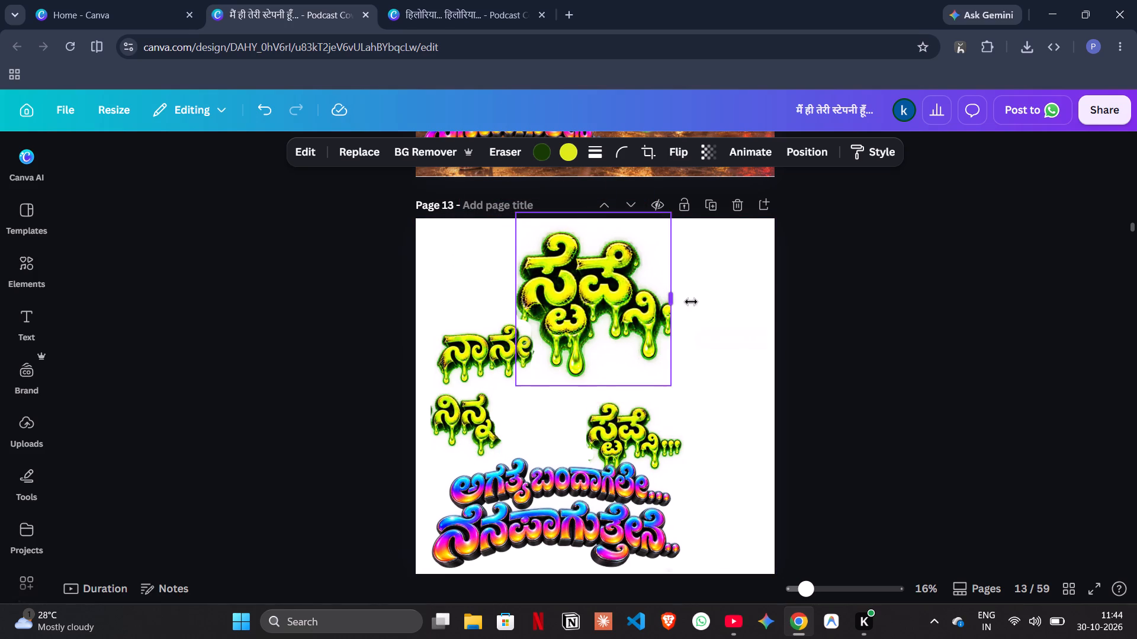
left_click_drag(691, 302, 713, 304)
left_click(798, 396)
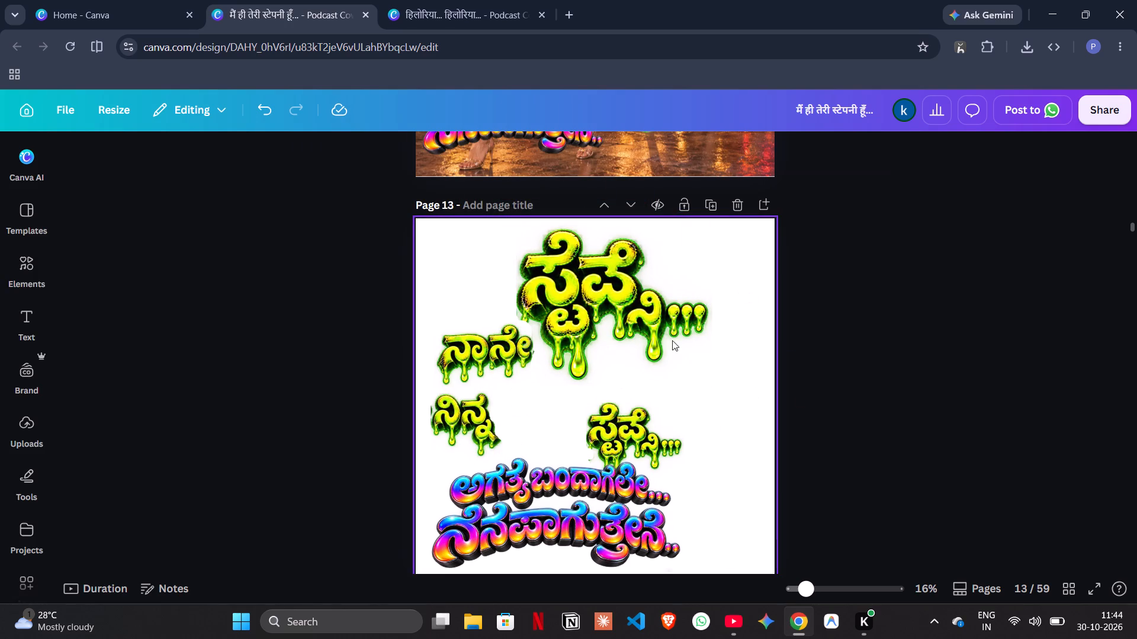
Erase the small "ನಿ" between the main letters and the three drops in the large copy on page 13 with the Pixel Eraser.
left_click(618, 306)
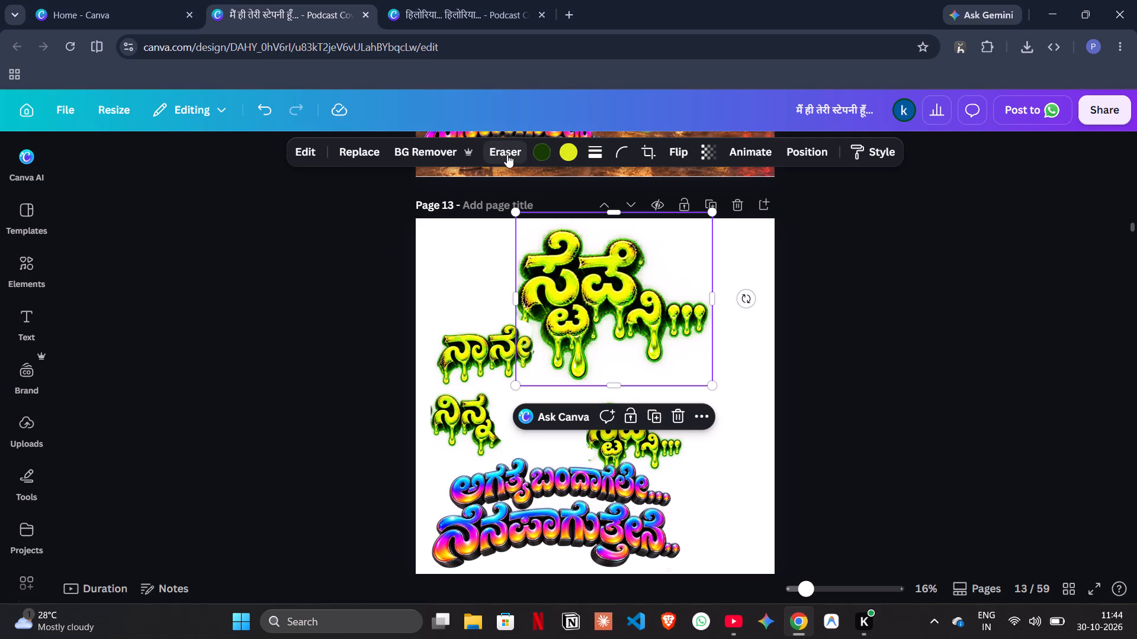
left_click(508, 150)
left_click(507, 213)
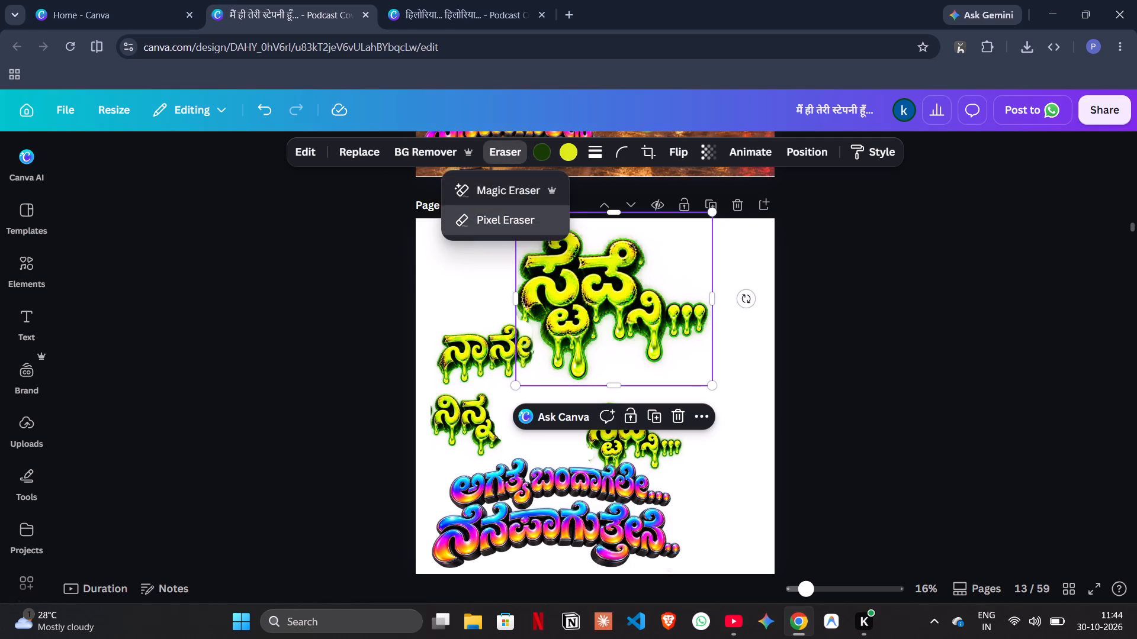
left_click_drag(650, 300, 649, 314)
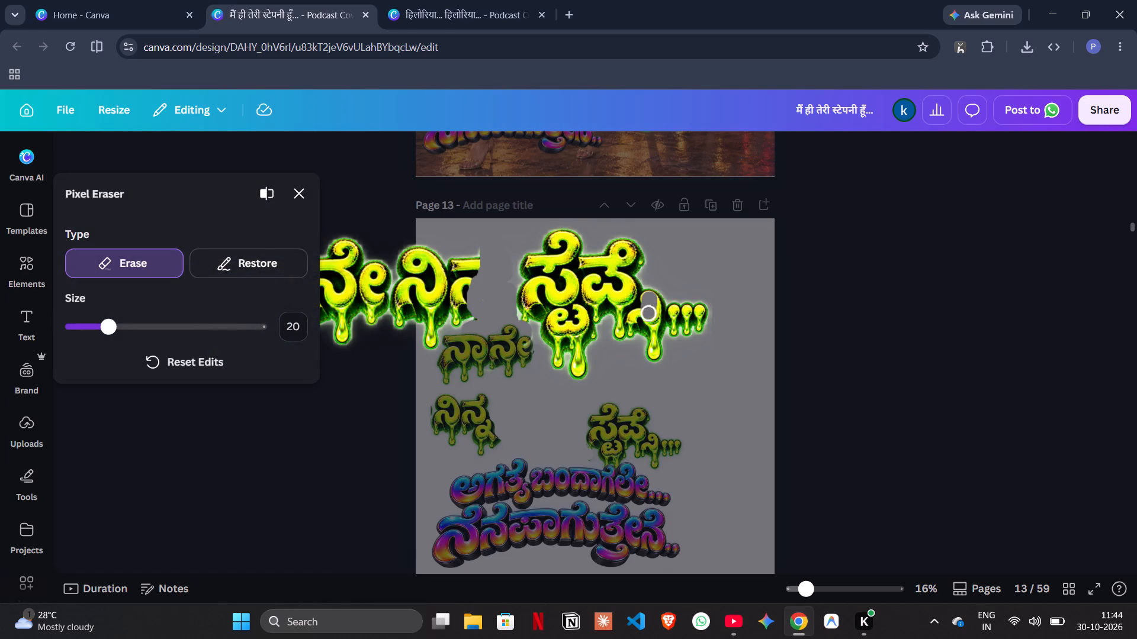
left_click_drag(649, 314, 656, 343)
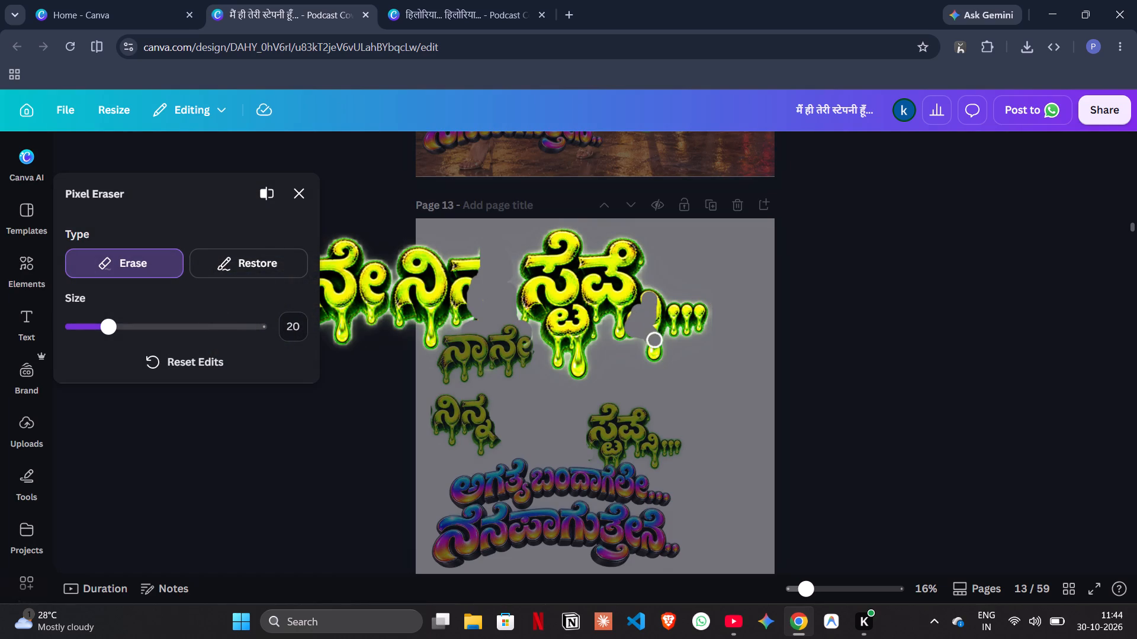
left_click_drag(656, 343, 657, 295)
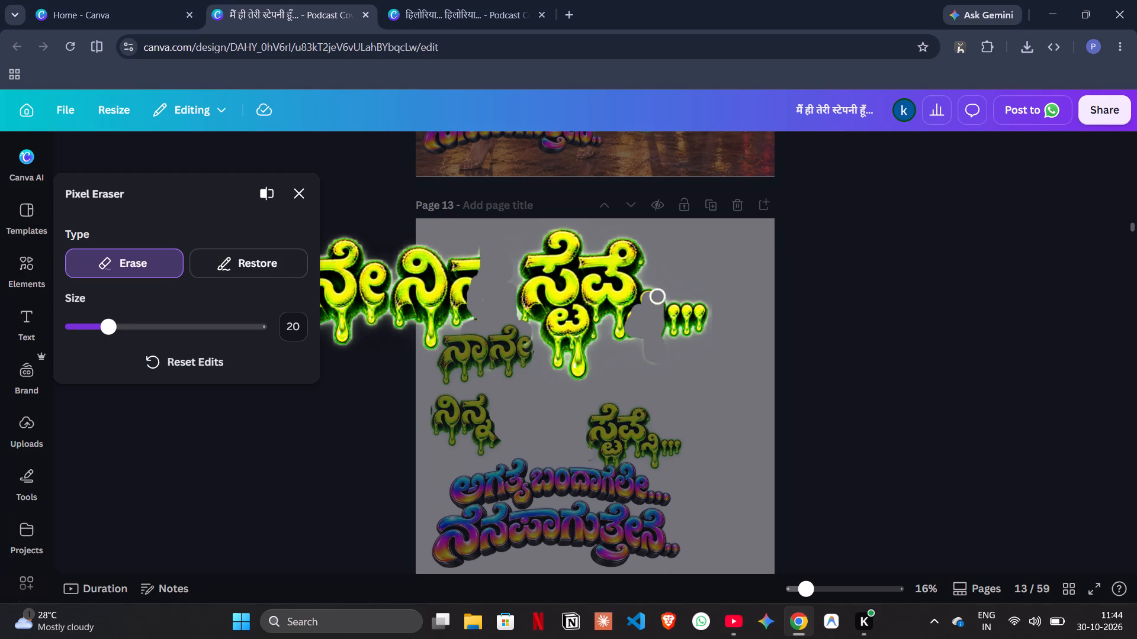
left_click_drag(657, 295, 635, 325)
left_click_drag(635, 325, 645, 308)
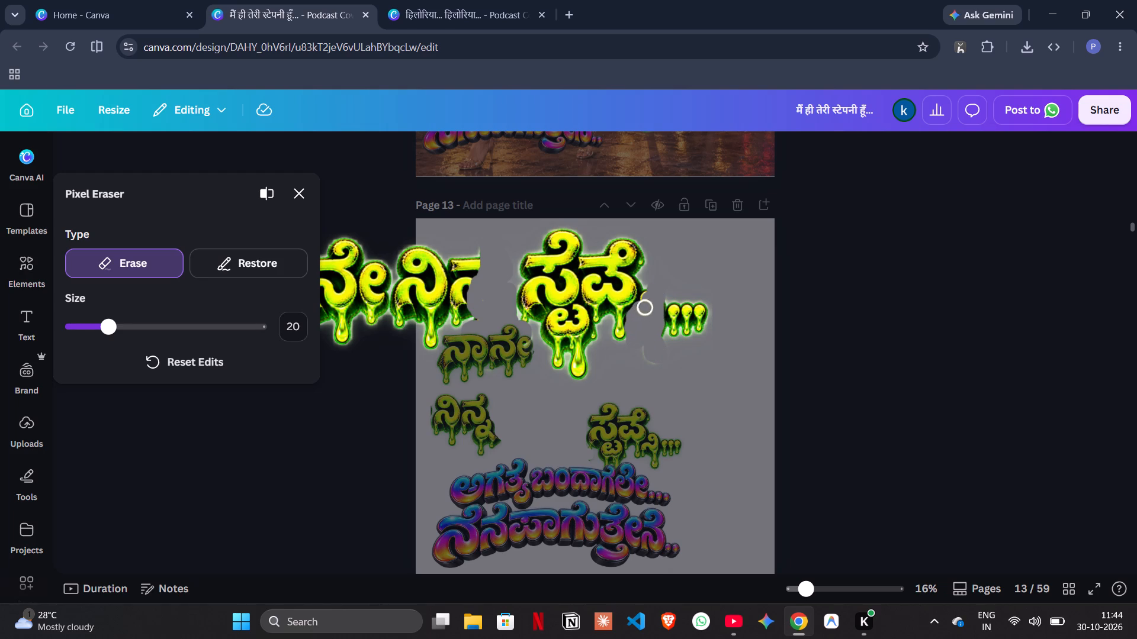
left_click_drag(645, 308, 648, 300)
left_click_drag(648, 300, 640, 316)
left_click_drag(640, 316, 656, 345)
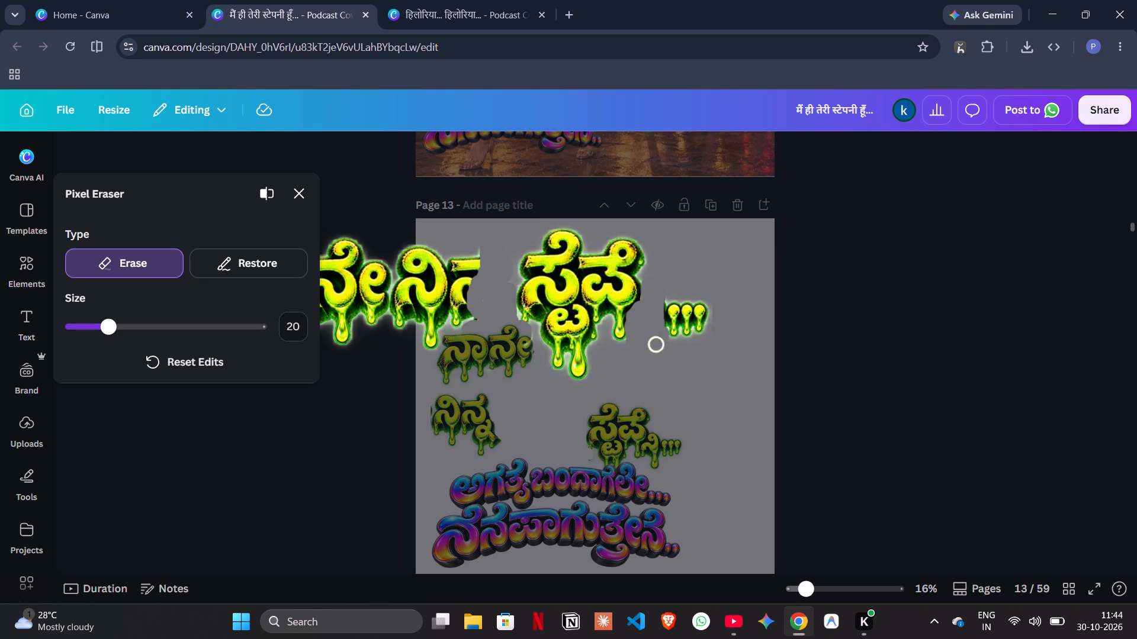
left_click_drag(656, 345, 656, 301)
left_click_drag(656, 301, 672, 289)
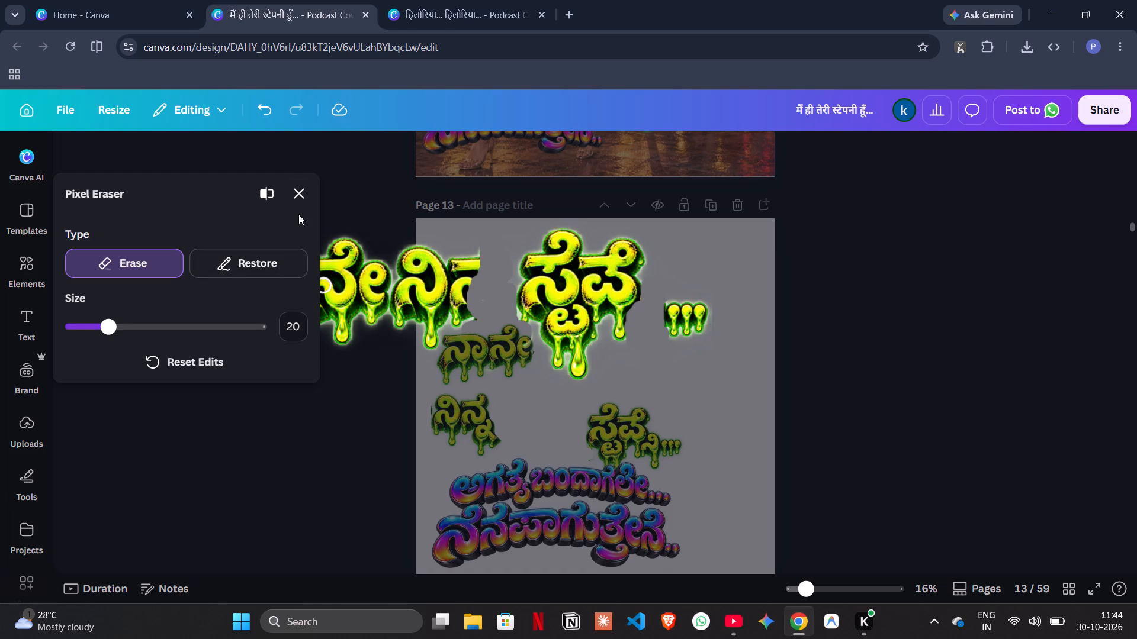
left_click(296, 195)
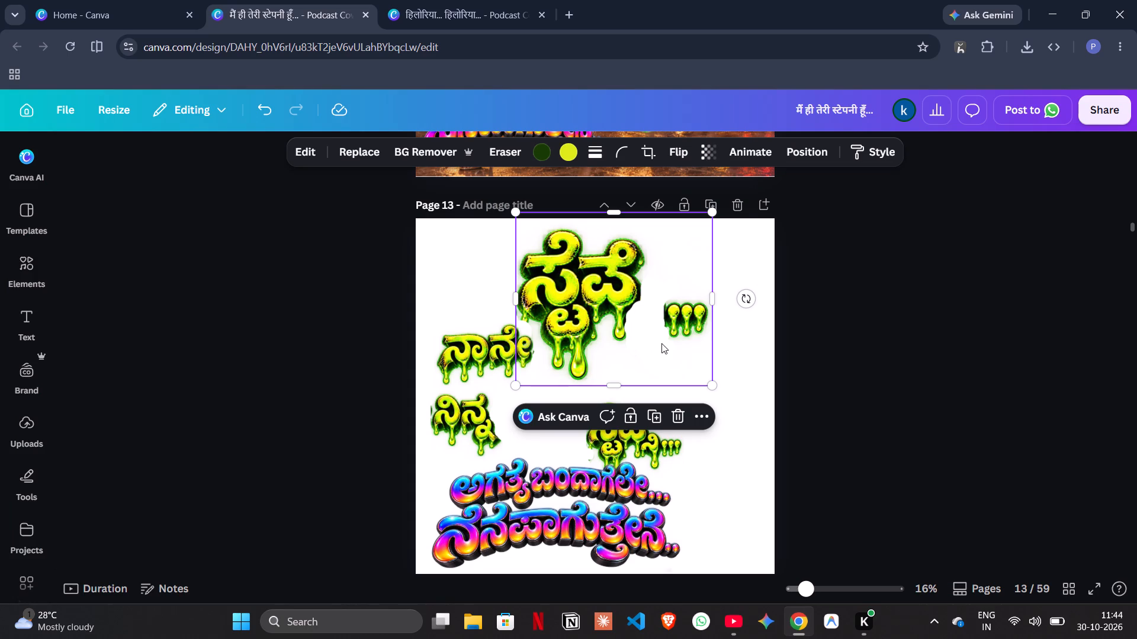
Duplicate the large word on page 13, crop the copy to its three dripping drops, and place it below and right of the original.
key("ctrl+d")
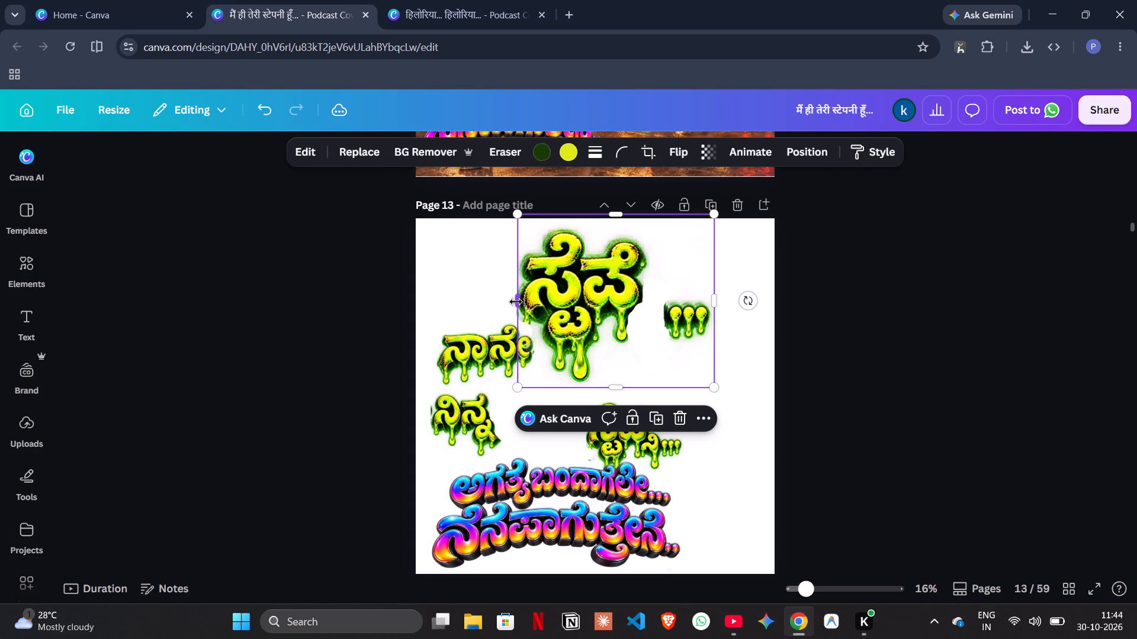
left_click(516, 302)
left_click_drag(516, 302, 653, 324)
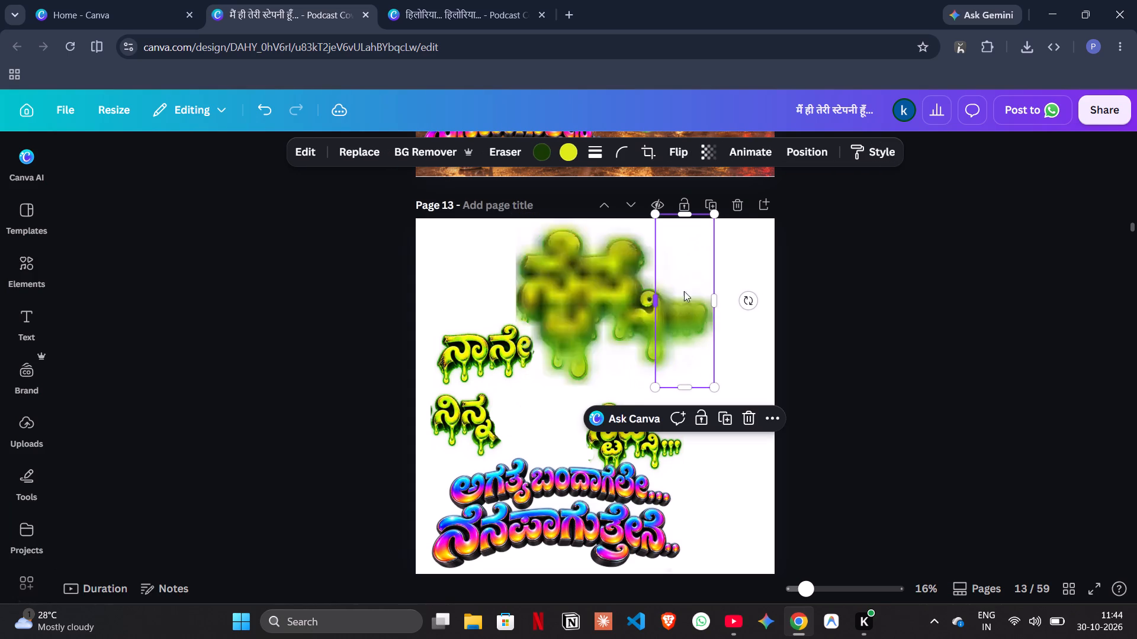
left_click_drag(685, 214, 688, 286)
left_click_drag(657, 337, 666, 338)
left_click_drag(693, 391, 688, 354)
left_click_drag(688, 306, 713, 363)
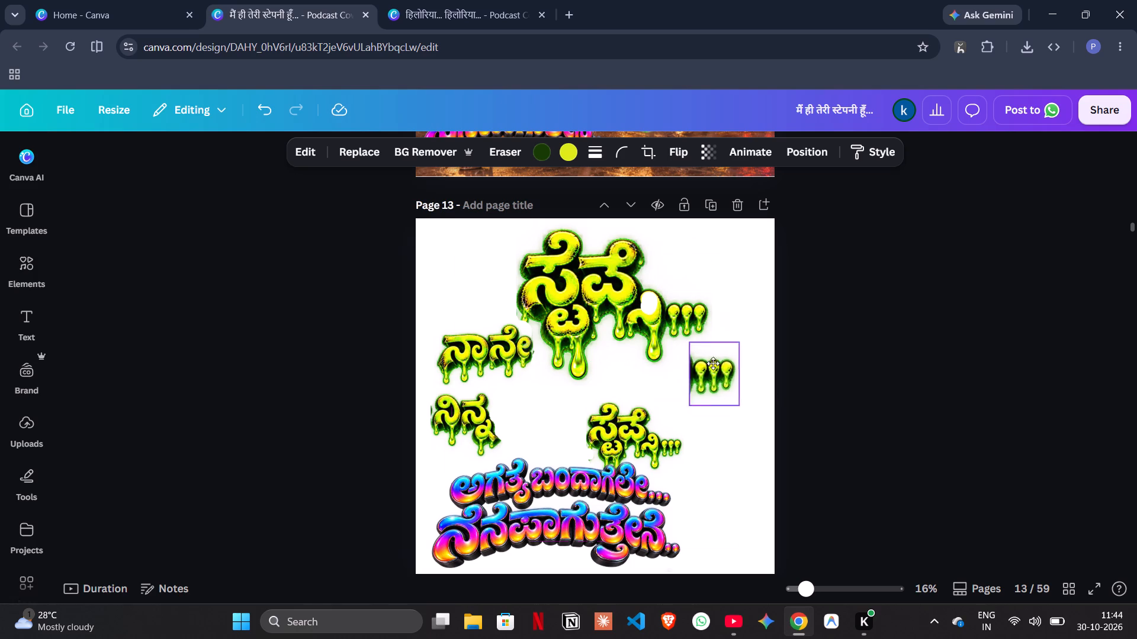
left_click_drag(713, 363, 718, 390)
left_click(817, 378)
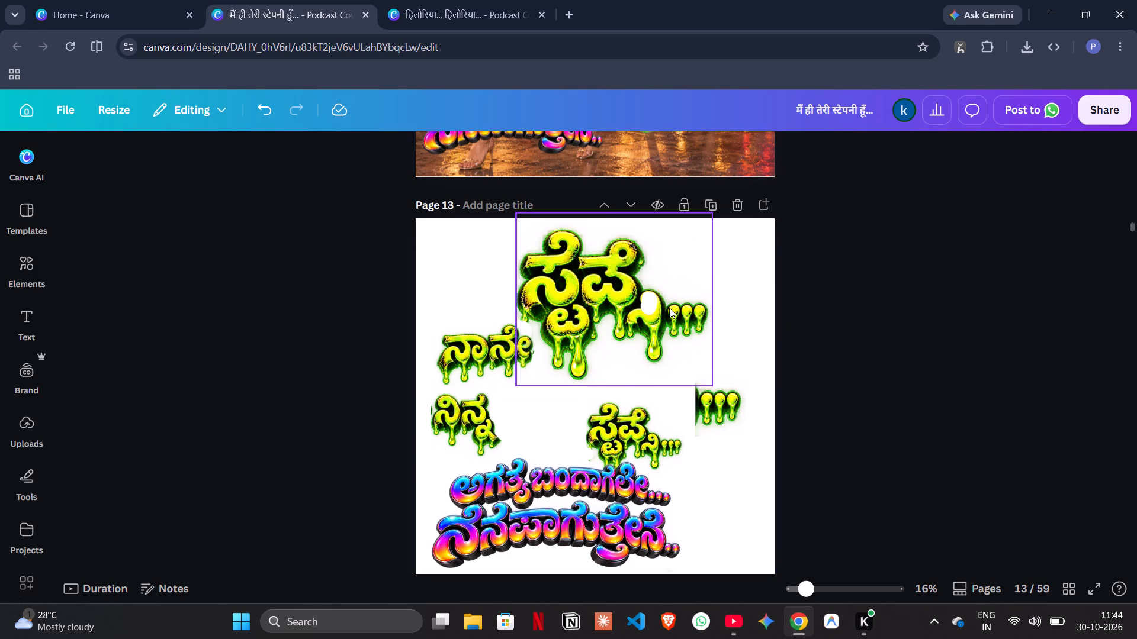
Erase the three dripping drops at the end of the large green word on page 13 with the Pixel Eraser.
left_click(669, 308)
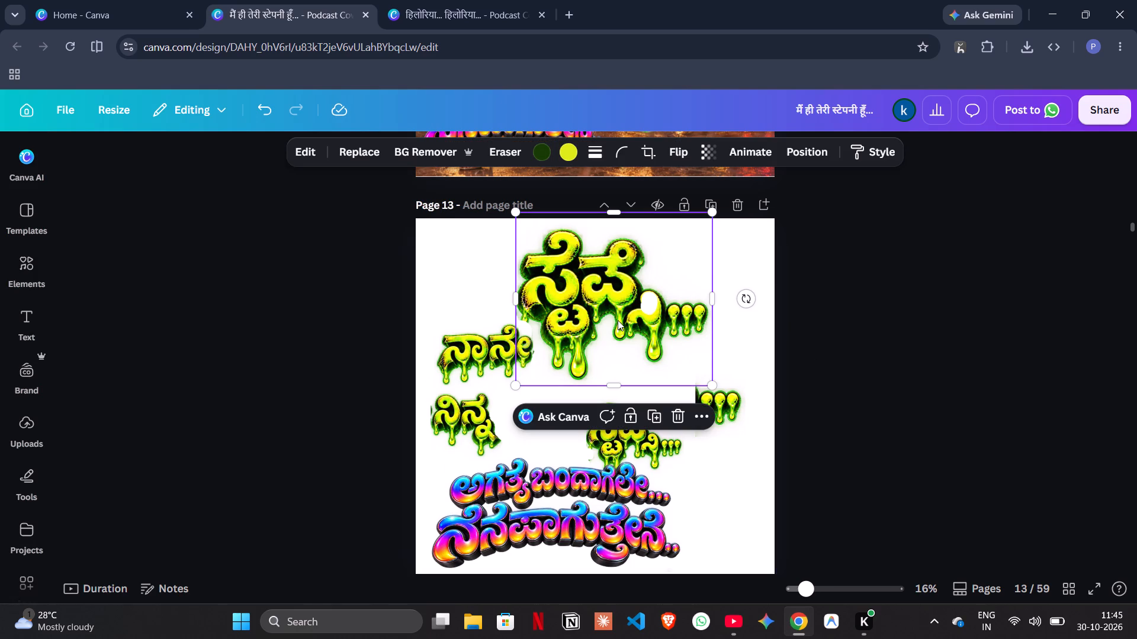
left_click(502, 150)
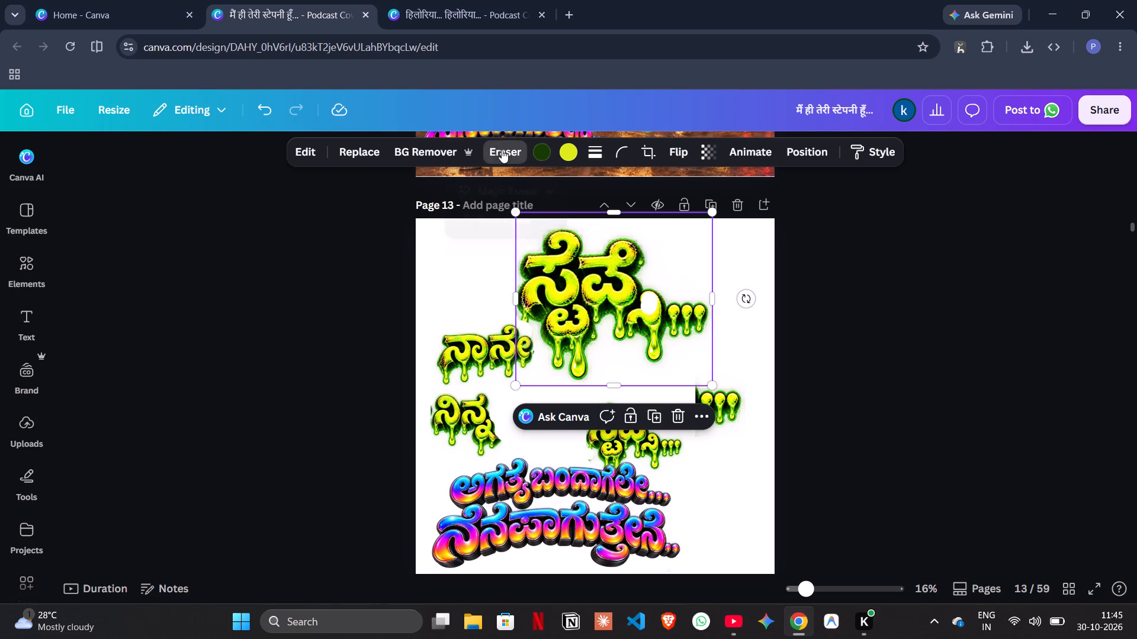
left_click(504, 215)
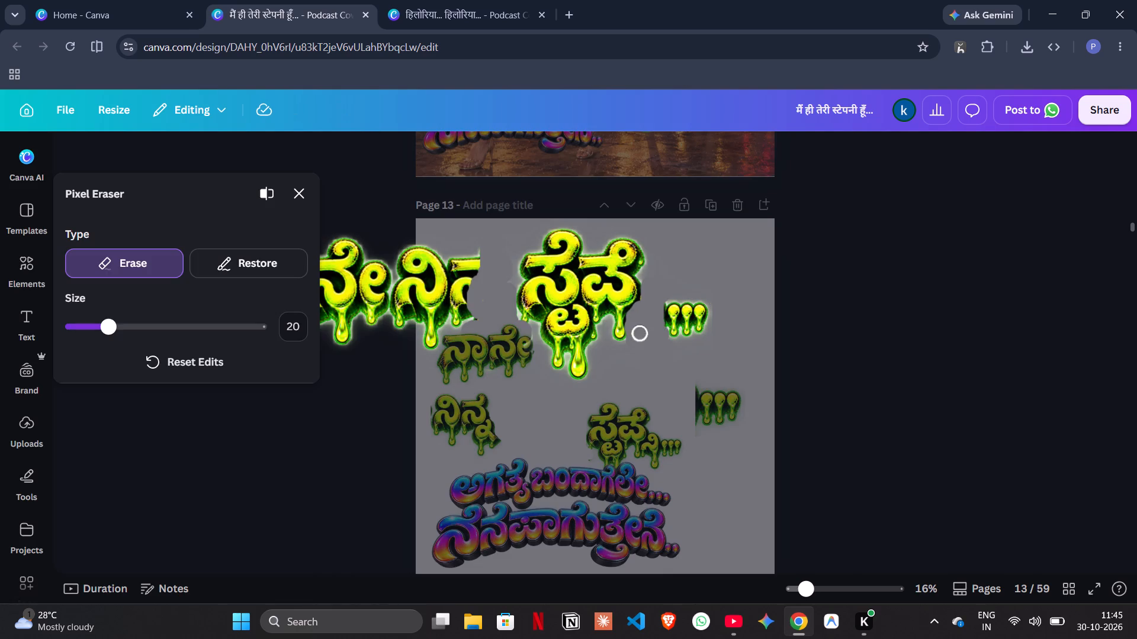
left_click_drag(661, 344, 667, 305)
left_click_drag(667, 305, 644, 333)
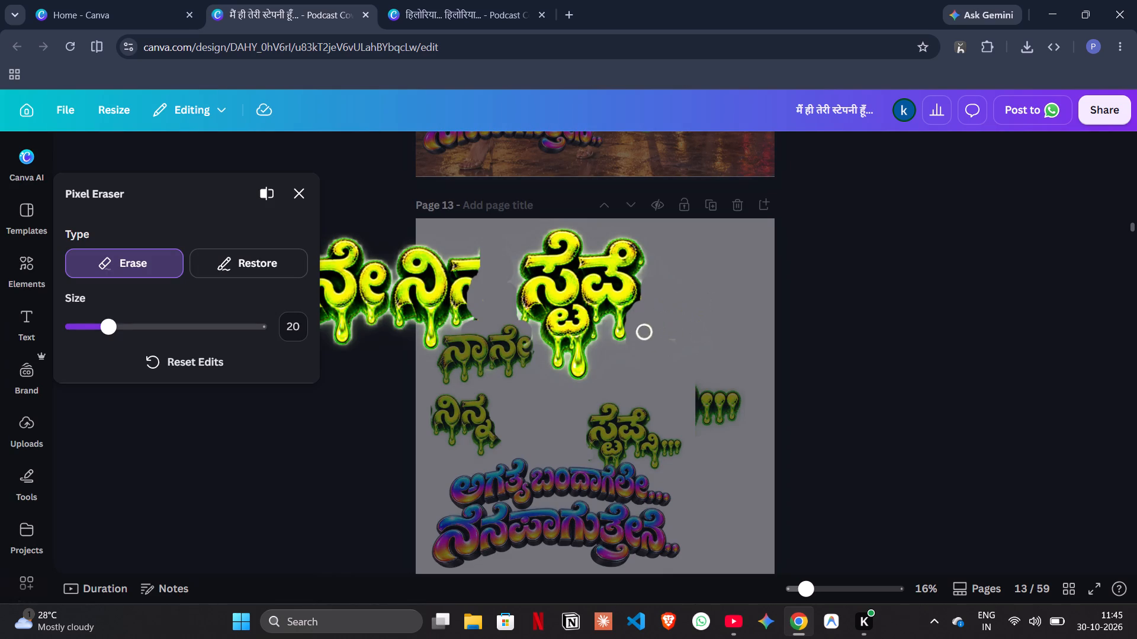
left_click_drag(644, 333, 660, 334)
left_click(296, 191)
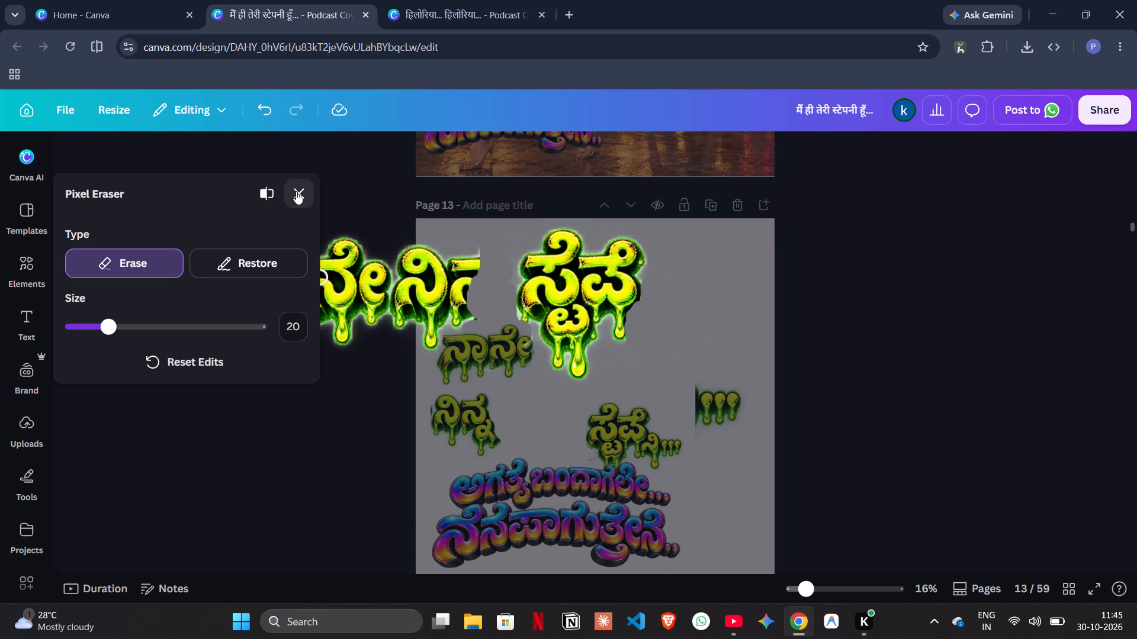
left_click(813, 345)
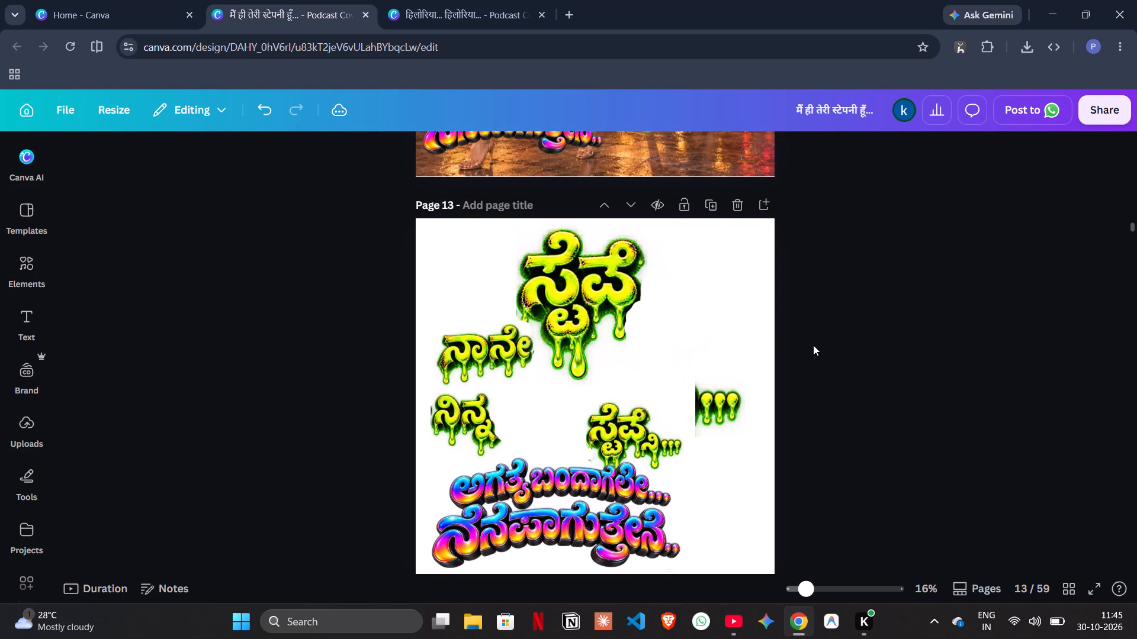
Move the small green subscript piece from the large word on page 12 to the end of the large word on page 13.
scroll(777, 318, "up", 1)
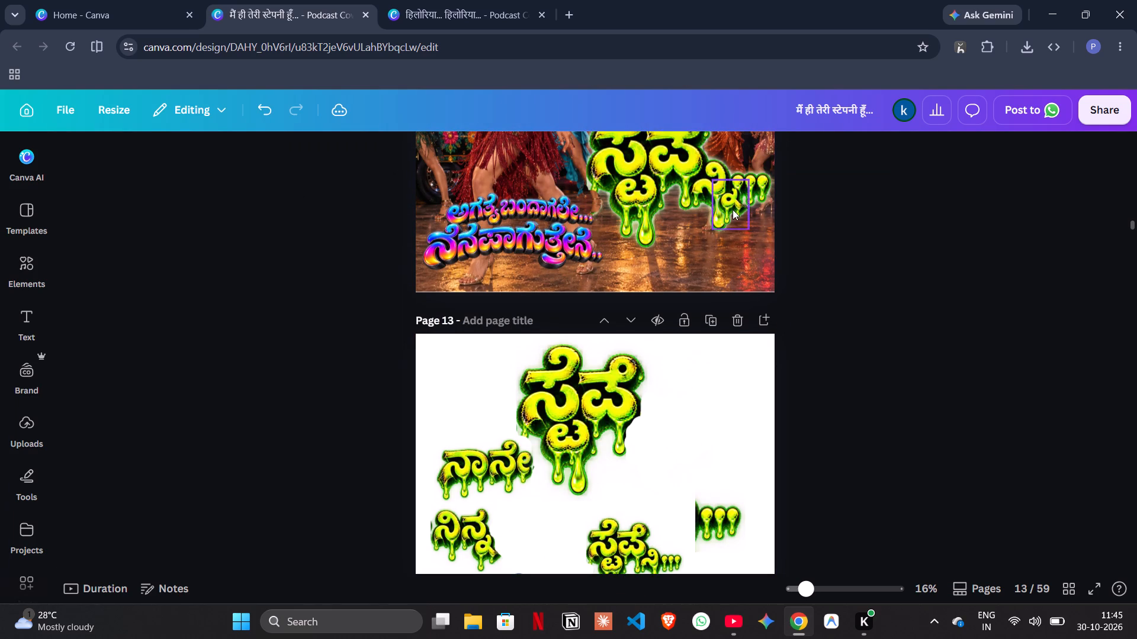
left_click_drag(733, 209, 645, 436)
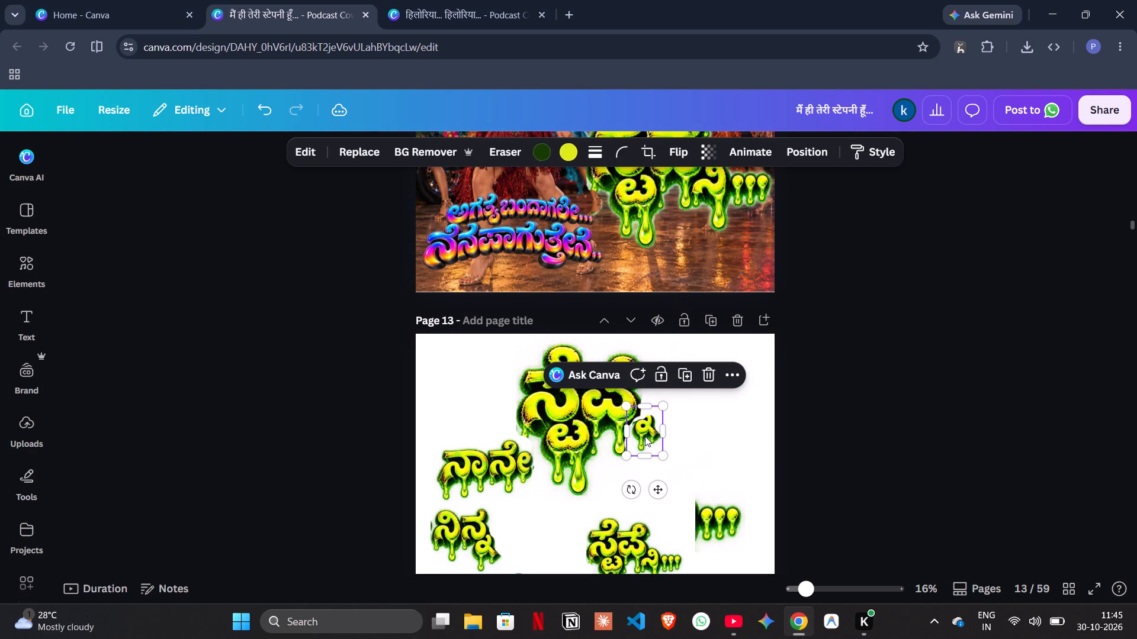
left_click(781, 419)
Compare the lettering on the covers and page 13 with the reference Kannada text on page 8.
scroll(781, 419, "up", 5)
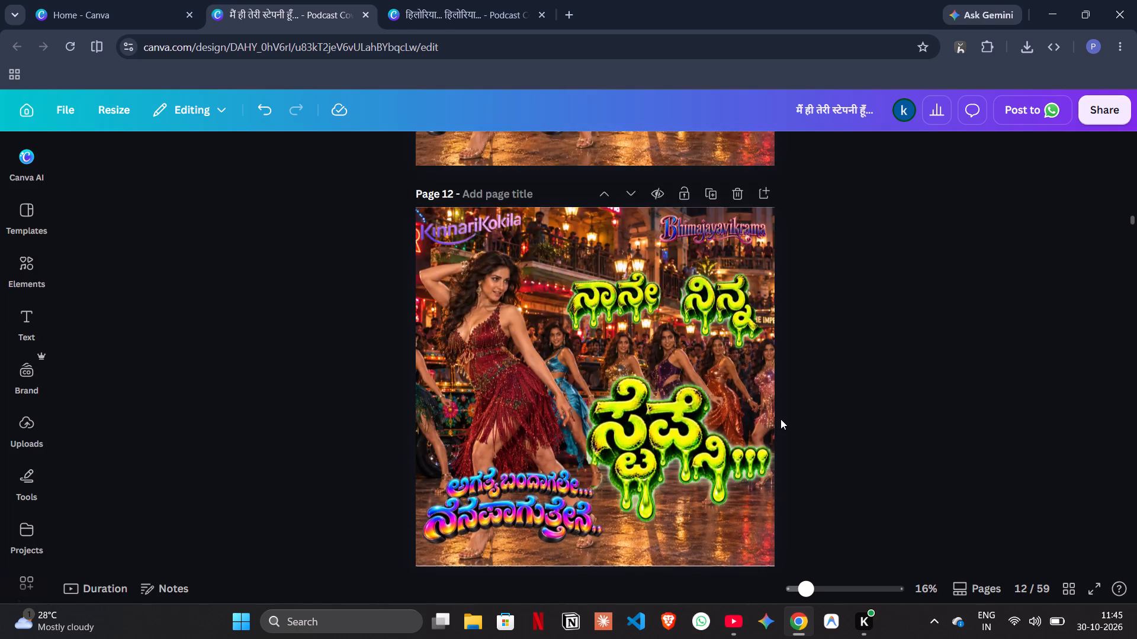
scroll(781, 419, "up", 7)
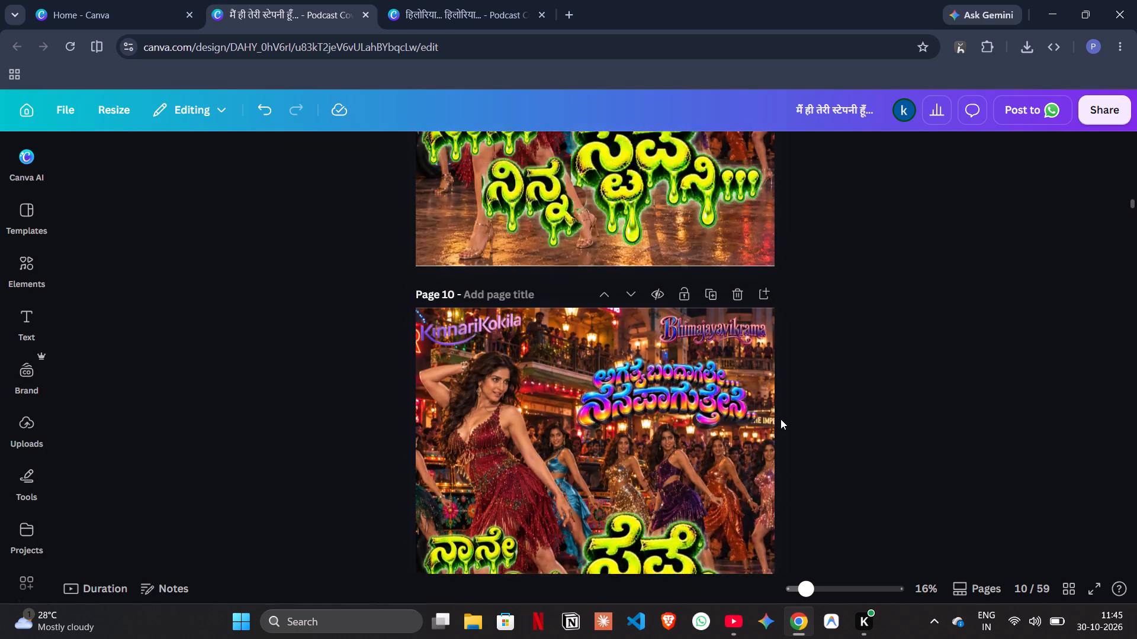
scroll(781, 419, "up", 7)
scroll(781, 419, "down", 2)
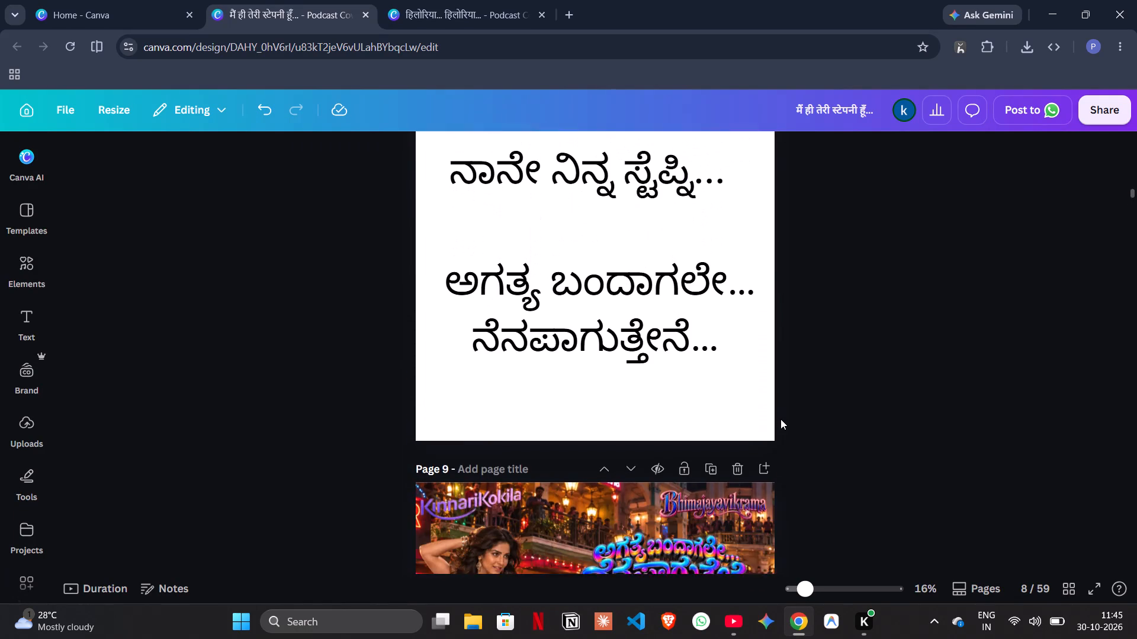
scroll(781, 419, "down", 15)
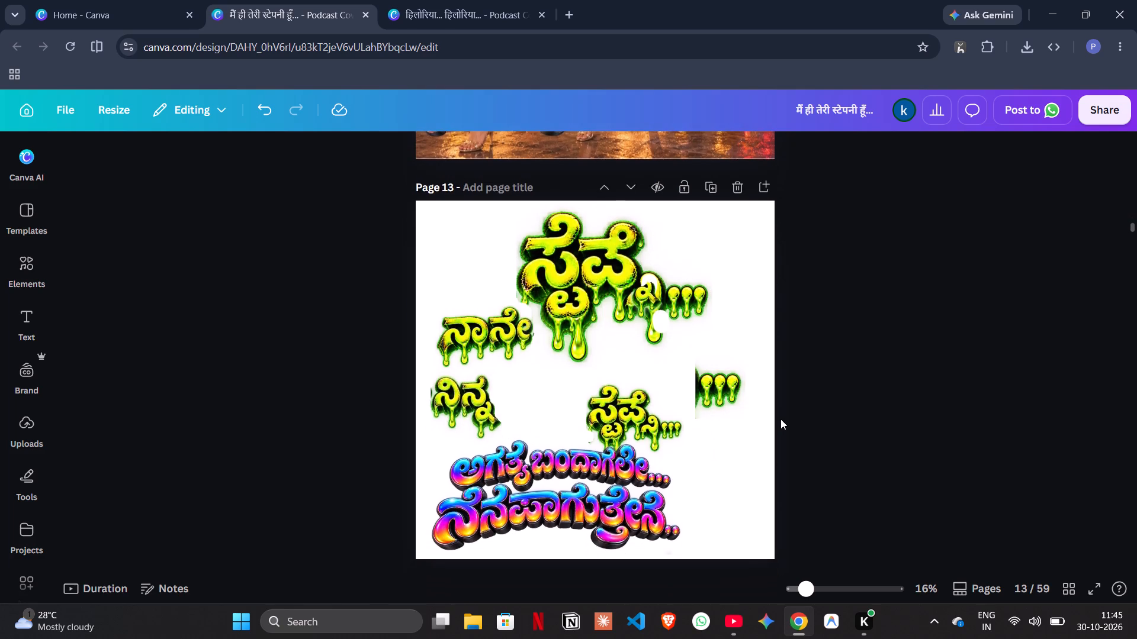
scroll(781, 419, "down", 2)
Enlarge the subscript piece on page 13, try it against the large word's end, and set it aside above "ನಾನೇ".
left_click(651, 248)
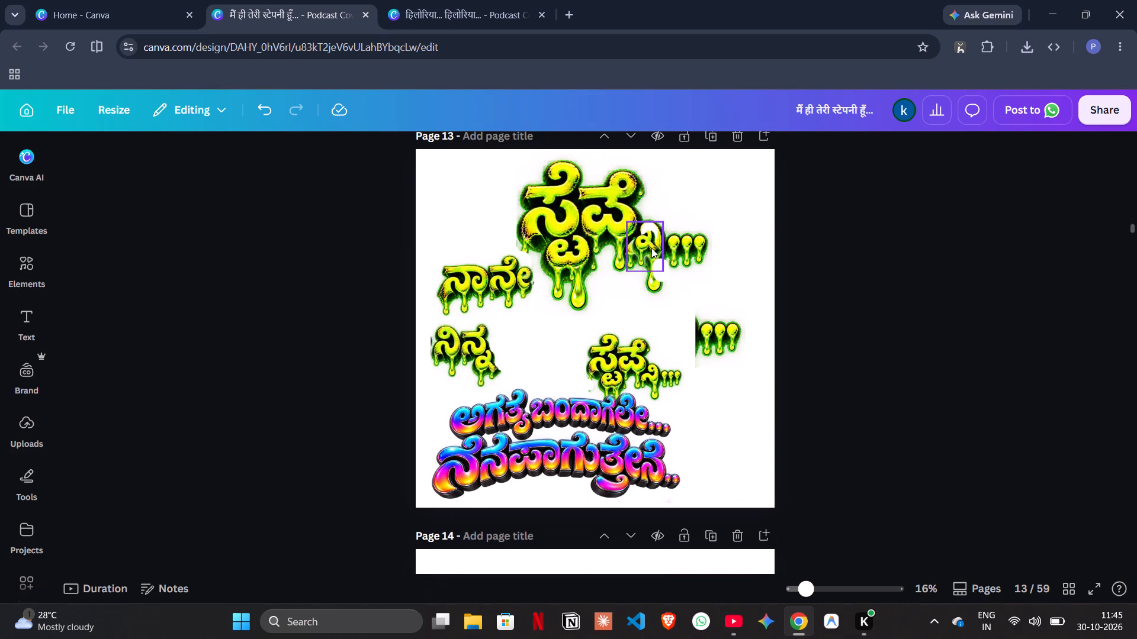
left_click_drag(661, 267, 684, 285)
left_click_drag(650, 256, 642, 252)
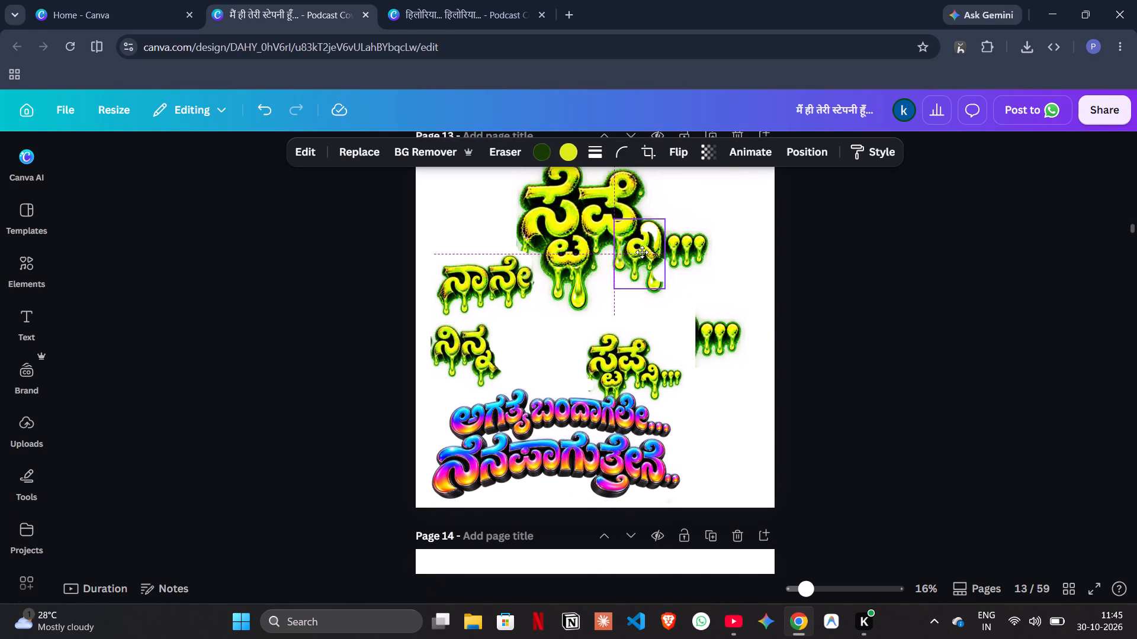
left_click_drag(642, 252, 642, 253)
left_click_drag(664, 219, 672, 217)
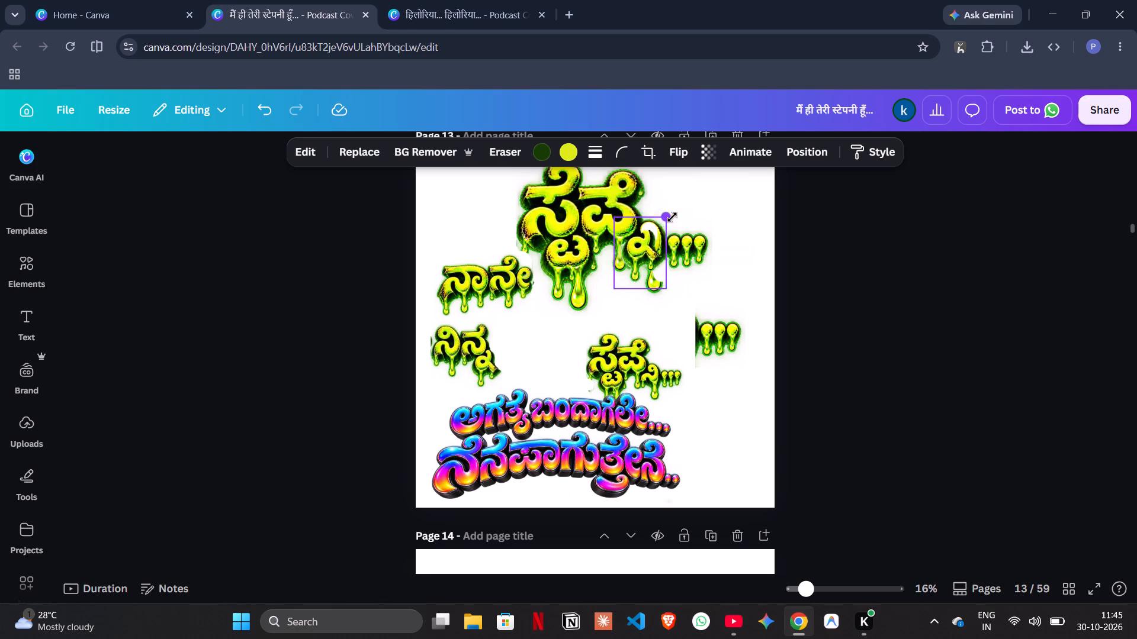
left_click_drag(672, 217, 682, 217)
left_click_drag(648, 254, 648, 255)
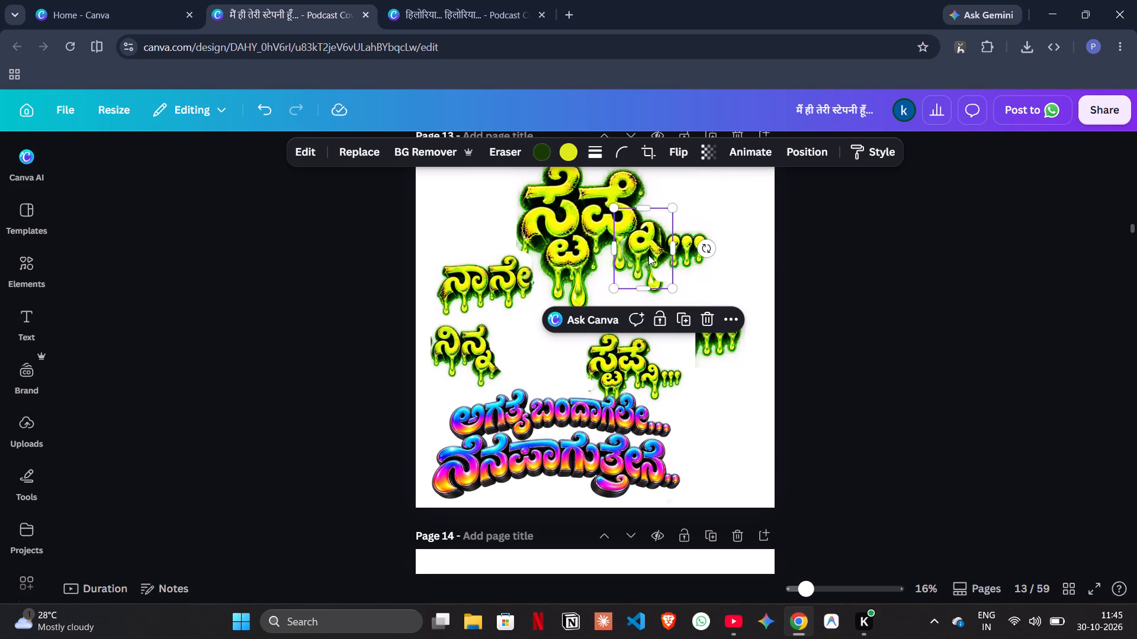
left_click_drag(648, 255, 643, 258)
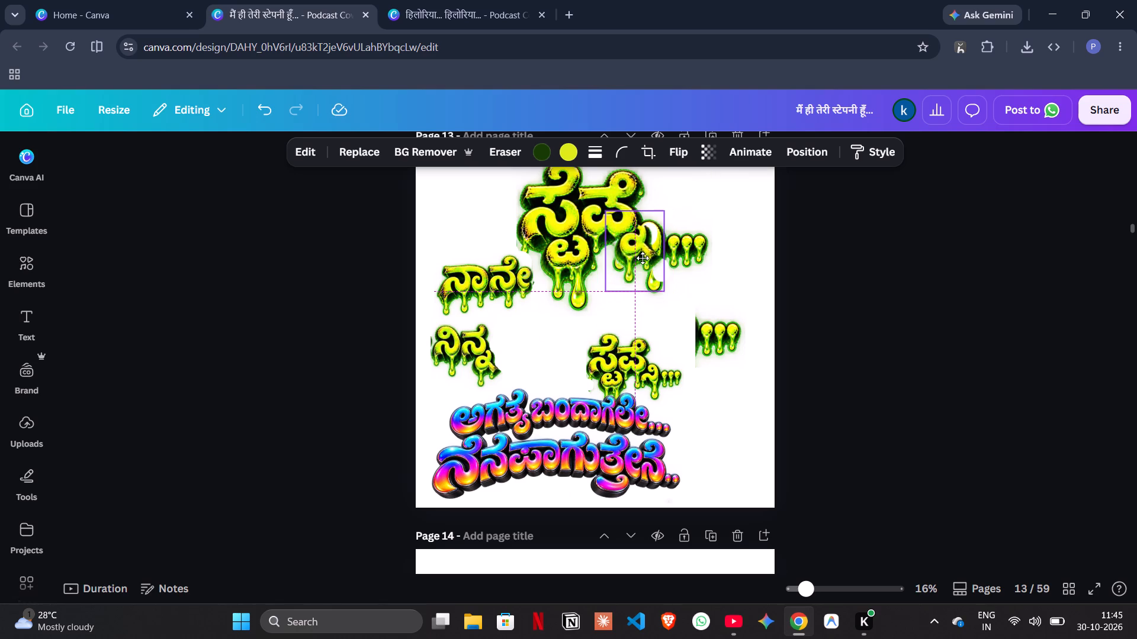
left_click_drag(643, 258, 653, 251)
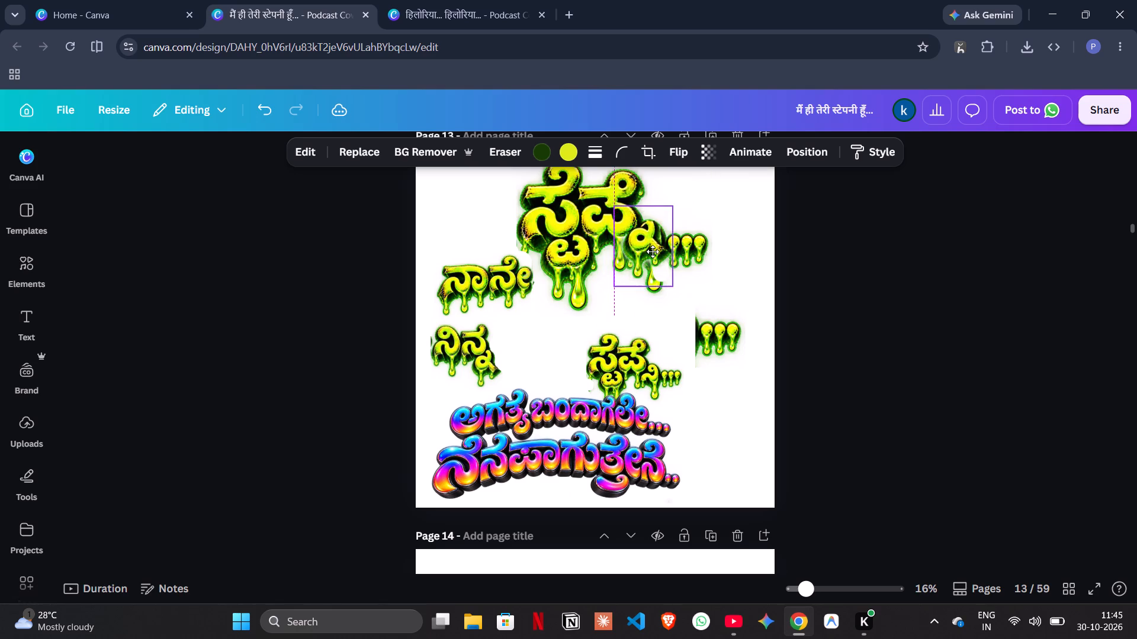
left_click_drag(653, 251, 574, 259)
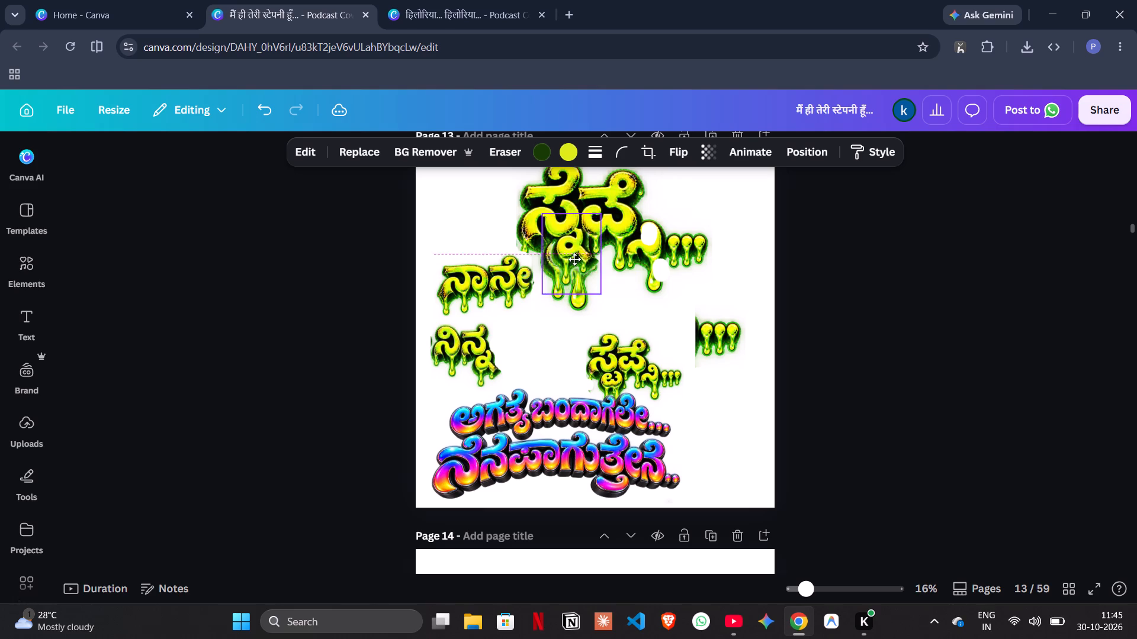
left_click_drag(574, 259, 493, 233)
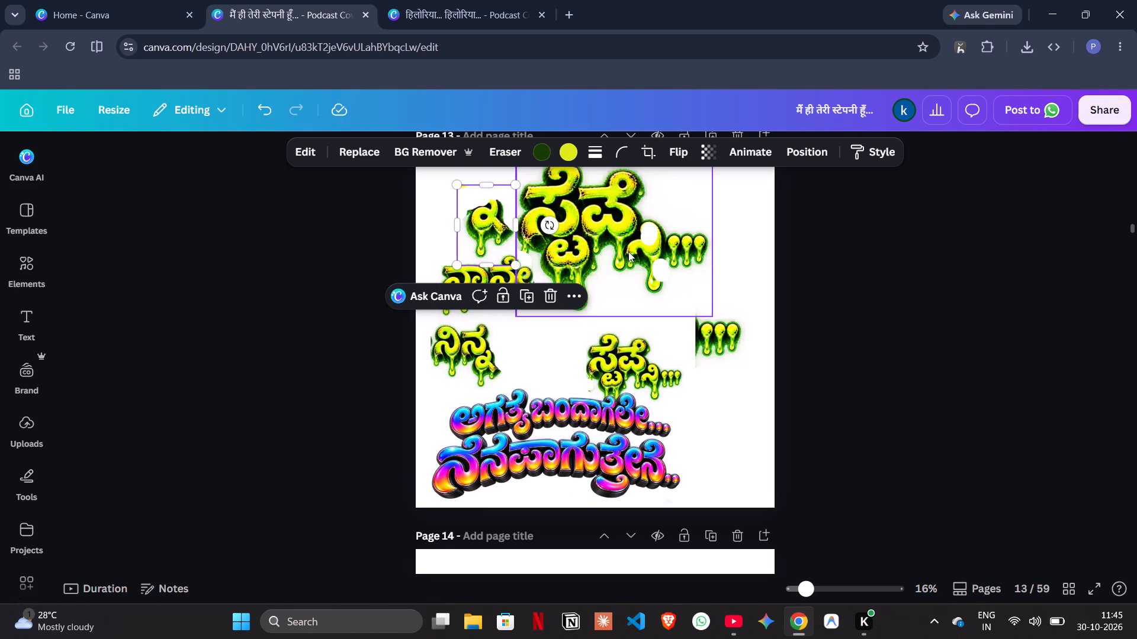
Replace the partly erased large word on page 13 with a fresh duplicate of the large word from page 12.
left_click(628, 251)
key("BackSpace")
scroll(628, 251, "up", 3)
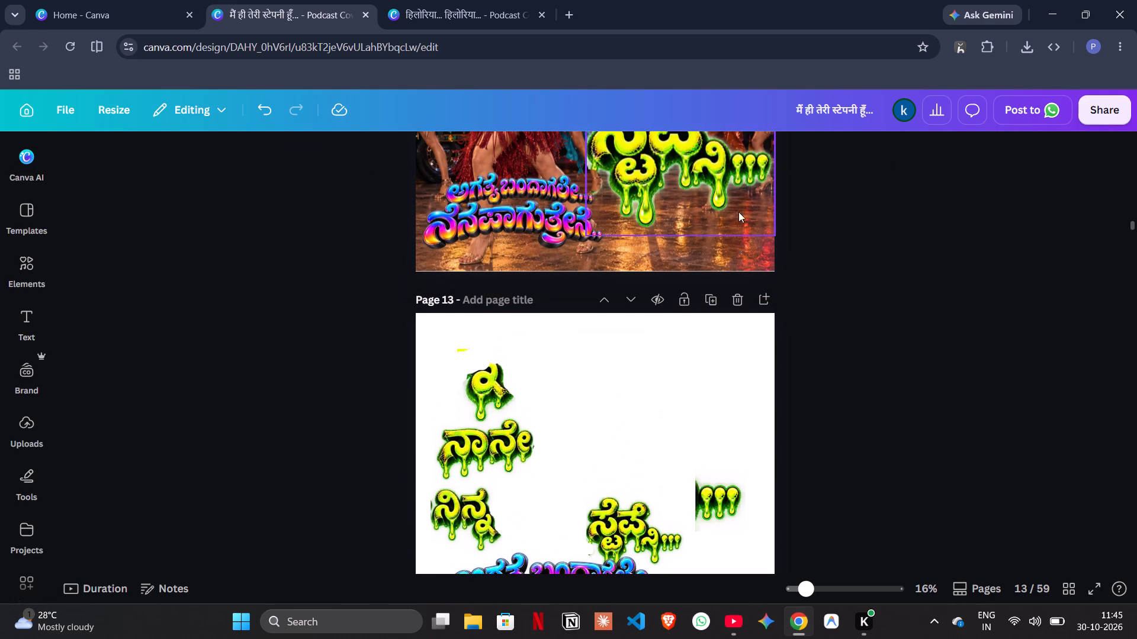
left_click(737, 183)
key("ctrl+d")
left_click_drag(737, 183, 675, 419)
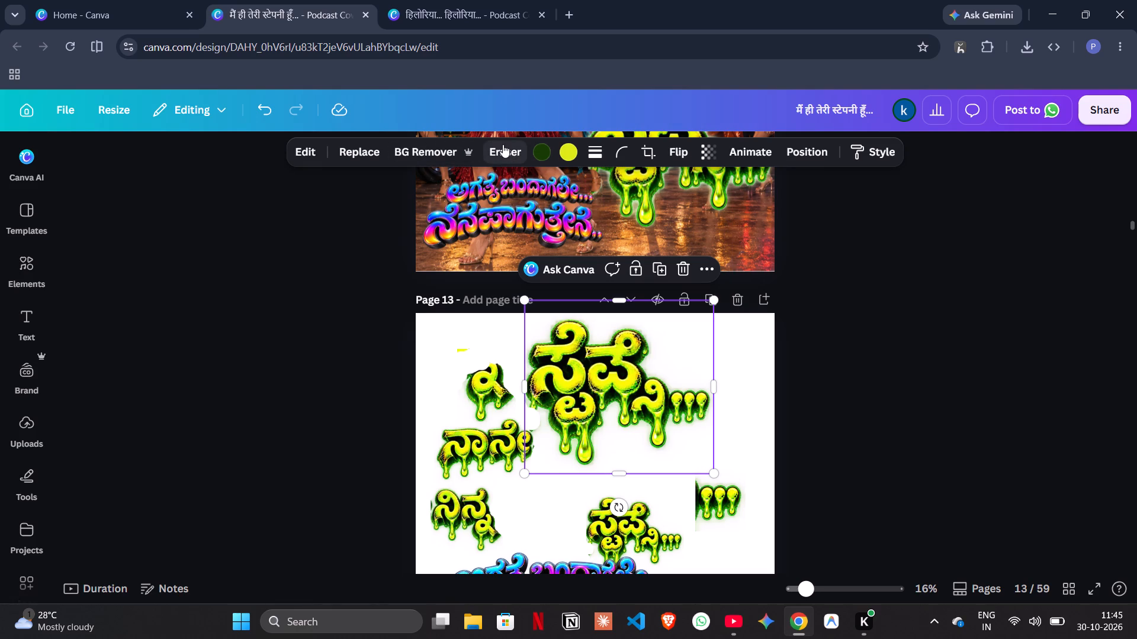
Remove the small "ನಿ" before the three drops in the new large word using the Magic Eraser with brush size 40.
left_click(503, 144)
left_click(519, 187)
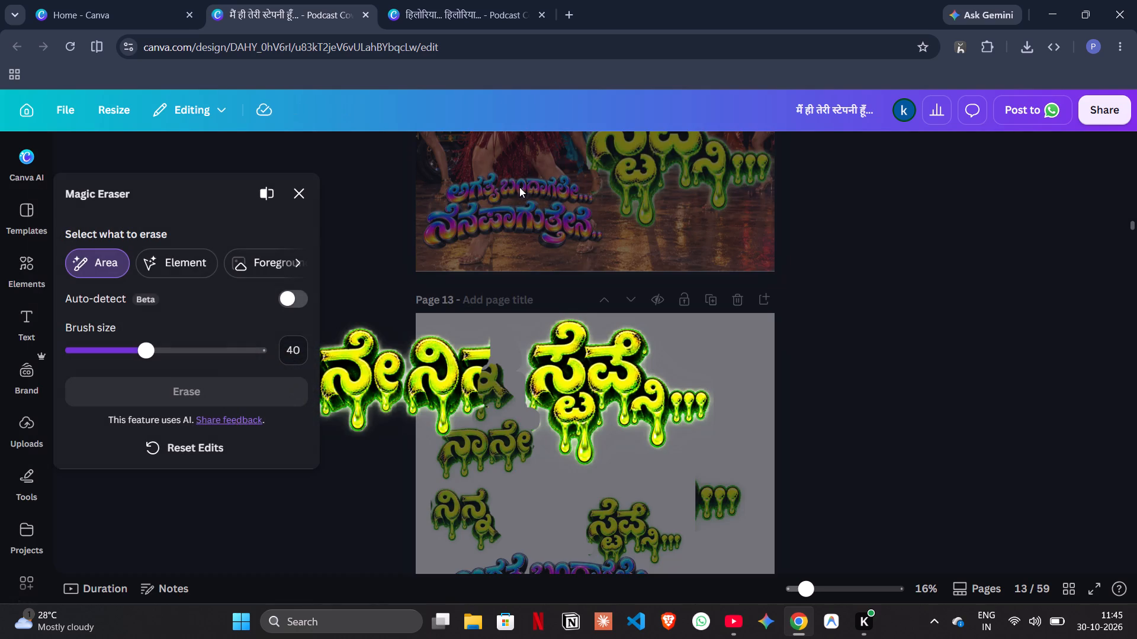
left_click_drag(675, 399, 667, 392)
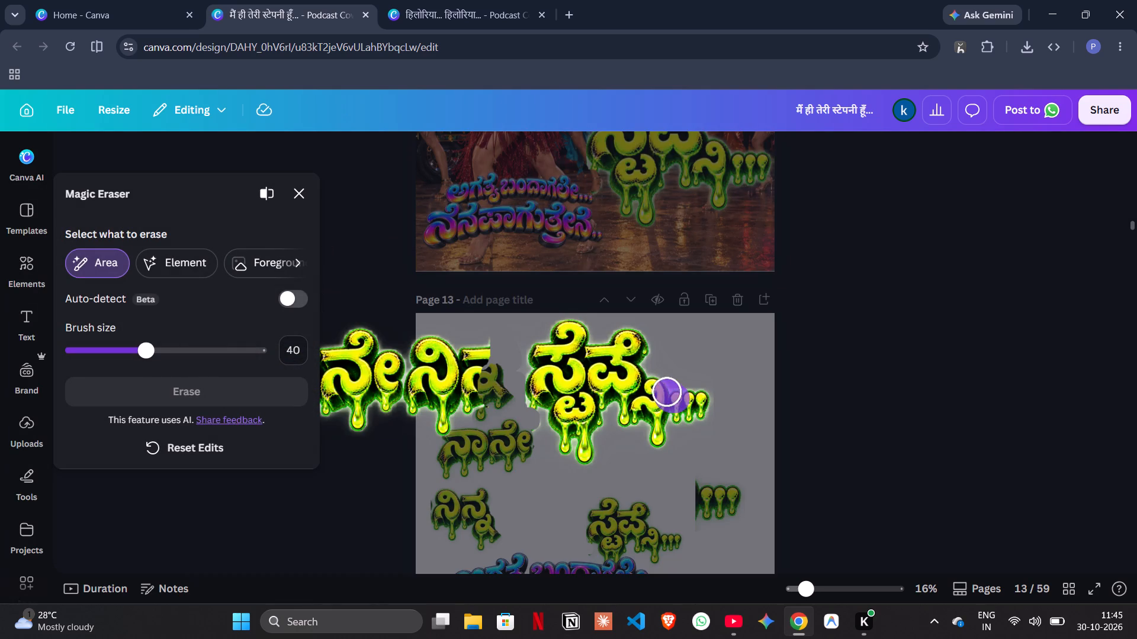
left_click_drag(667, 392, 647, 424)
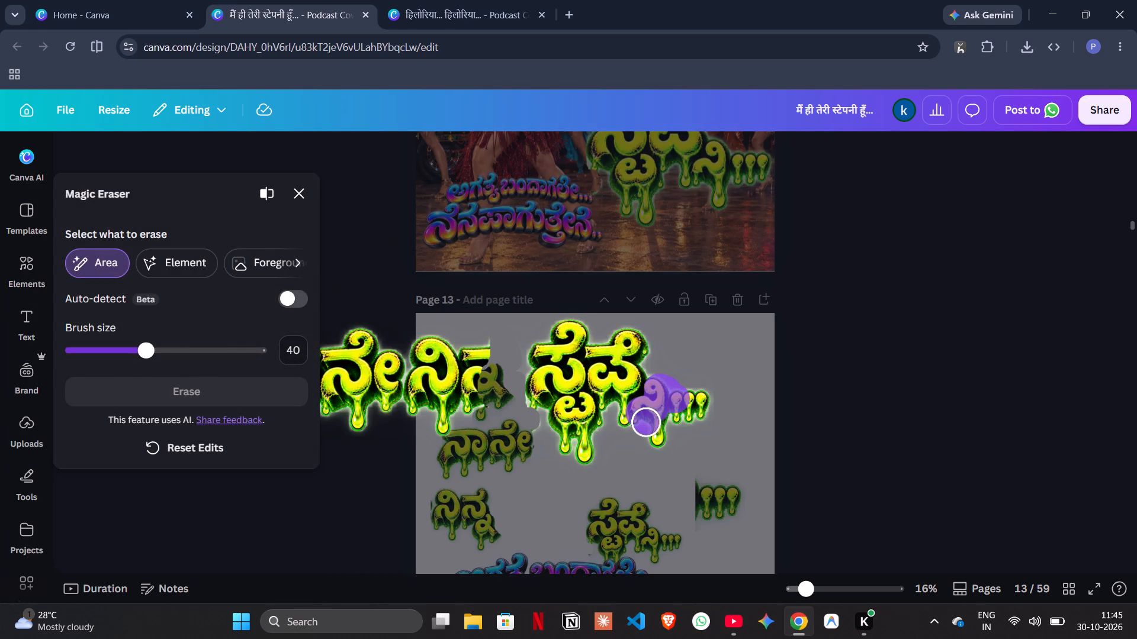
left_click_drag(647, 424, 669, 392)
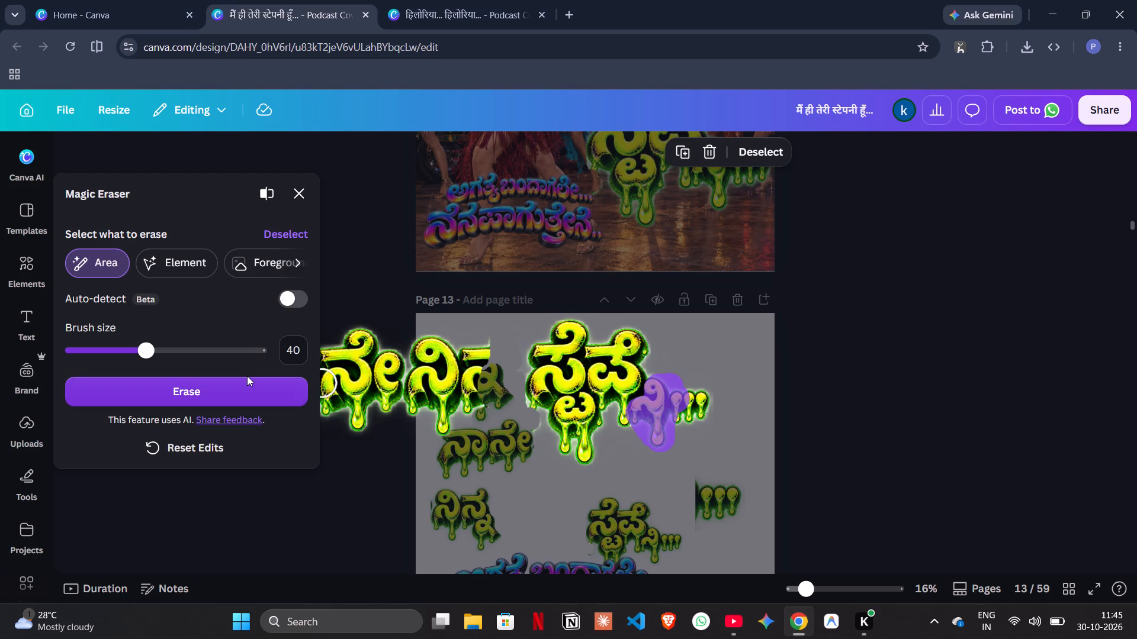
left_click(247, 376)
left_click(246, 380)
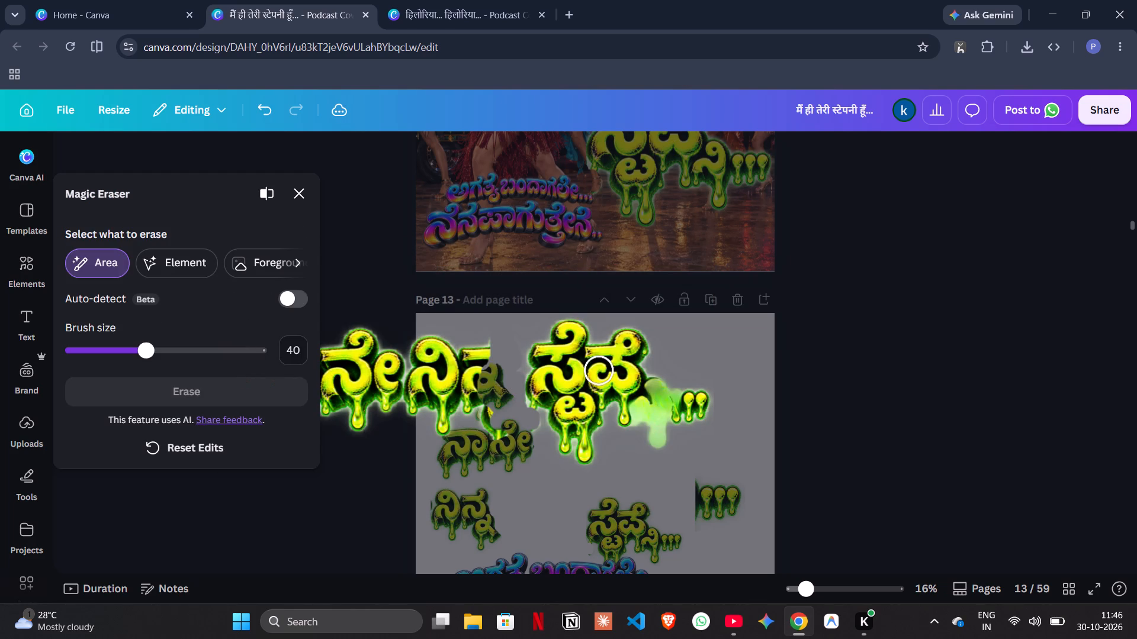
left_click(297, 198)
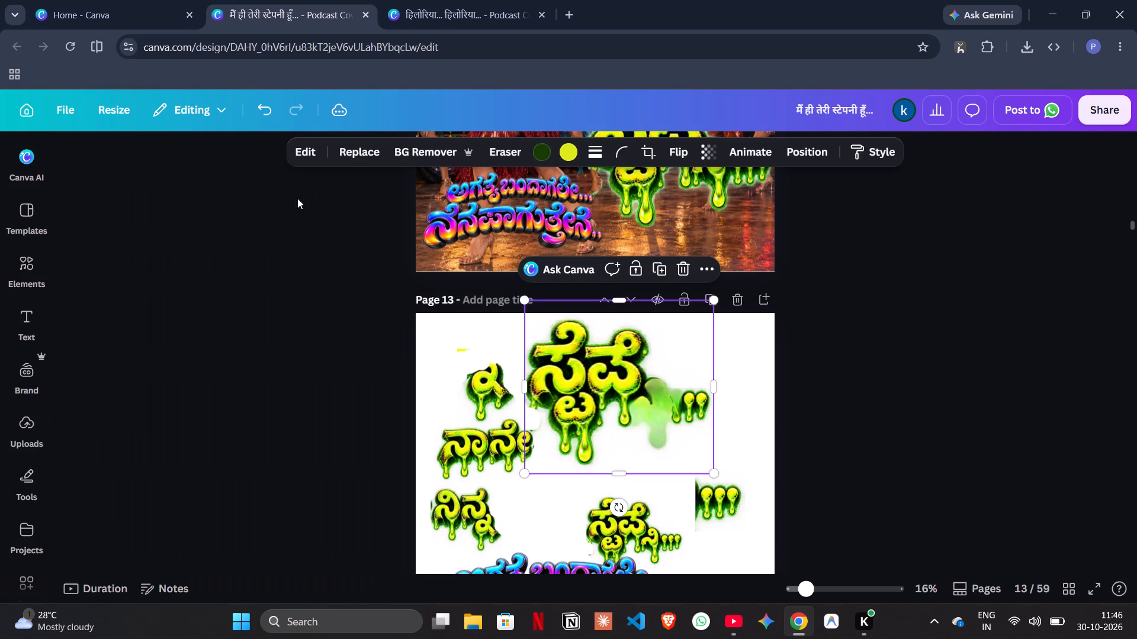
Bring the subscript piece in front of the large word and place it over the erased spot before the drops.
left_click(493, 379)
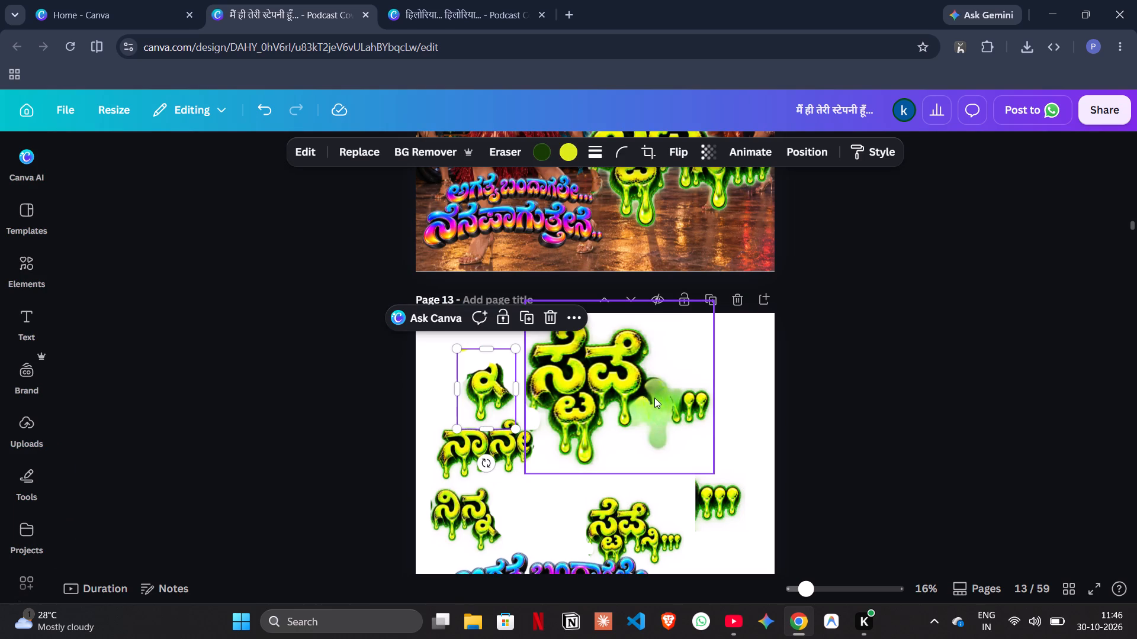
left_click_drag(486, 386, 568, 385)
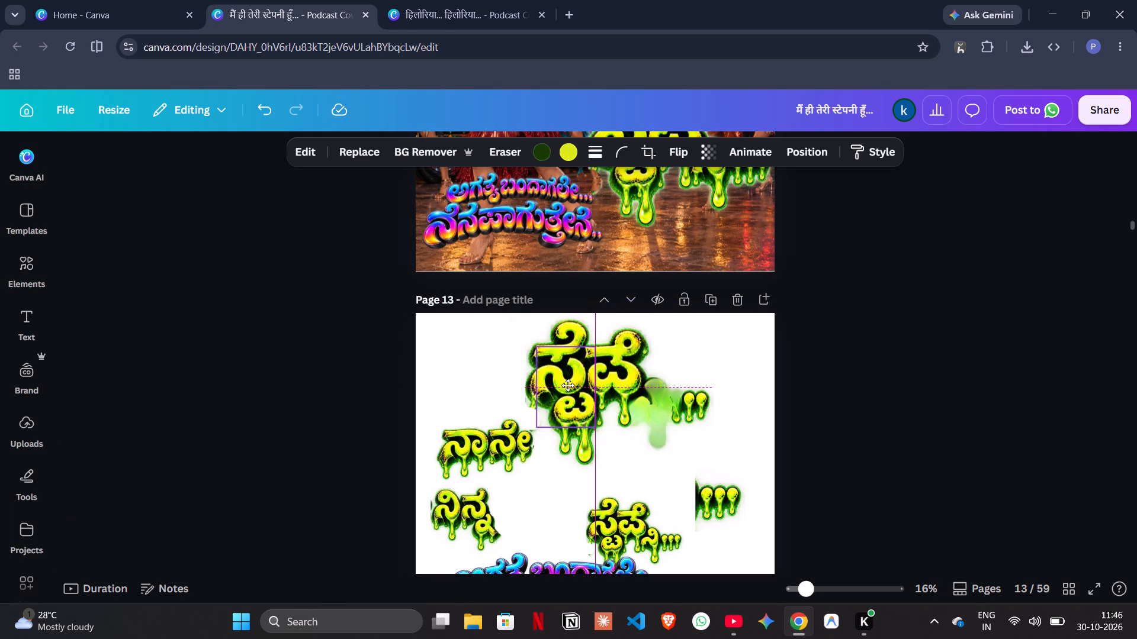
left_click_drag(568, 385, 660, 404)
right_click(660, 404)
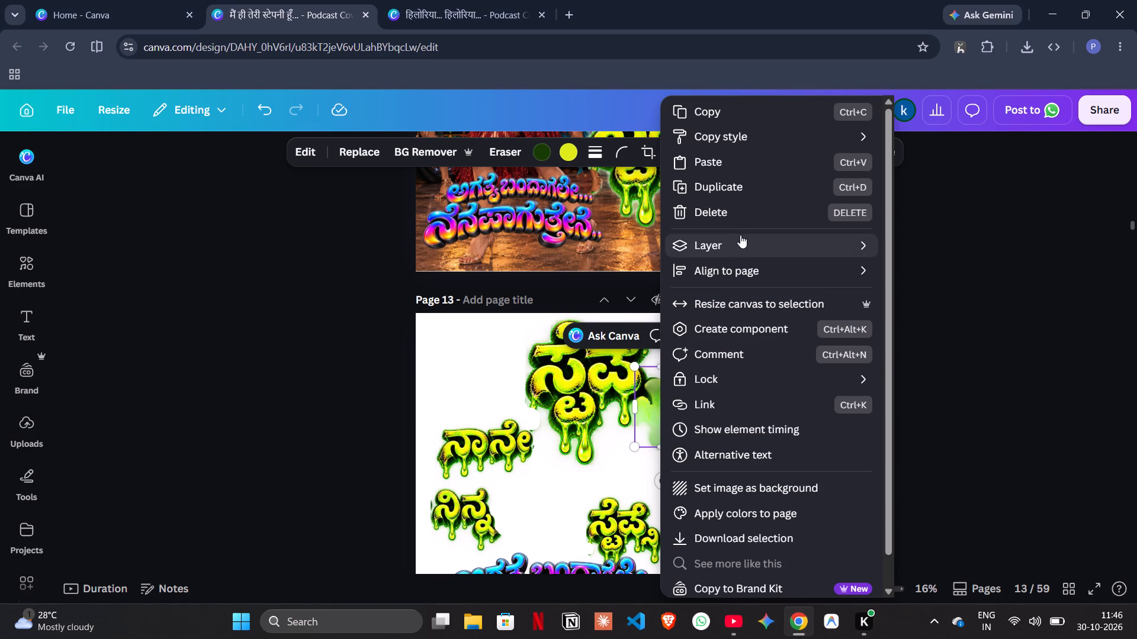
left_click(922, 264)
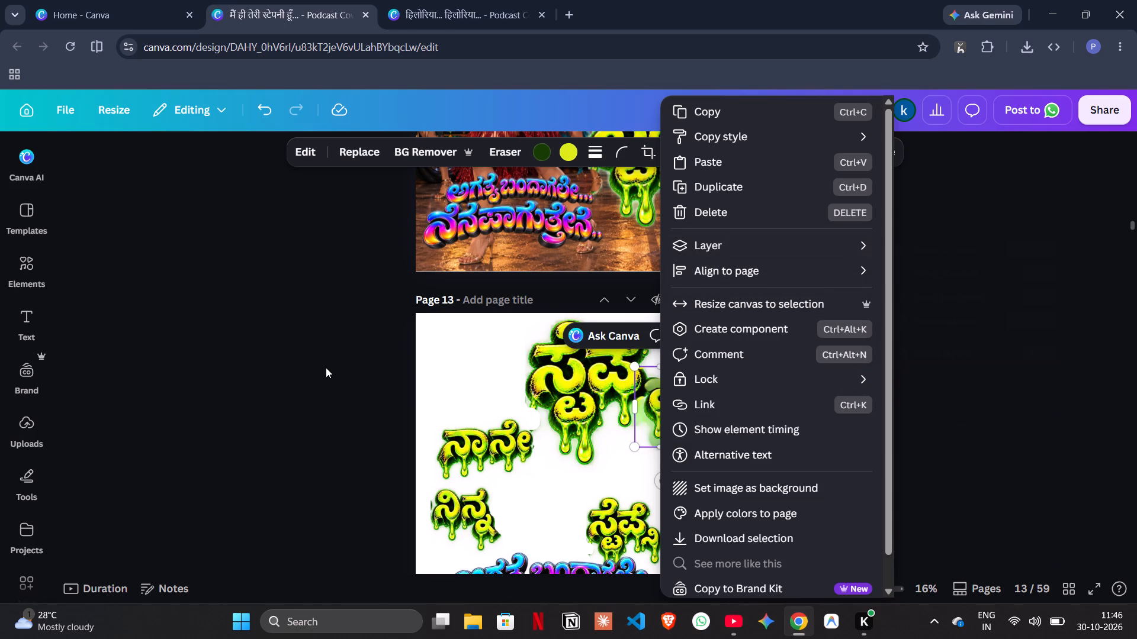
left_click(326, 367)
left_click_drag(670, 399, 657, 402)
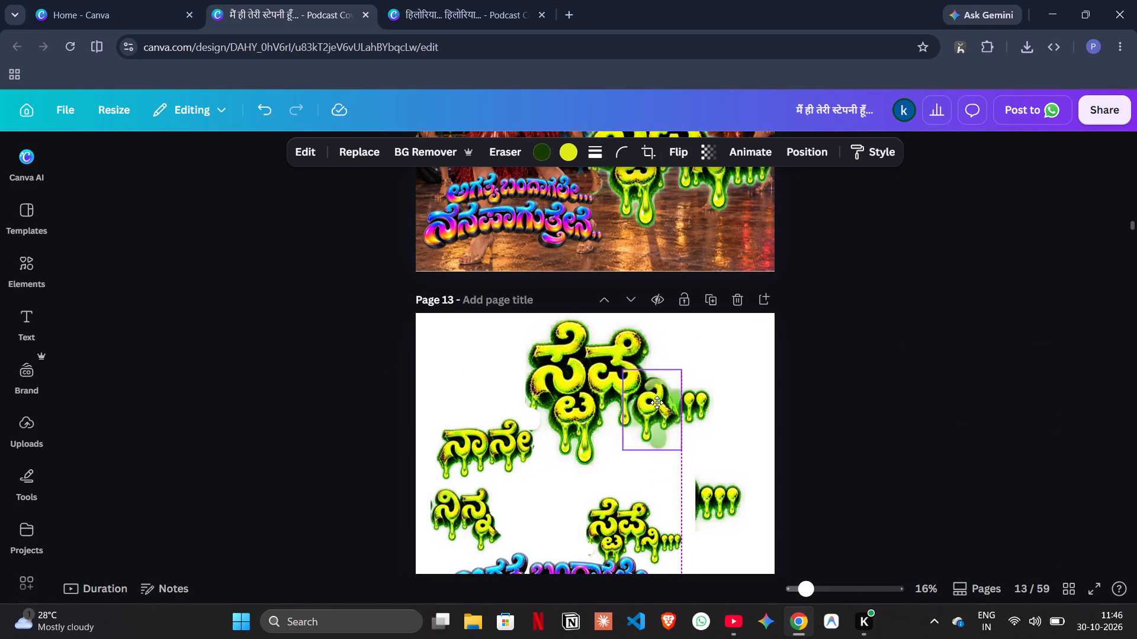
left_click_drag(657, 402, 655, 400)
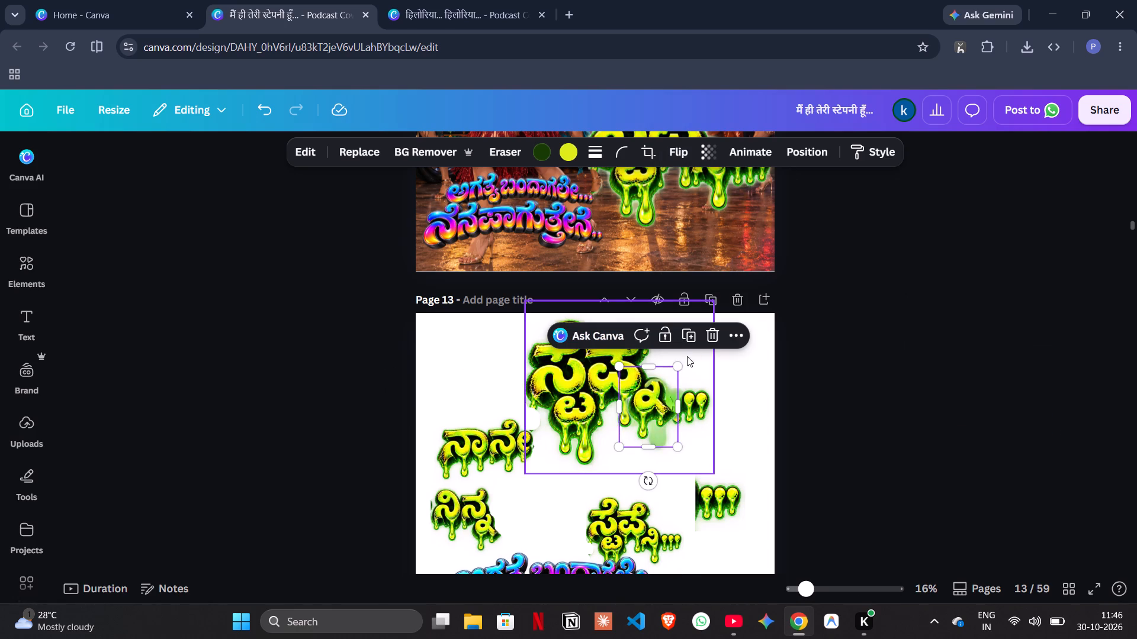
Slightly enlarge the subscript piece on page 13 and nudge it up against the end of the large word.
left_click_drag(676, 365, 682, 362)
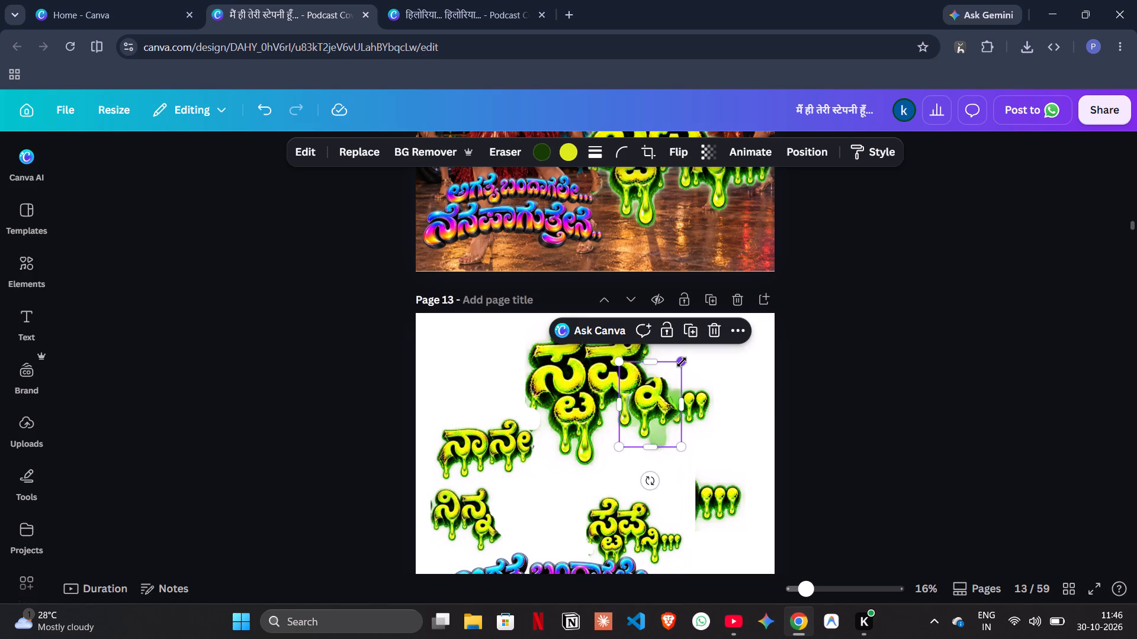
left_click(651, 408)
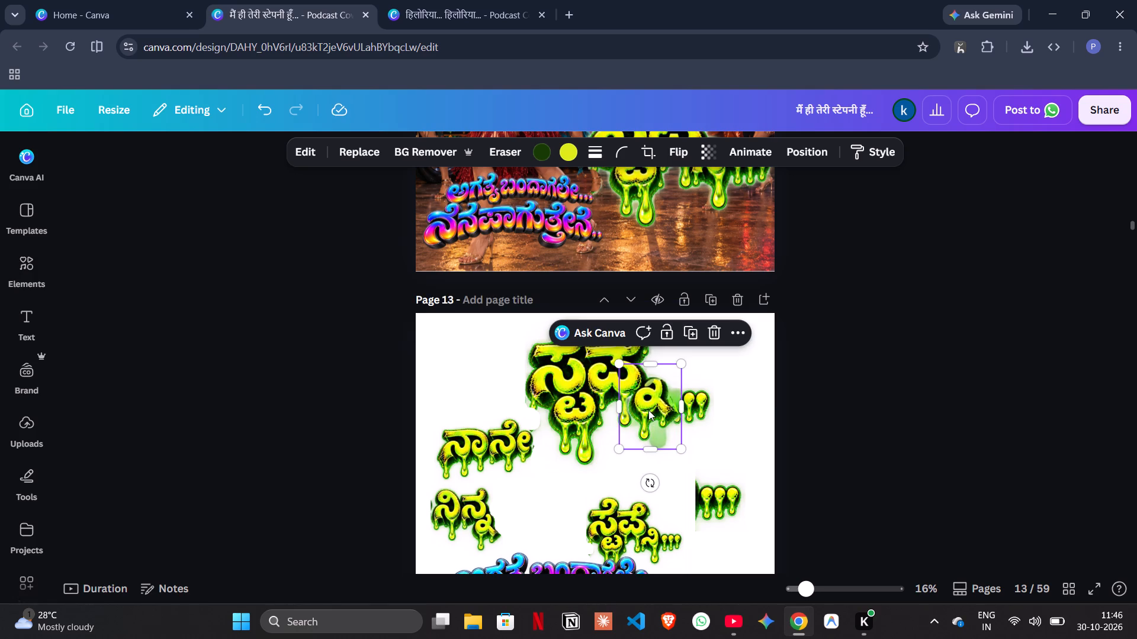
left_click(757, 409)
left_click(694, 433)
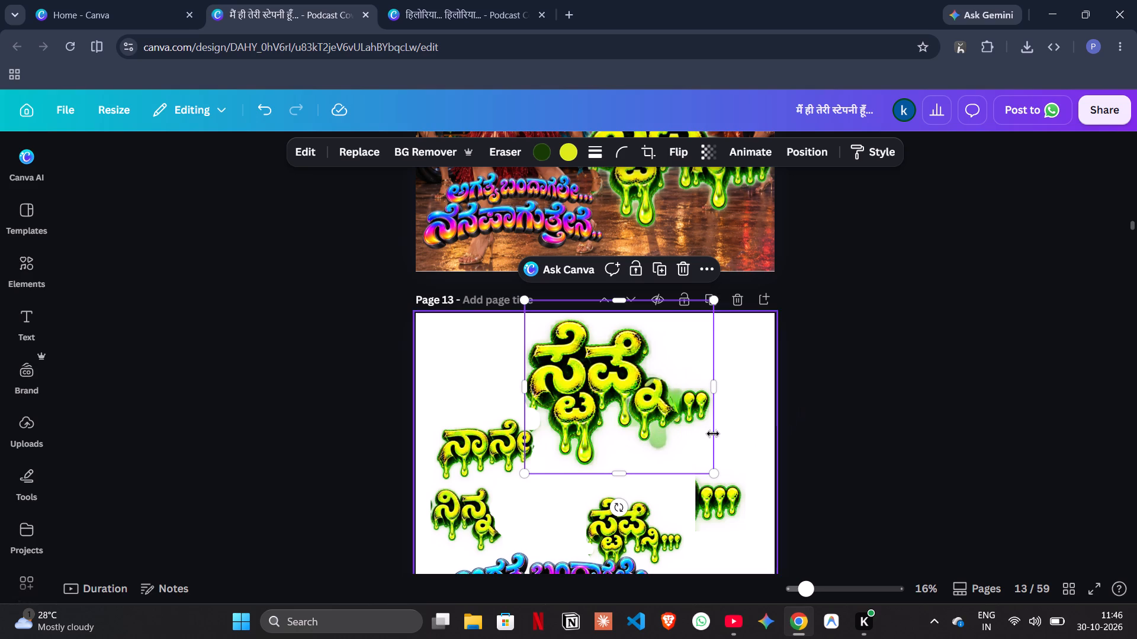
left_click(784, 415)
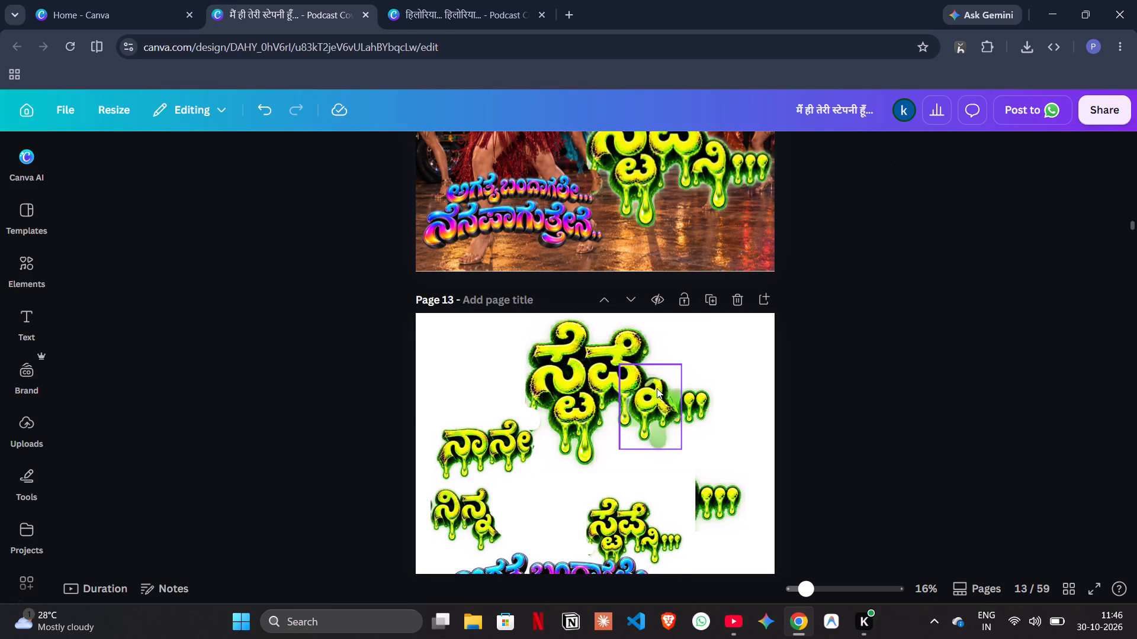
left_click(657, 388)
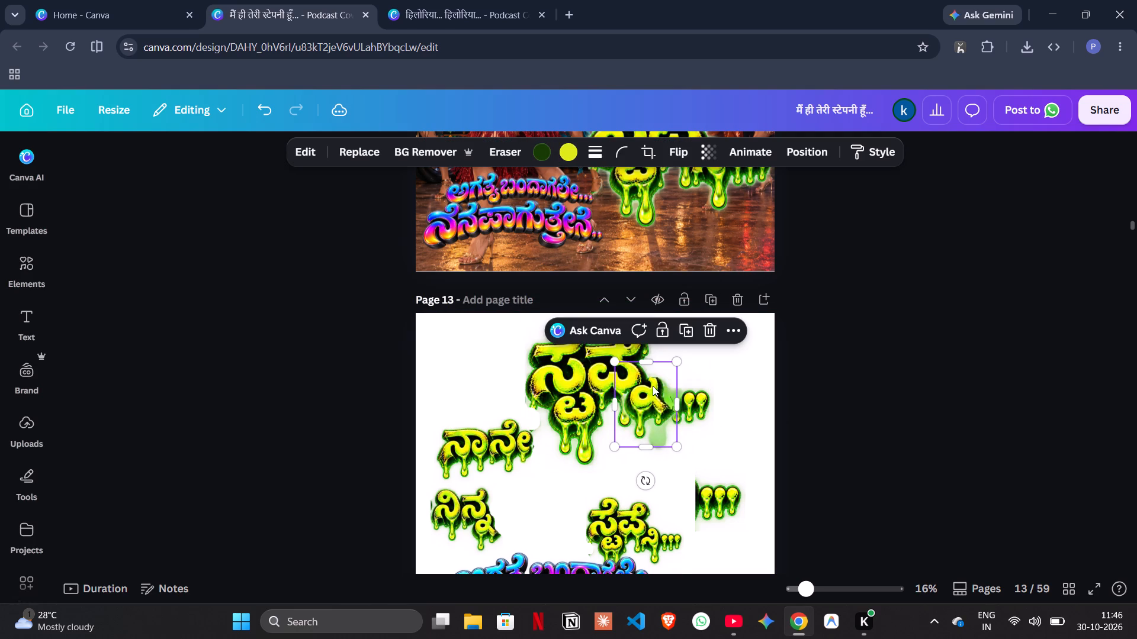
left_click(769, 394)
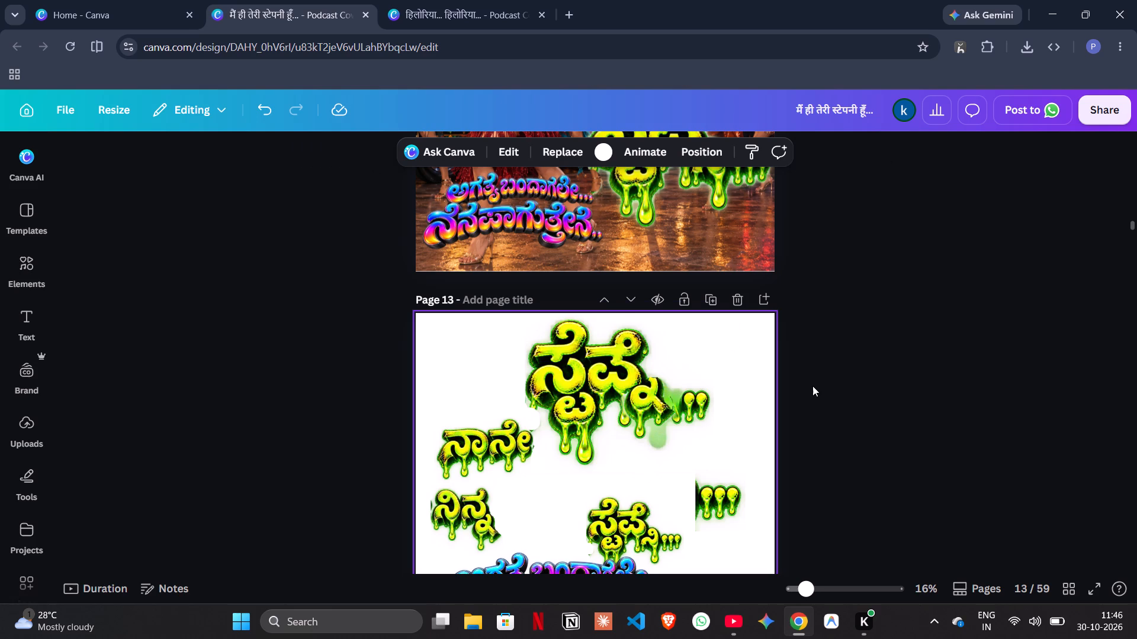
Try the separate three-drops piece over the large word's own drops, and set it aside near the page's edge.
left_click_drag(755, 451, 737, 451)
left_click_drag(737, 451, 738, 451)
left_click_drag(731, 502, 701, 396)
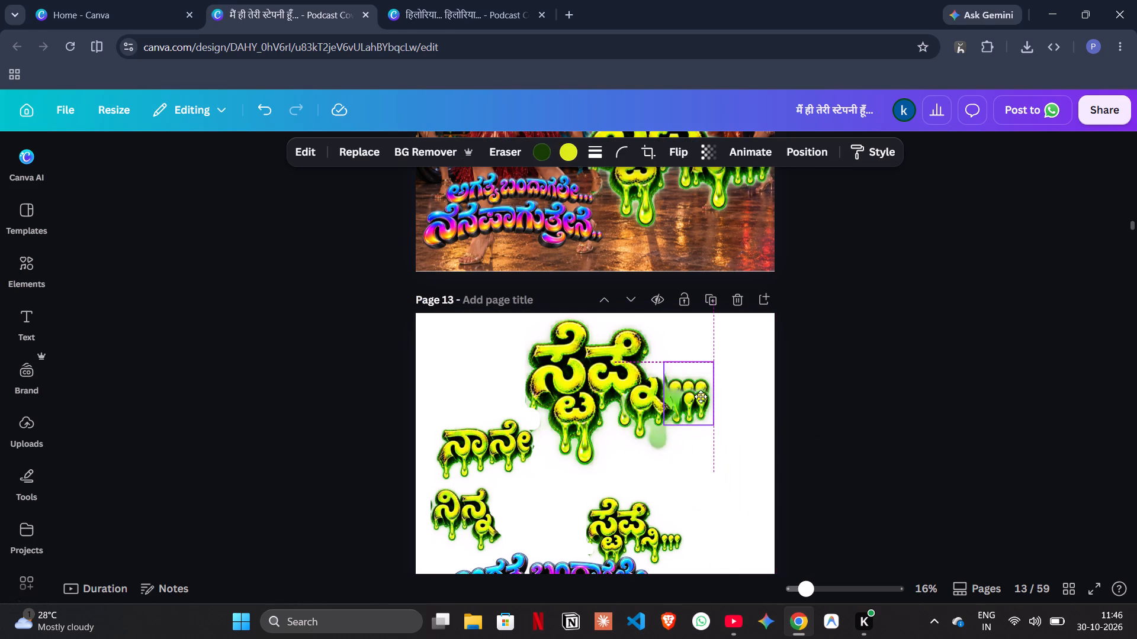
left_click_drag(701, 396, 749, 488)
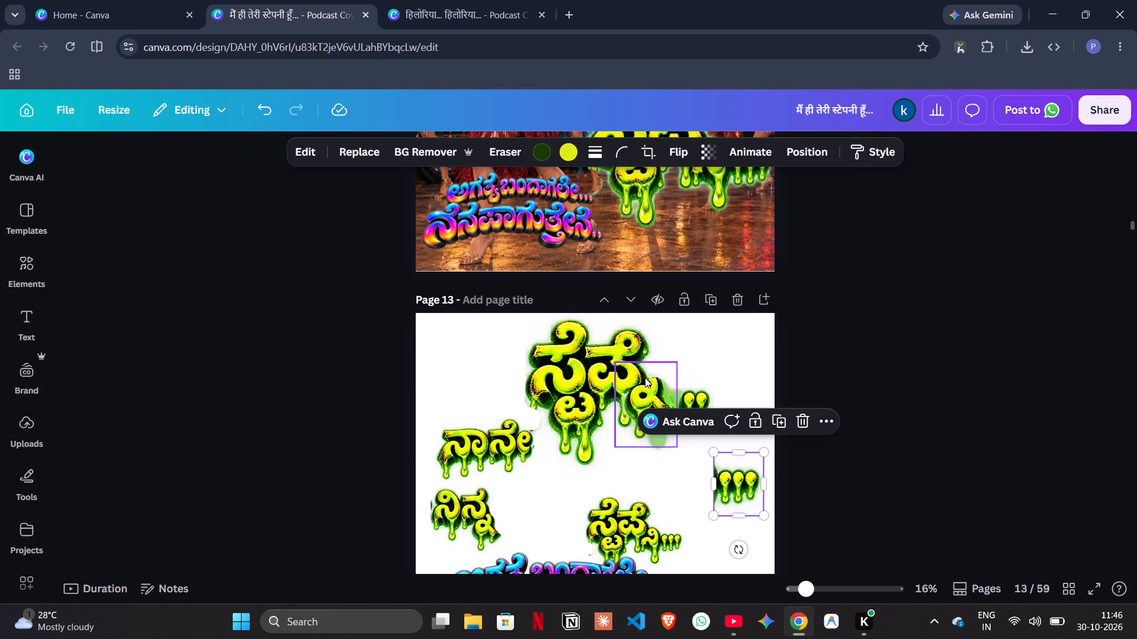
Crop the large word from its right side to cut off its drops and the green smear behind the subscript piece.
left_click(589, 358)
left_click_drag(715, 387, 672, 395)
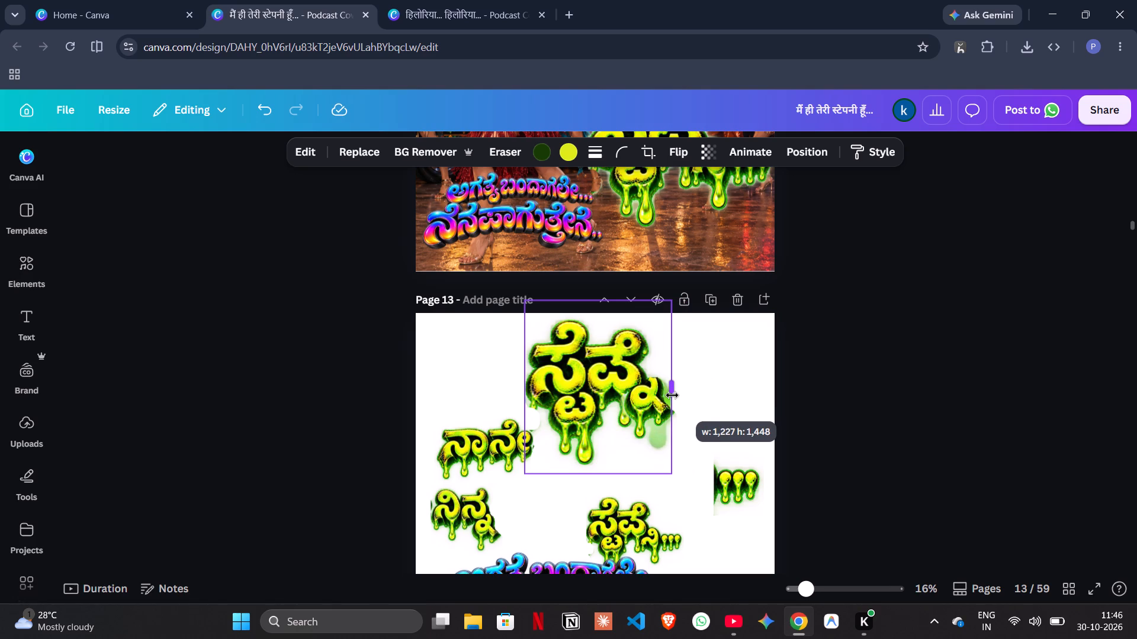
left_click_drag(672, 395, 666, 395)
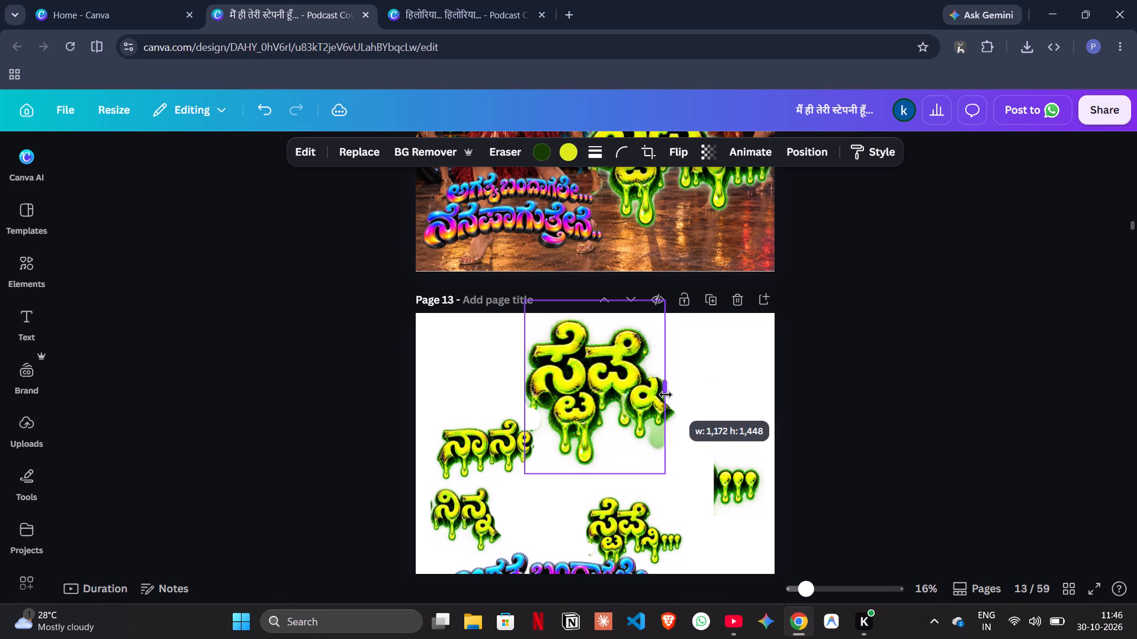
left_click_drag(666, 395, 664, 395)
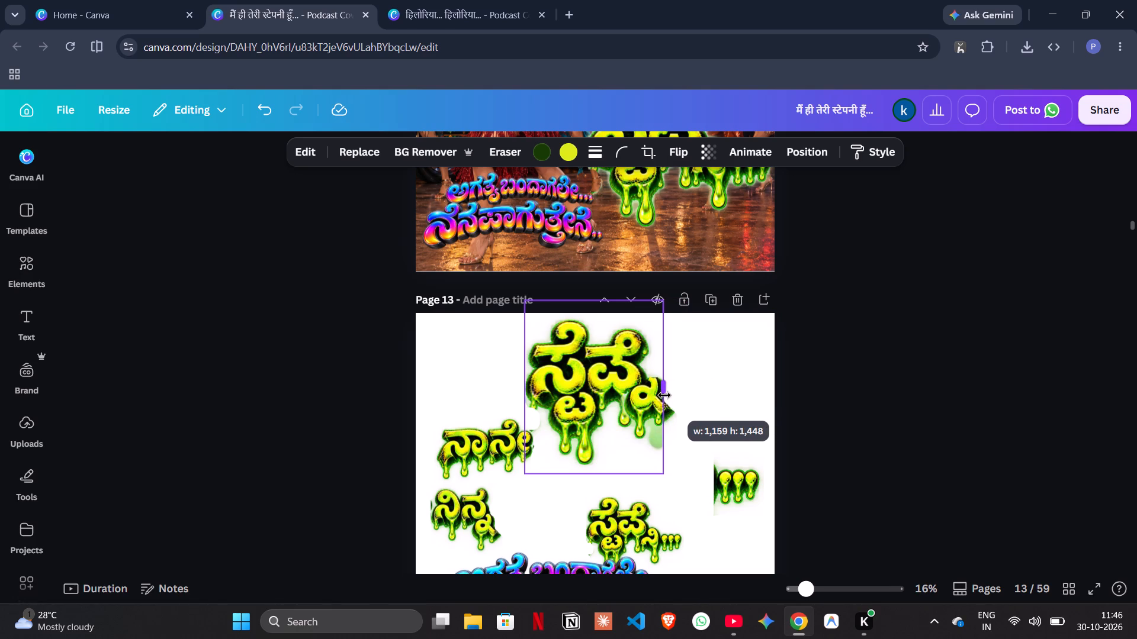
left_click_drag(664, 395, 653, 396)
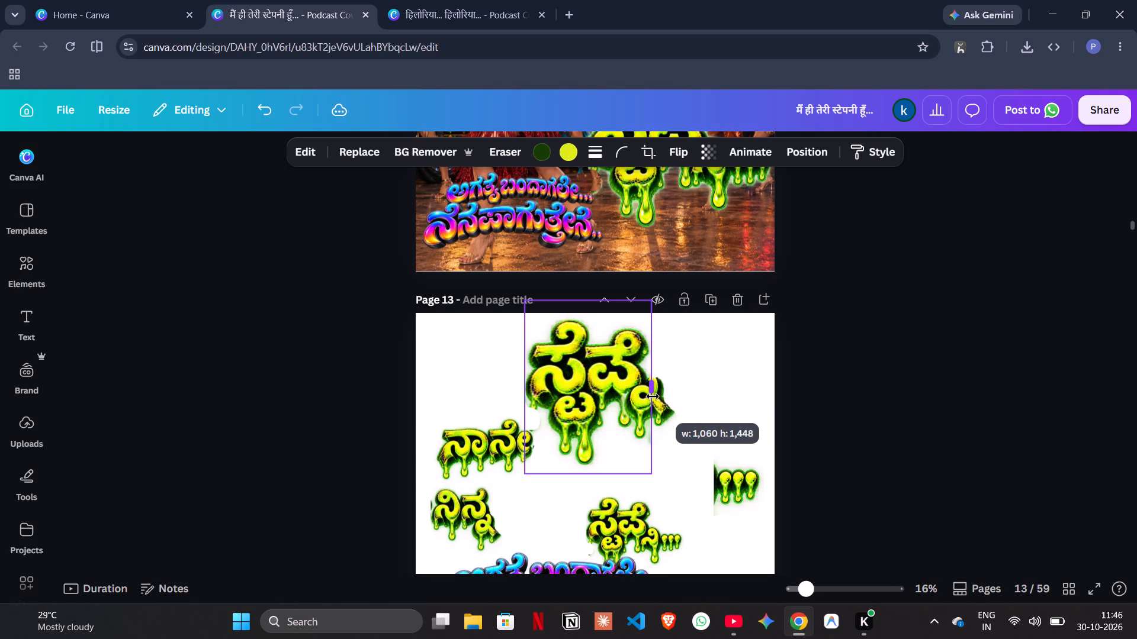
left_click_drag(653, 396, 652, 396)
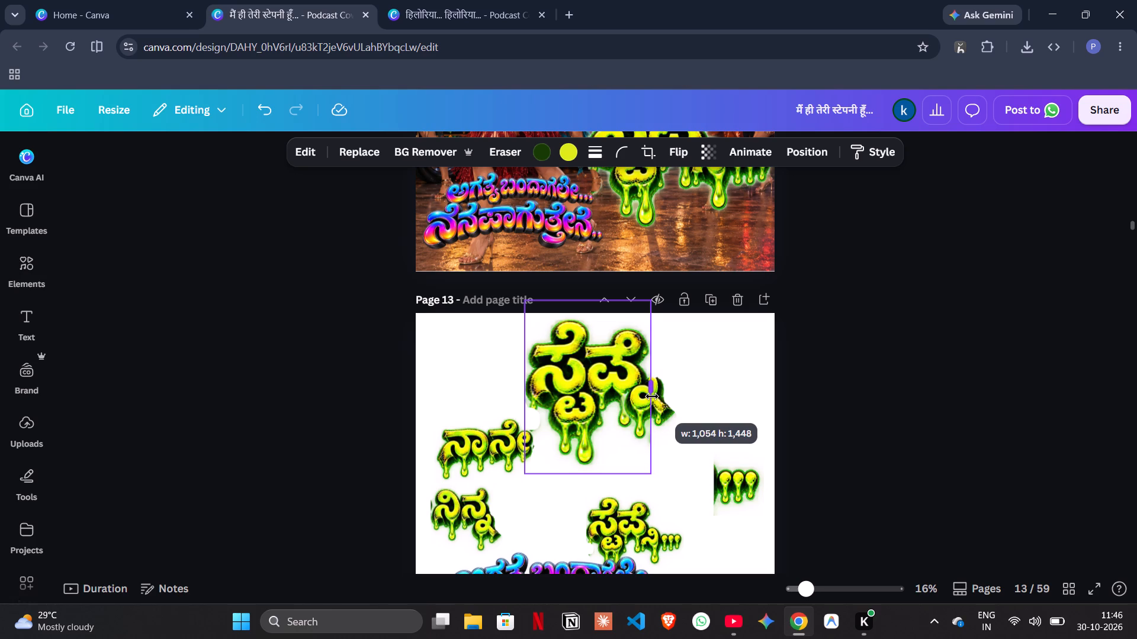
left_click_drag(652, 396, 651, 396)
left_click(849, 396)
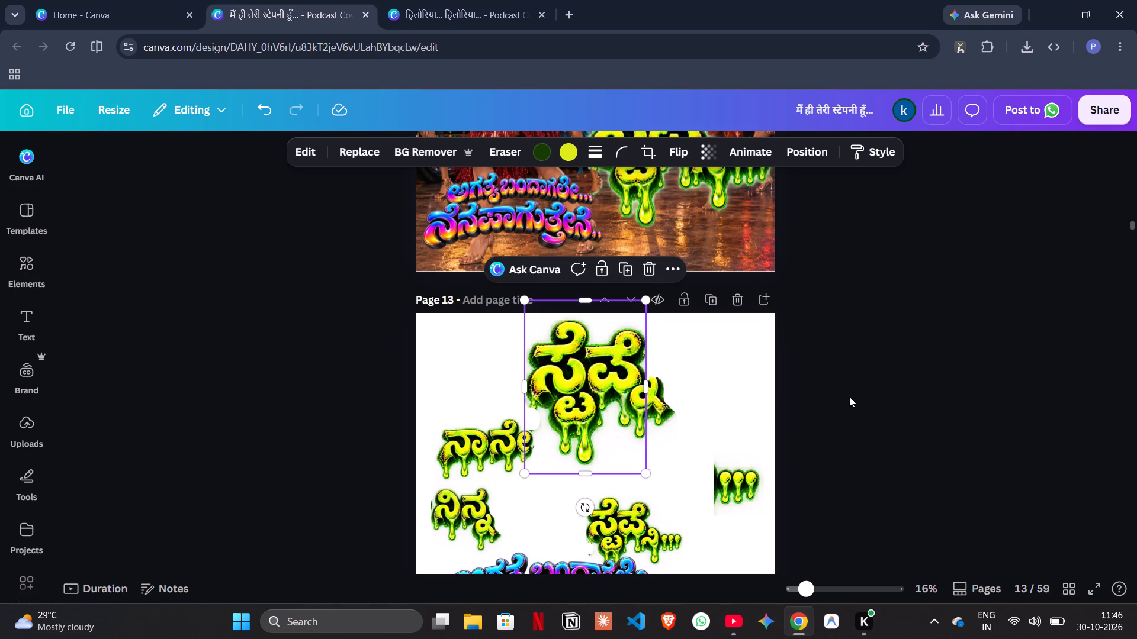
Group the cropped large word with the subscript piece on page 13.
left_click_drag(843, 398, 523, 391)
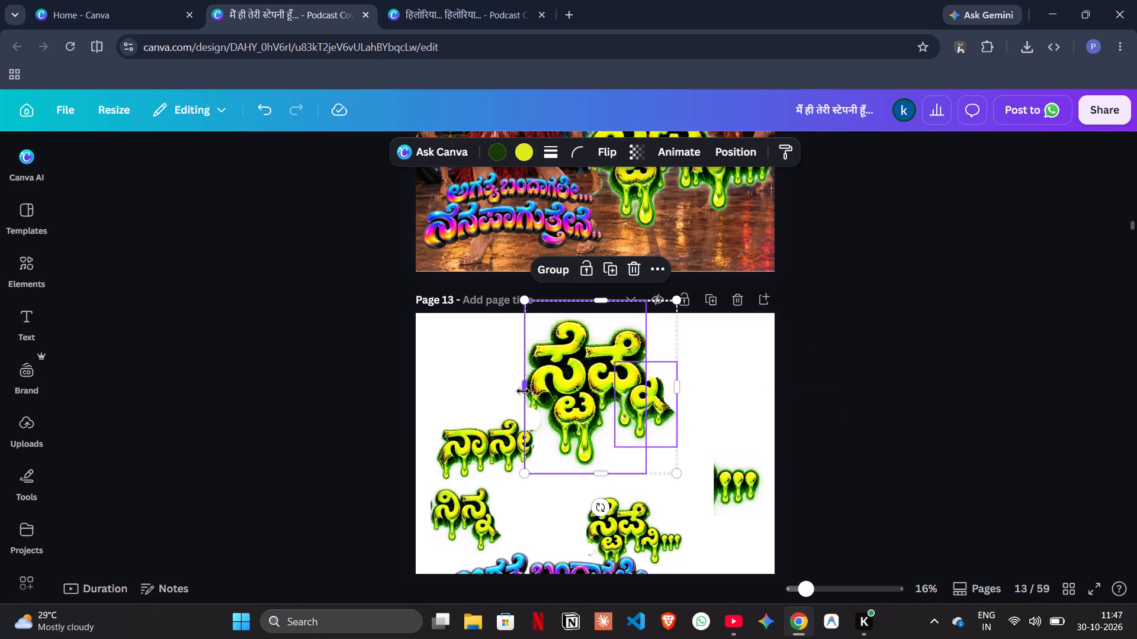
key("ctrl+g")
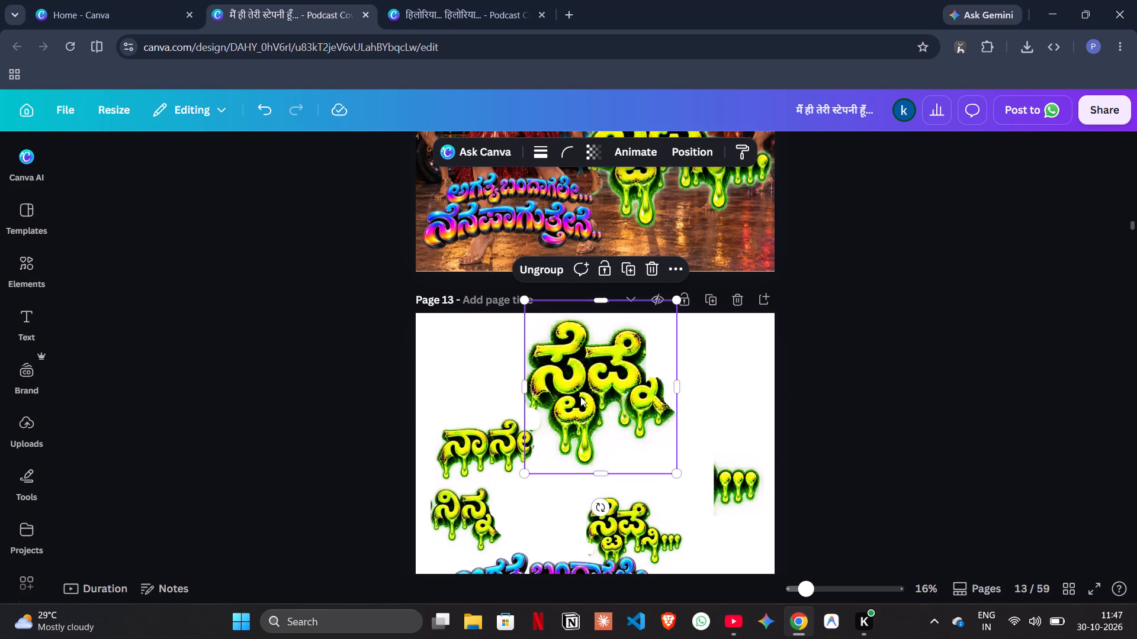
Replace the old large green word on page 12 with the grouped word from page 13, placed above the purple-blue lettering's right end.
left_click_drag(582, 396, 522, 216)
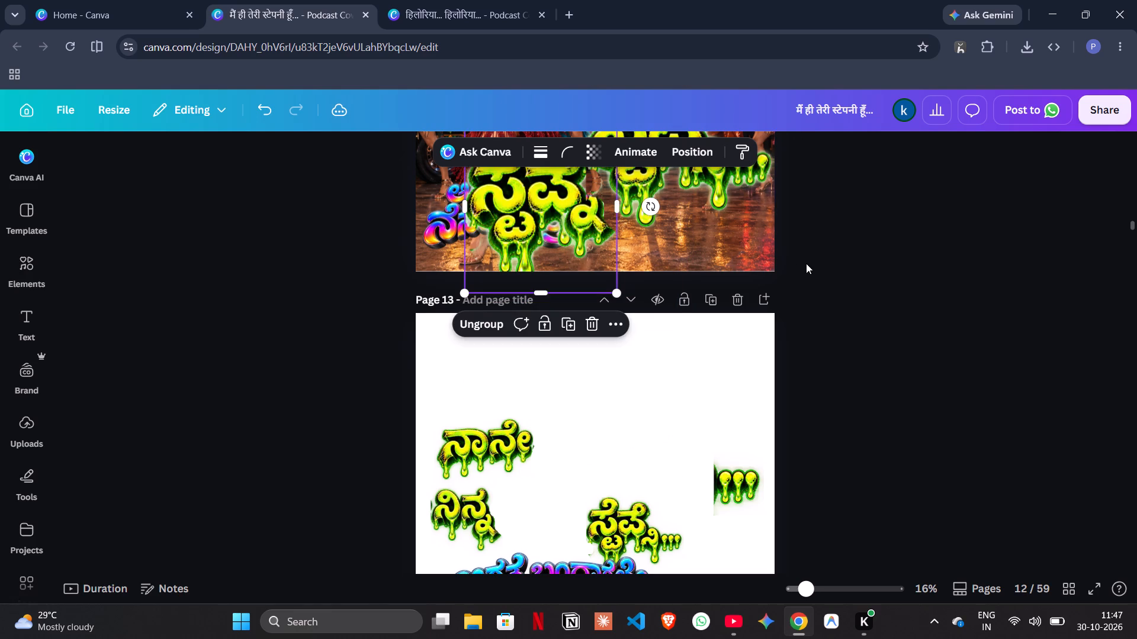
scroll(806, 263, "up", 1)
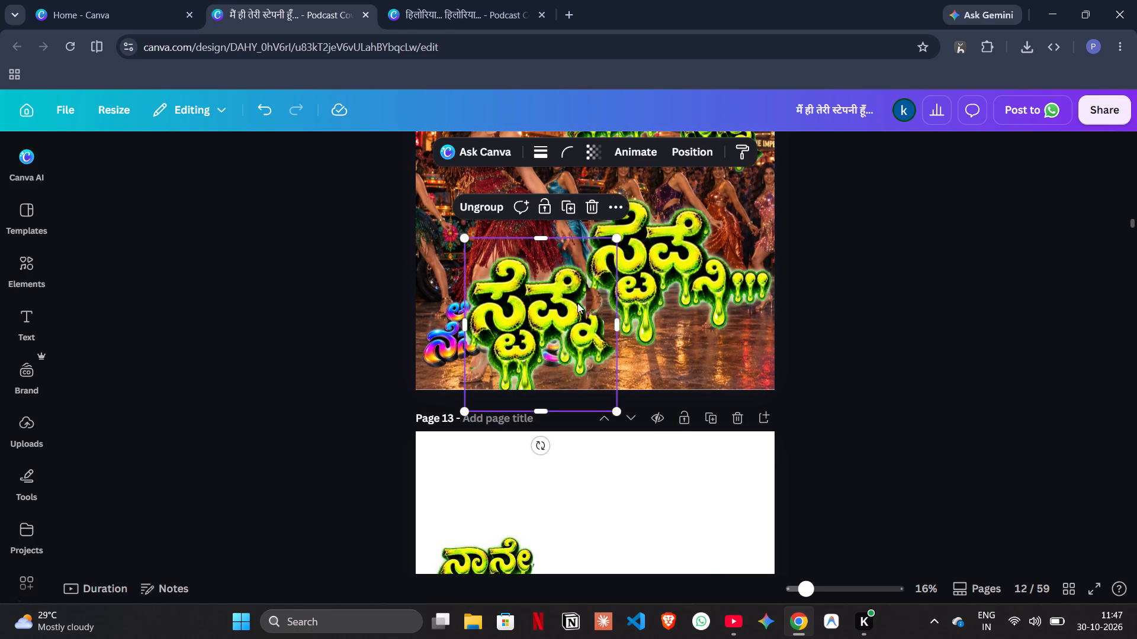
left_click_drag(556, 301, 584, 234)
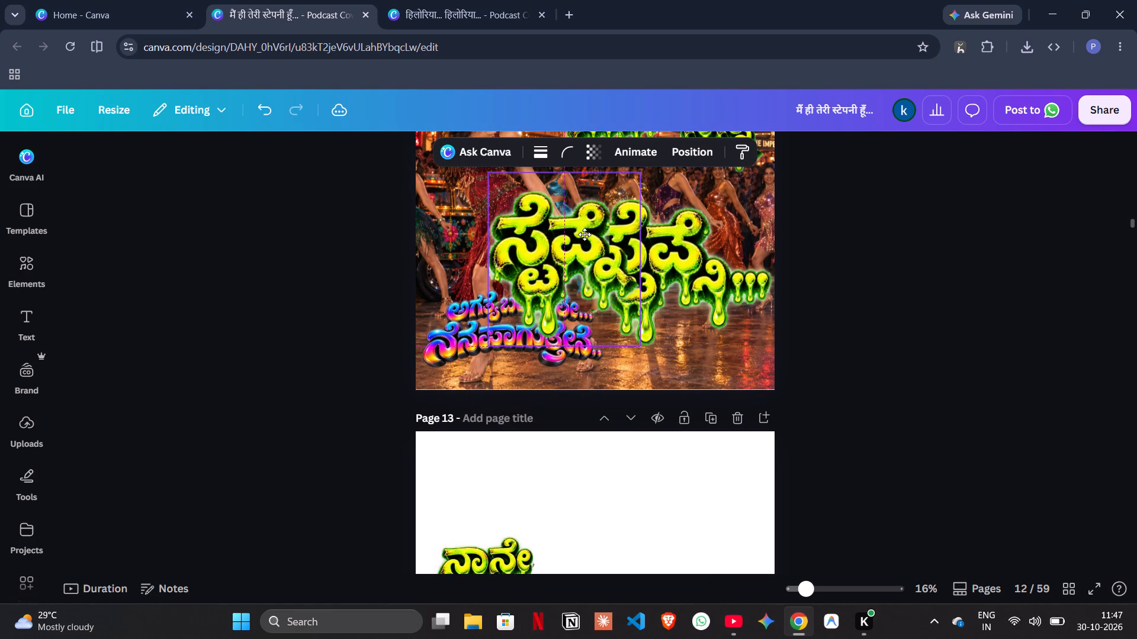
left_click_drag(584, 234, 592, 235)
left_click(718, 243)
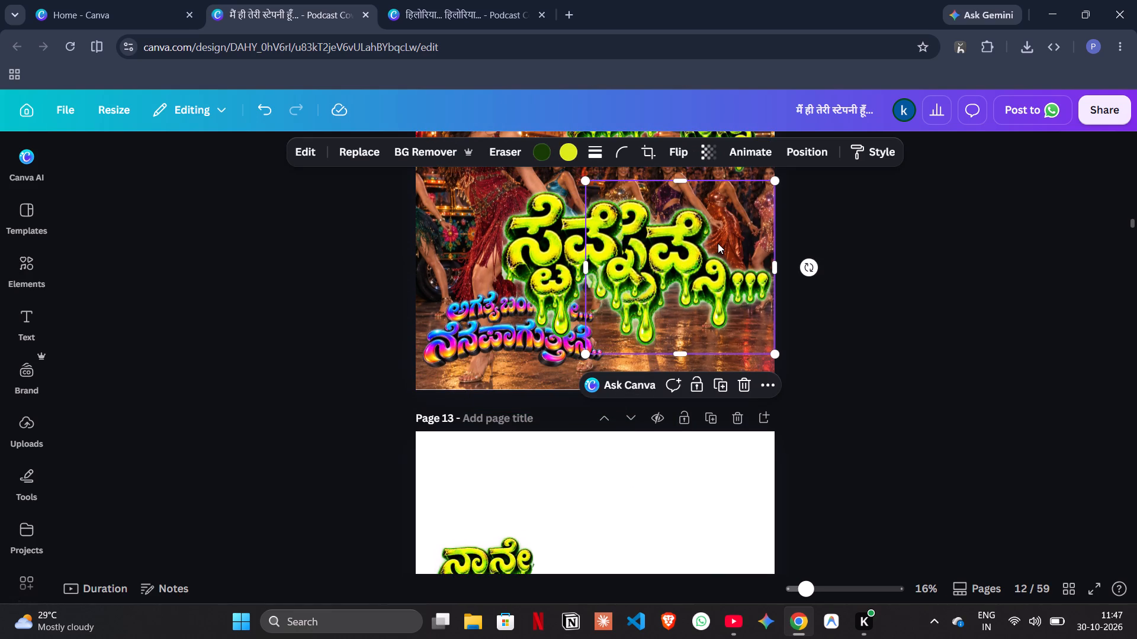
key("BackSpace")
left_click_drag(602, 242, 672, 244)
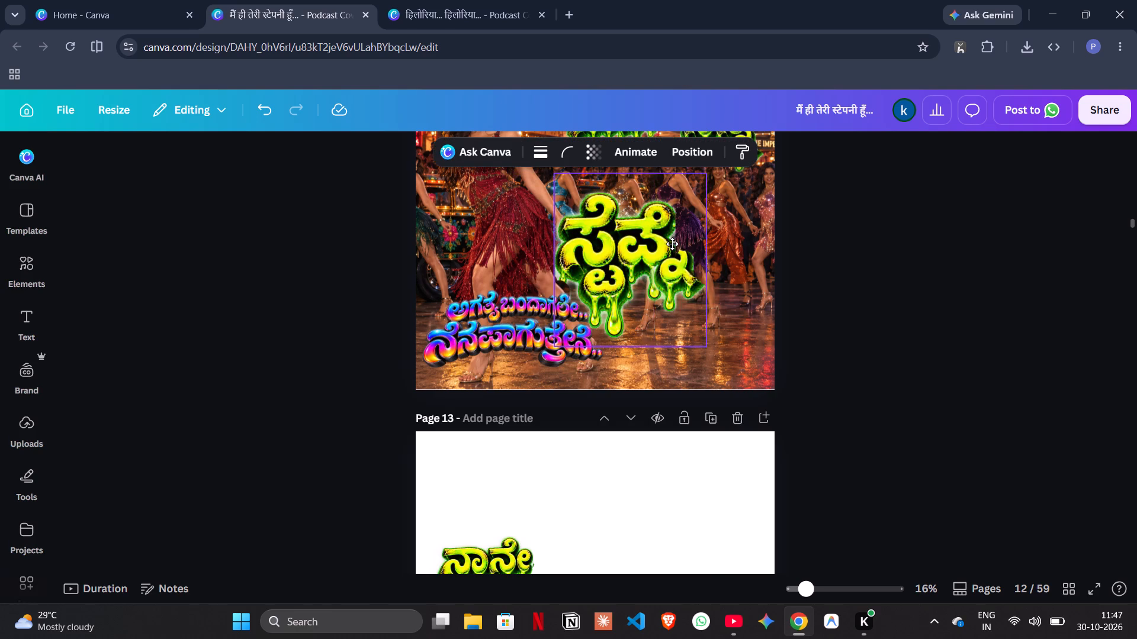
left_click_drag(672, 244, 671, 242)
left_click(816, 306)
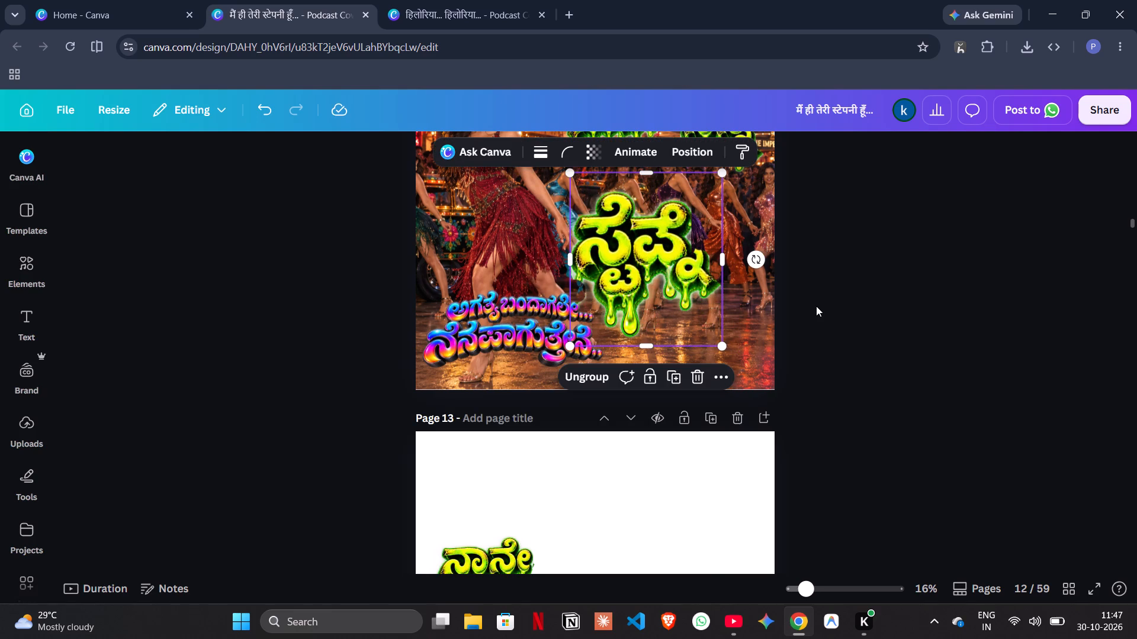
Move the three-drops piece from page 13 onto page 12, near the end of the grouped green word.
scroll(791, 431, "down", 2)
left_click_drag(746, 437, 720, 188)
scroll(720, 188, "up", 2)
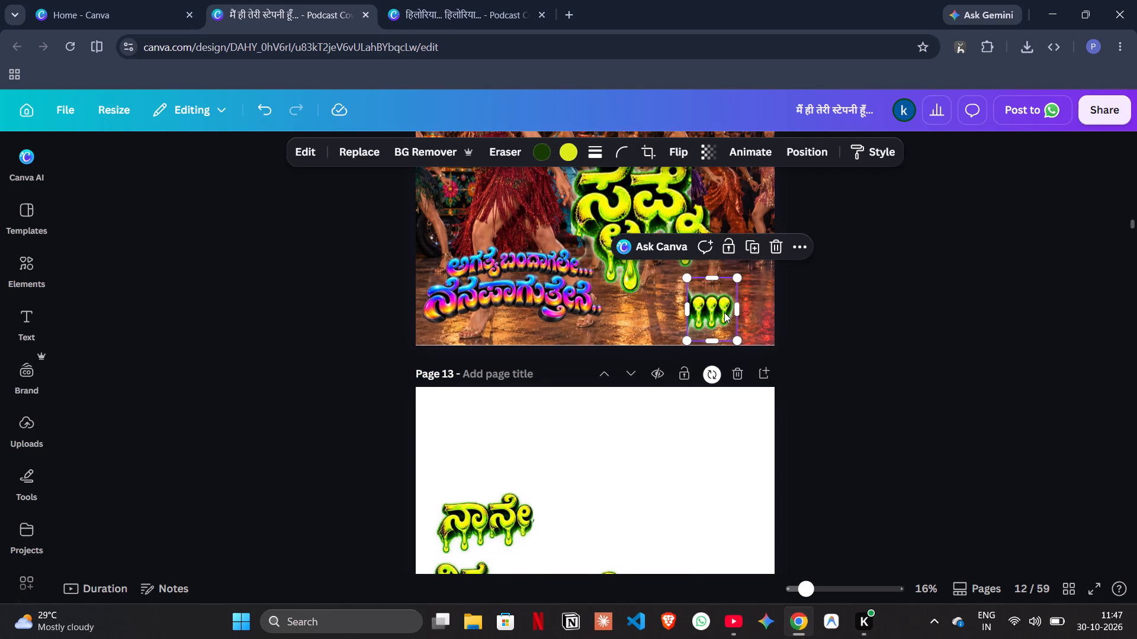
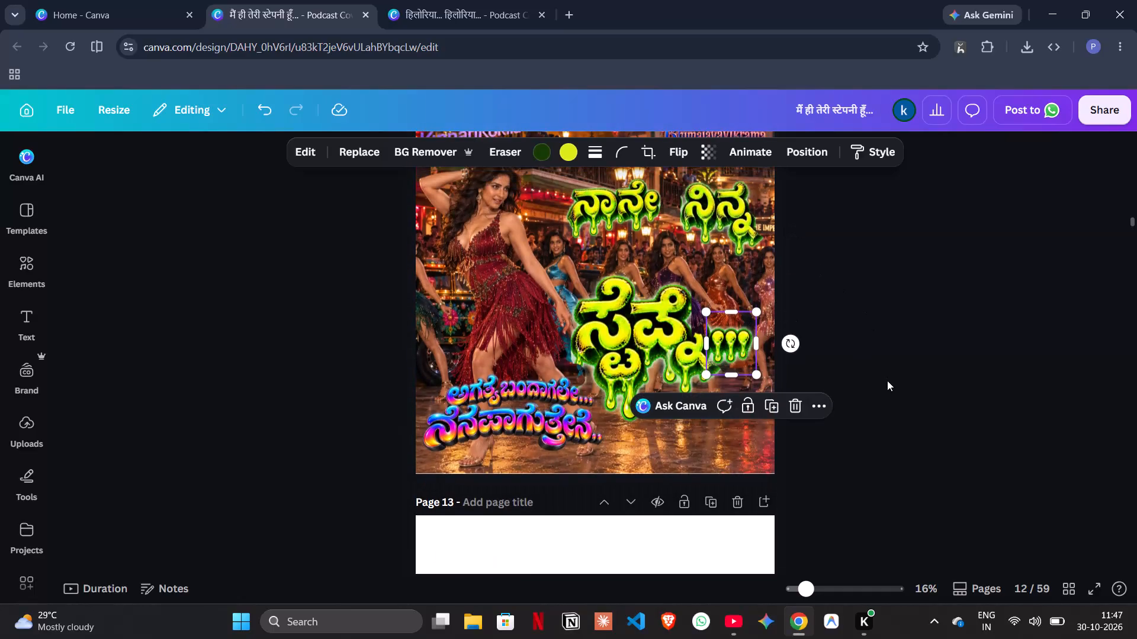
Shift the grouped large green word on page 12 slightly right and down.
left_click(887, 380)
left_click_drag(664, 379, 667, 380)
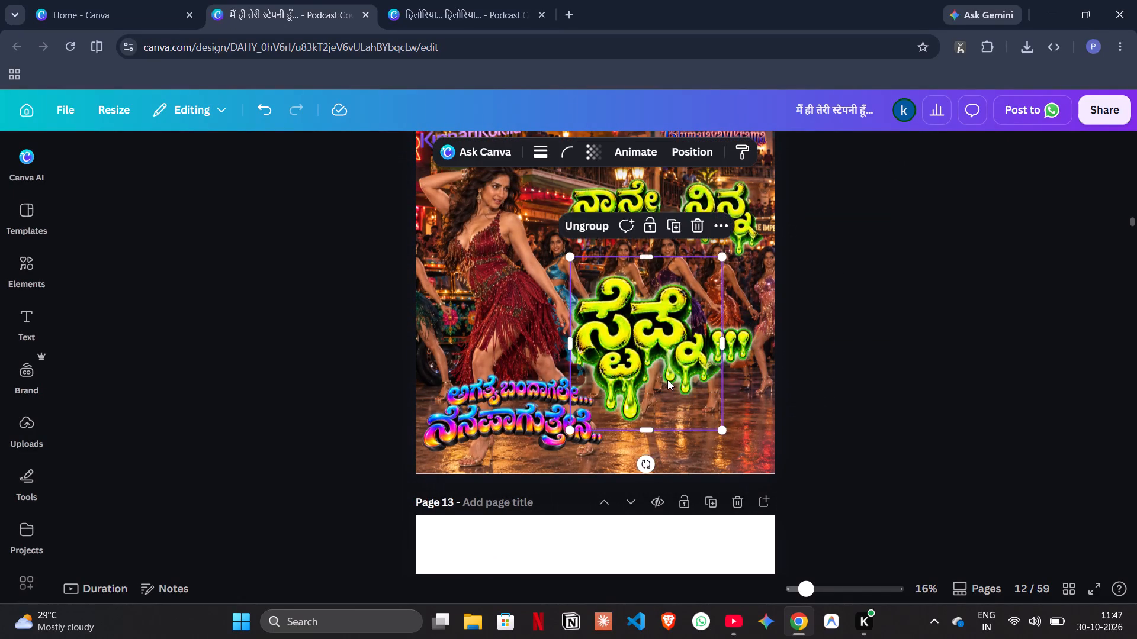
left_click_drag(667, 380, 670, 383)
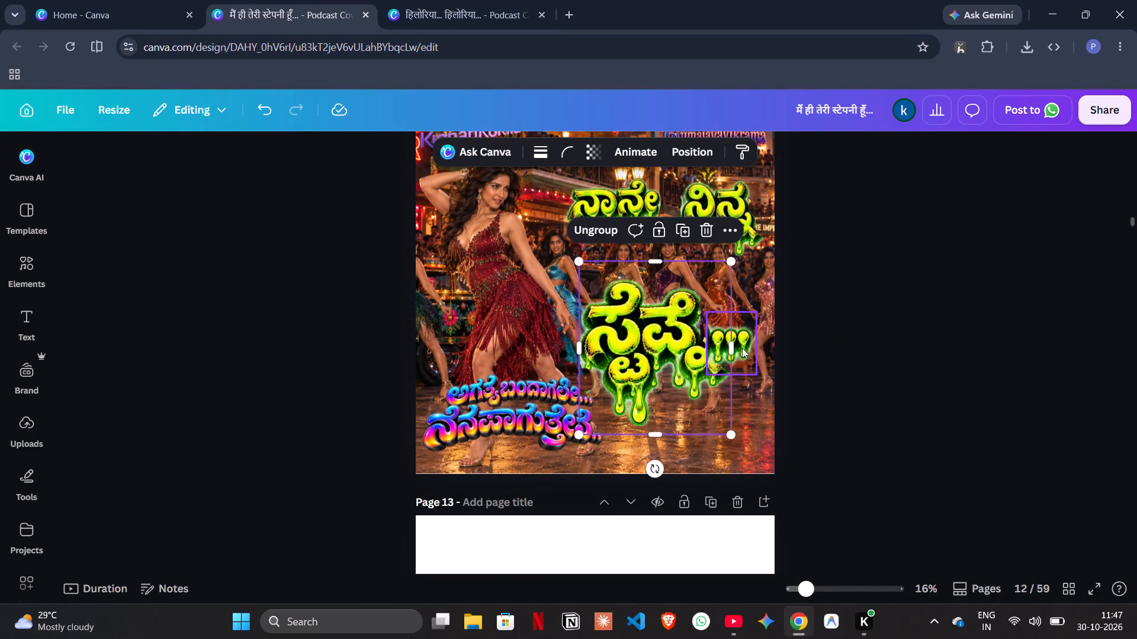
Move the three-drops piece down and right, to the lower end of the large green word on page 12.
left_click(752, 345)
left_click(752, 345)
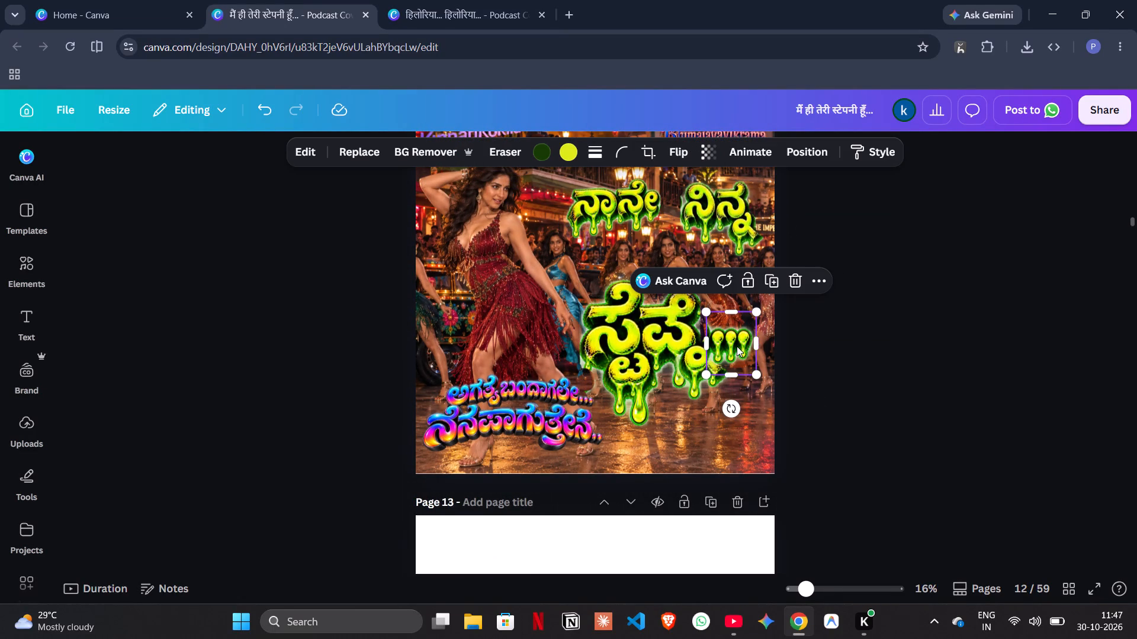
left_click_drag(737, 346, 755, 367)
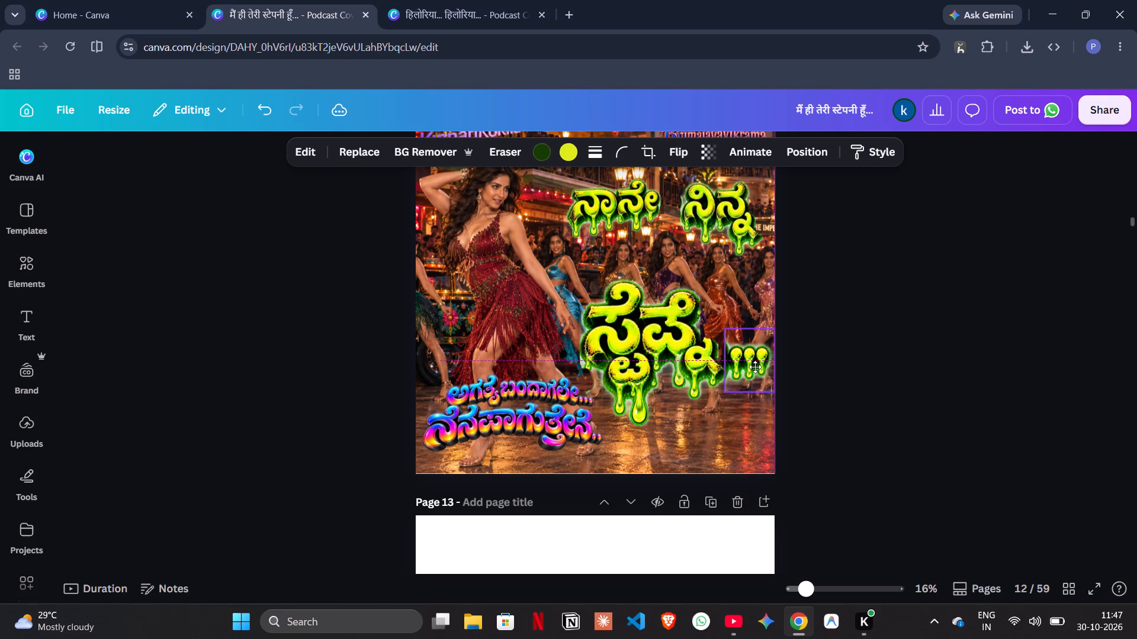
left_click_drag(755, 367, 753, 375)
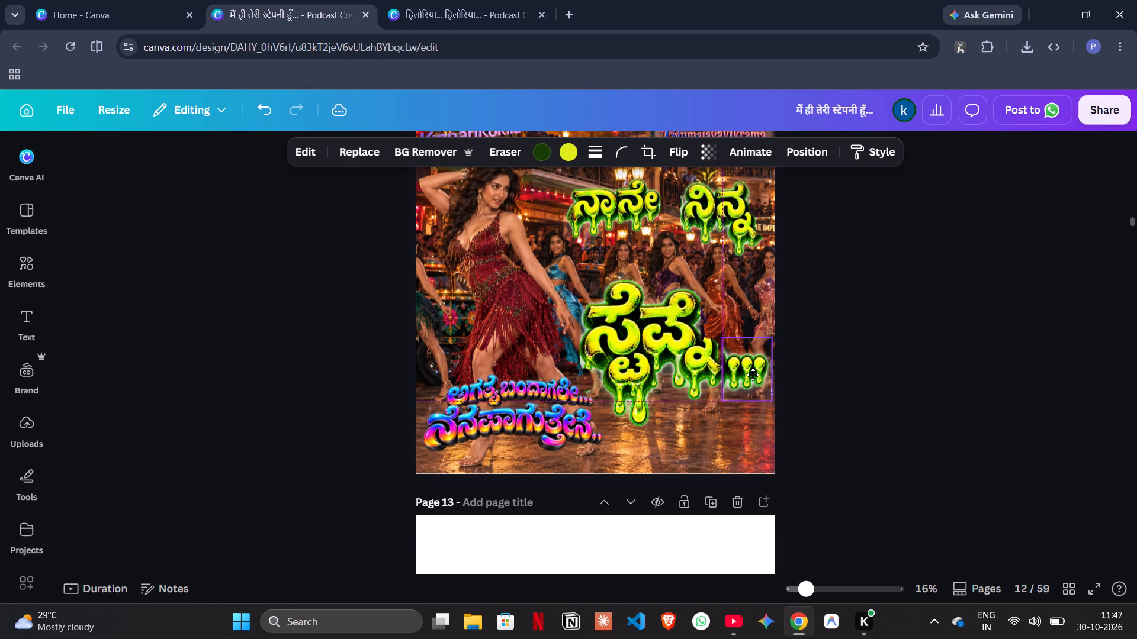
left_click_drag(753, 375, 753, 374)
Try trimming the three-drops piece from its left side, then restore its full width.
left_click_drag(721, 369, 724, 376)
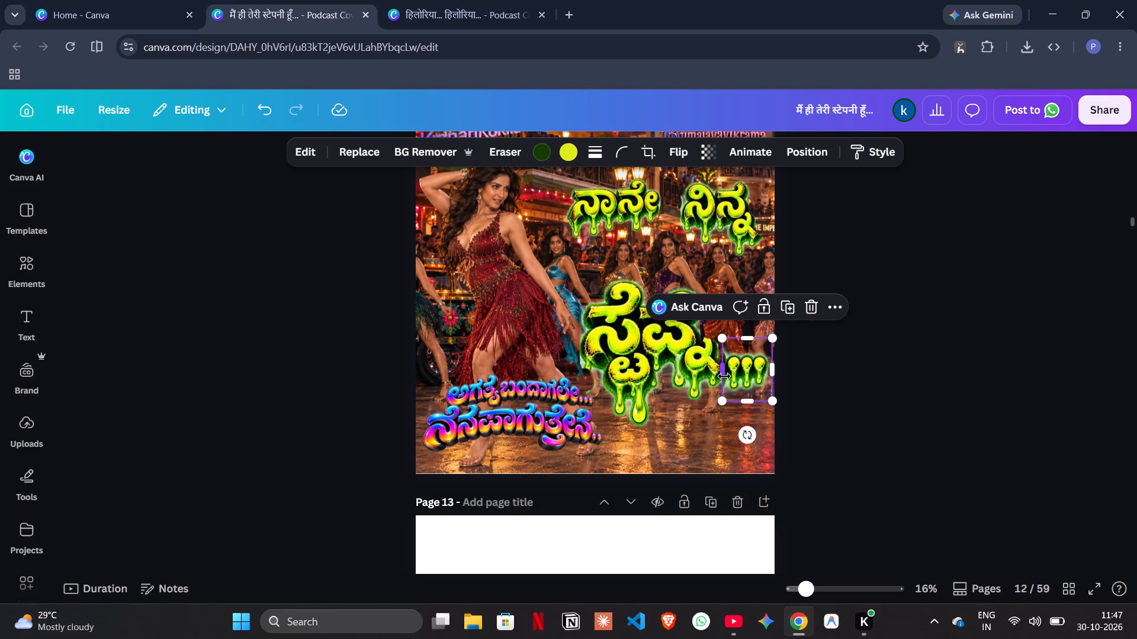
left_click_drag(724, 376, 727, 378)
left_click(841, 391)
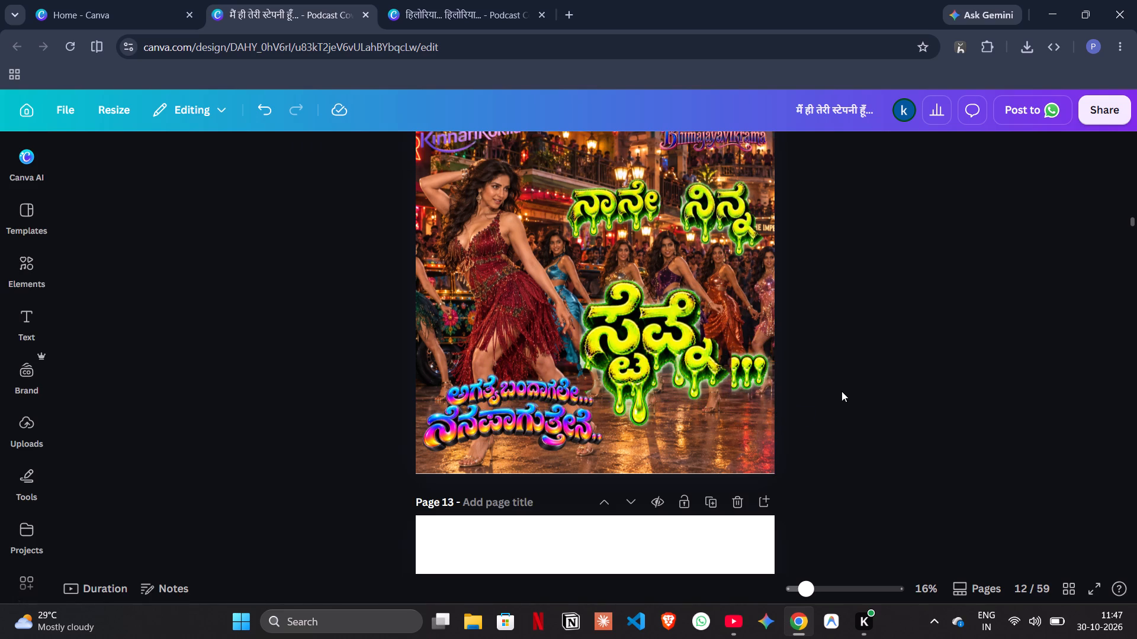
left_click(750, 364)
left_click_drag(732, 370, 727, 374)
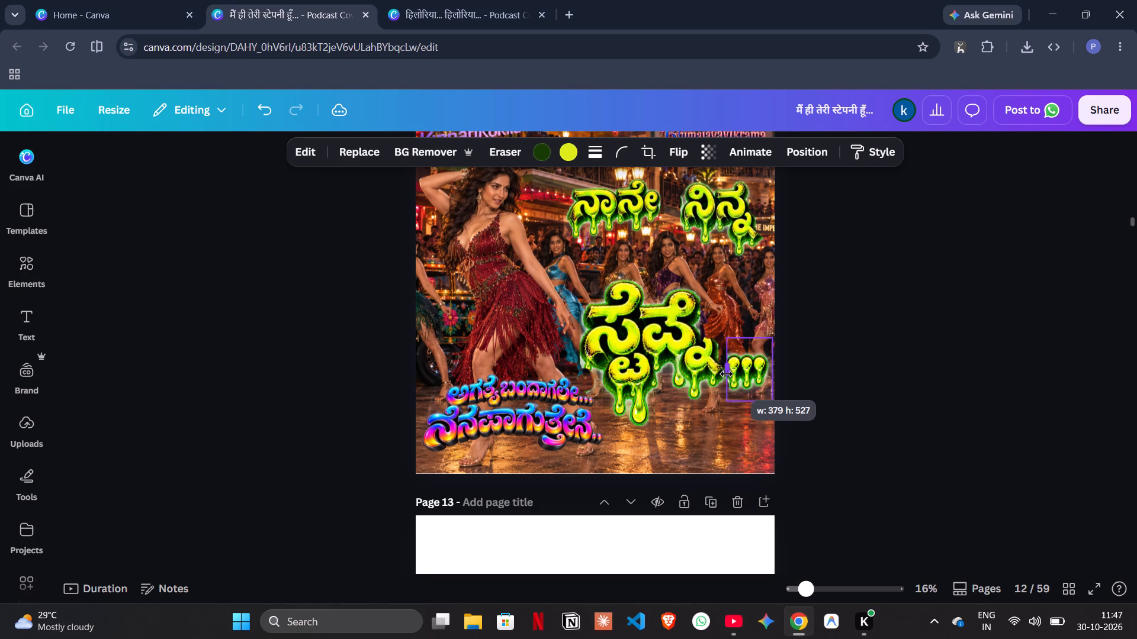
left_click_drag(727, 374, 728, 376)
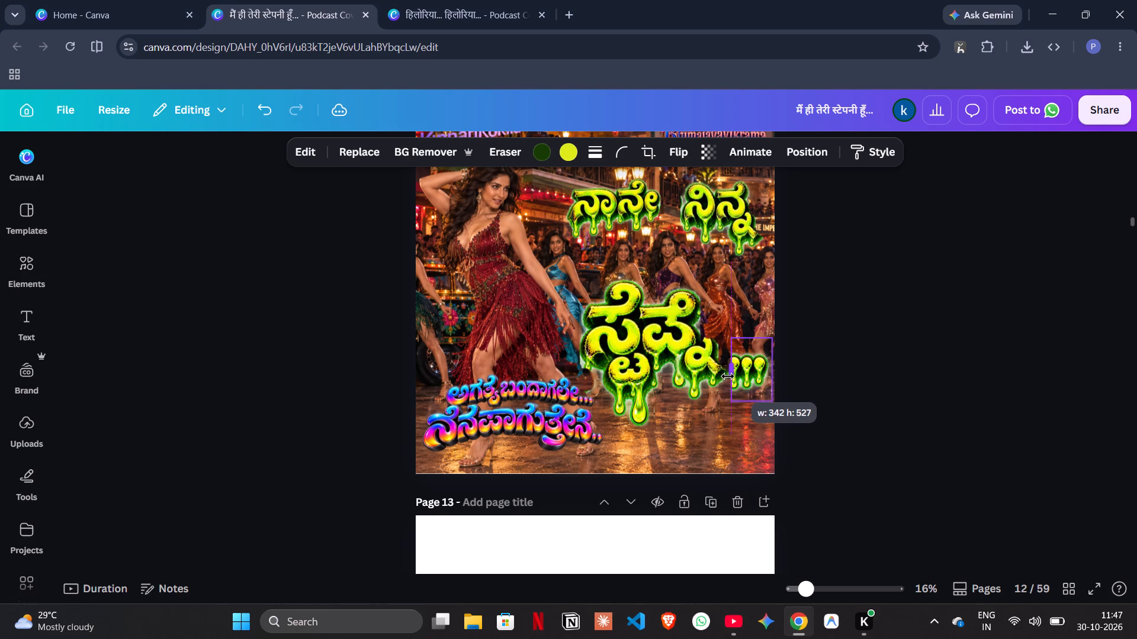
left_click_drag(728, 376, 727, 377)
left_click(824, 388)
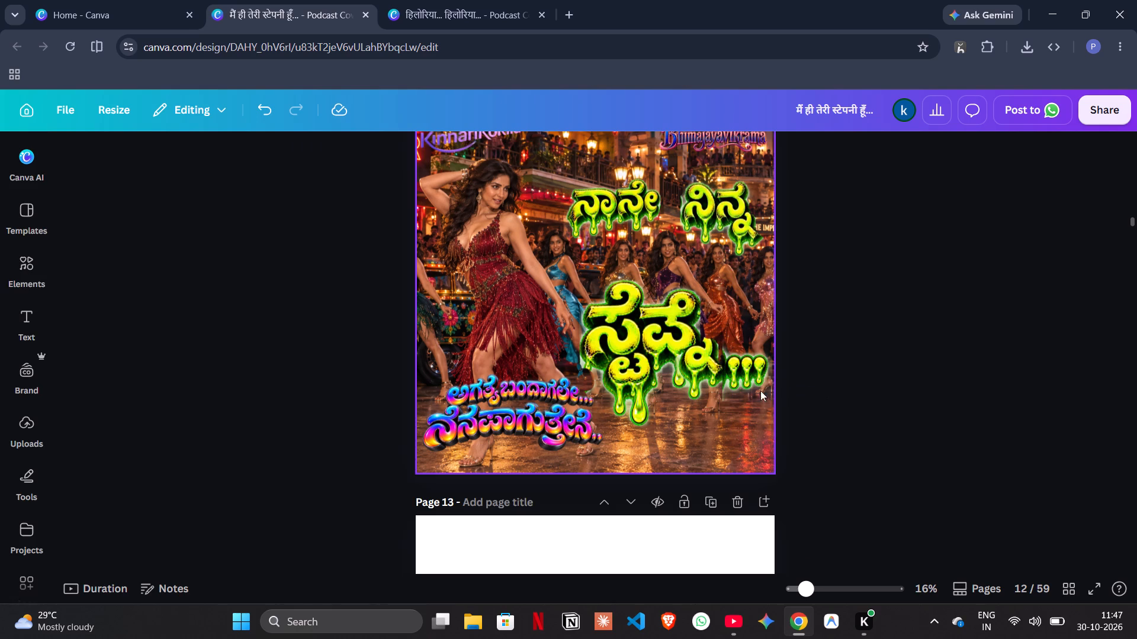
Move the three-drops piece left, closer to the large green word, and send it one layer backward.
left_click_drag(744, 387, 738, 387)
left_click(799, 393)
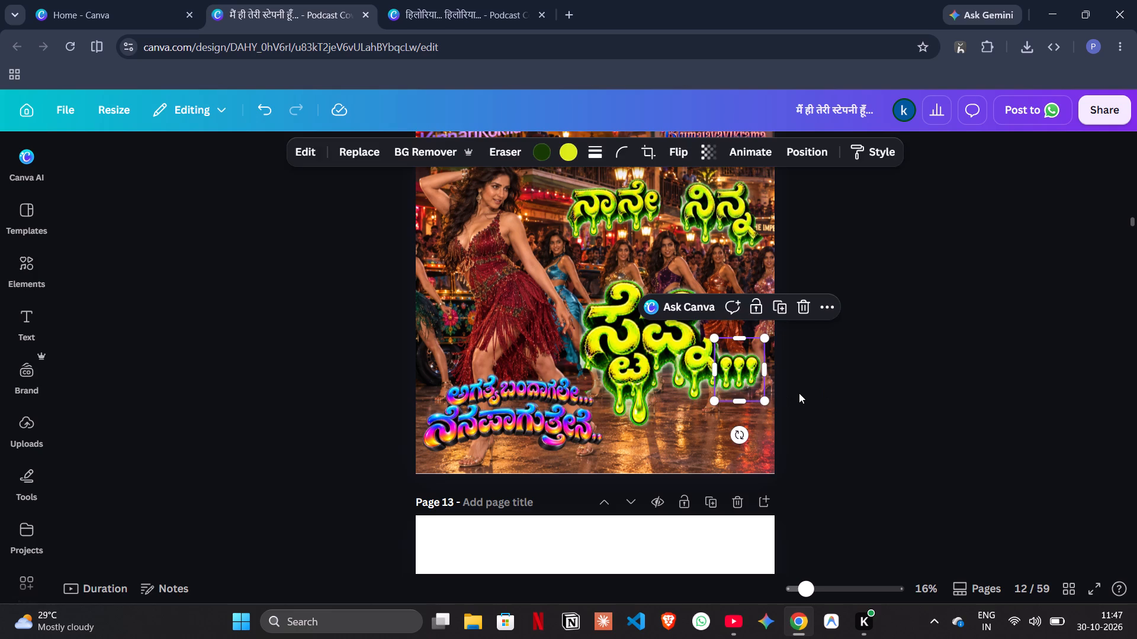
right_click(738, 376)
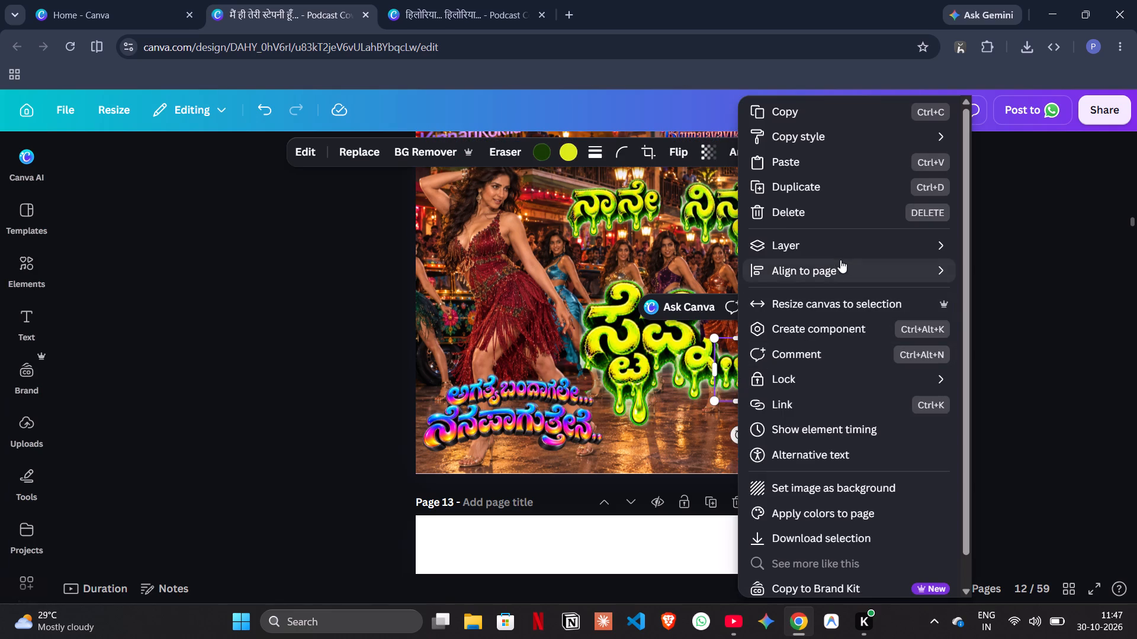
left_click(658, 303)
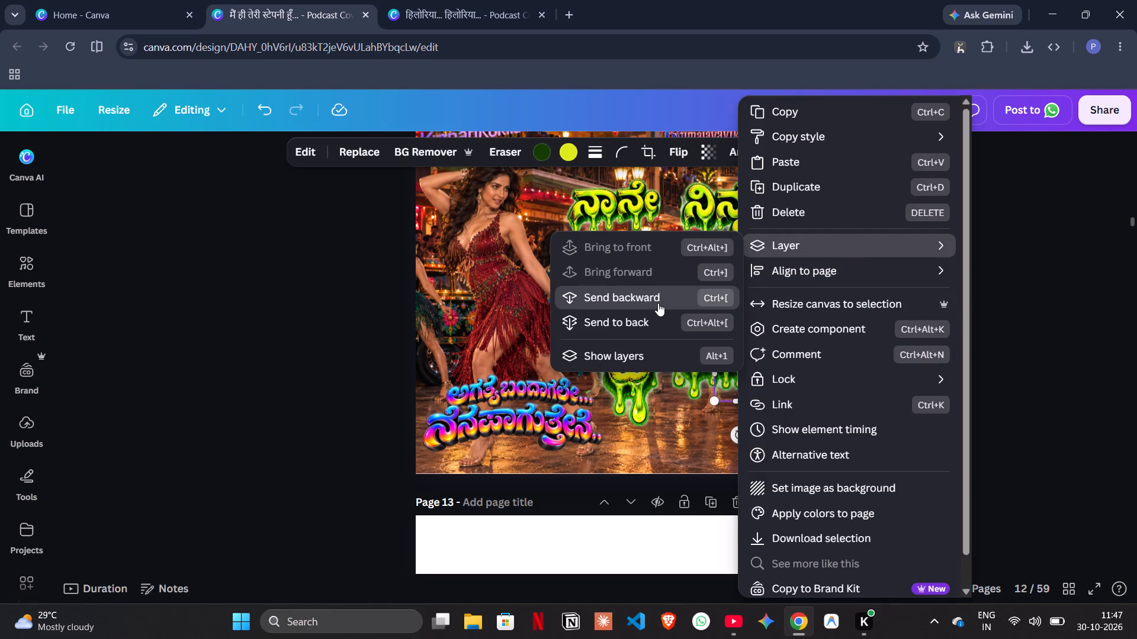
left_click(1014, 285)
left_click(1014, 285)
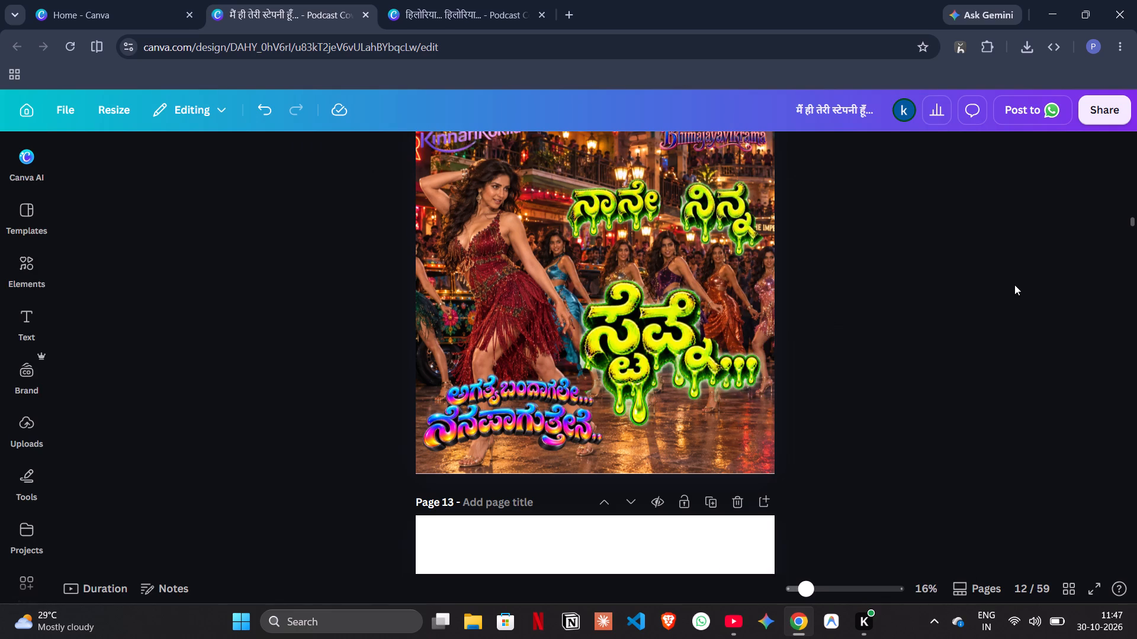
Nudge the three-drops piece slightly right to space it from the end of the large green word.
left_click(741, 348)
key("Right")
key("Right")
key("Right")
key("Right")
key("Right")
key("Right")
key("Right")
key("Right")
key("Right")
key("Right")
key("Right")
key("Right")
key("Right")
key("Right")
key("Right")
key("Right")
key("Right")
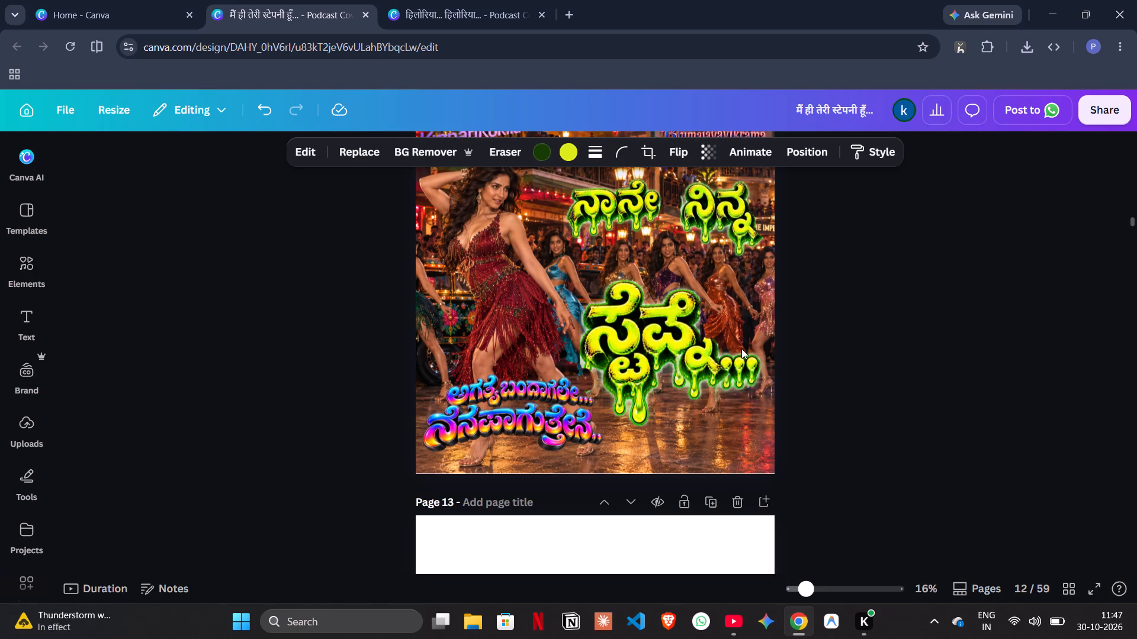
key("Right")
key("Right")
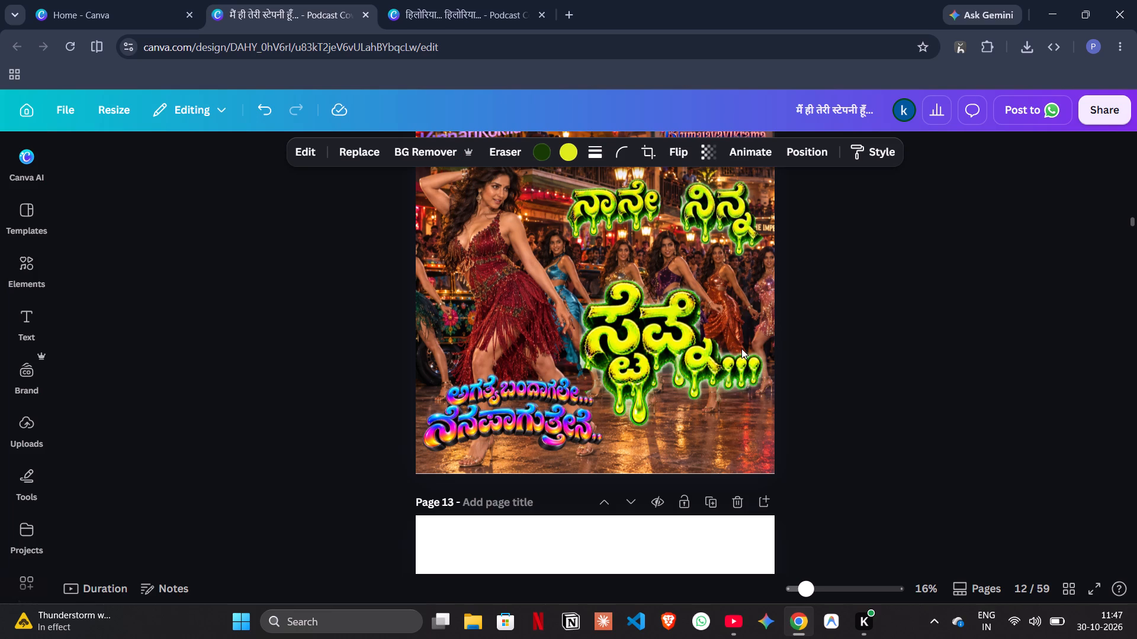
key("Right")
key("Right")
key("Right")
key("Right")
key("Right")
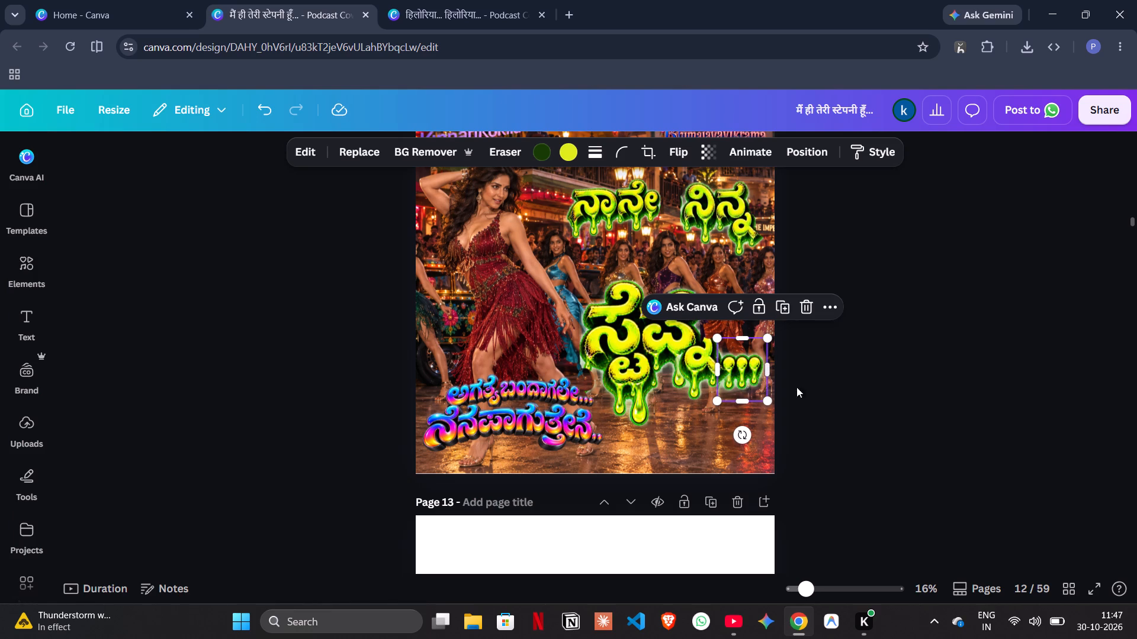
left_click(827, 408)
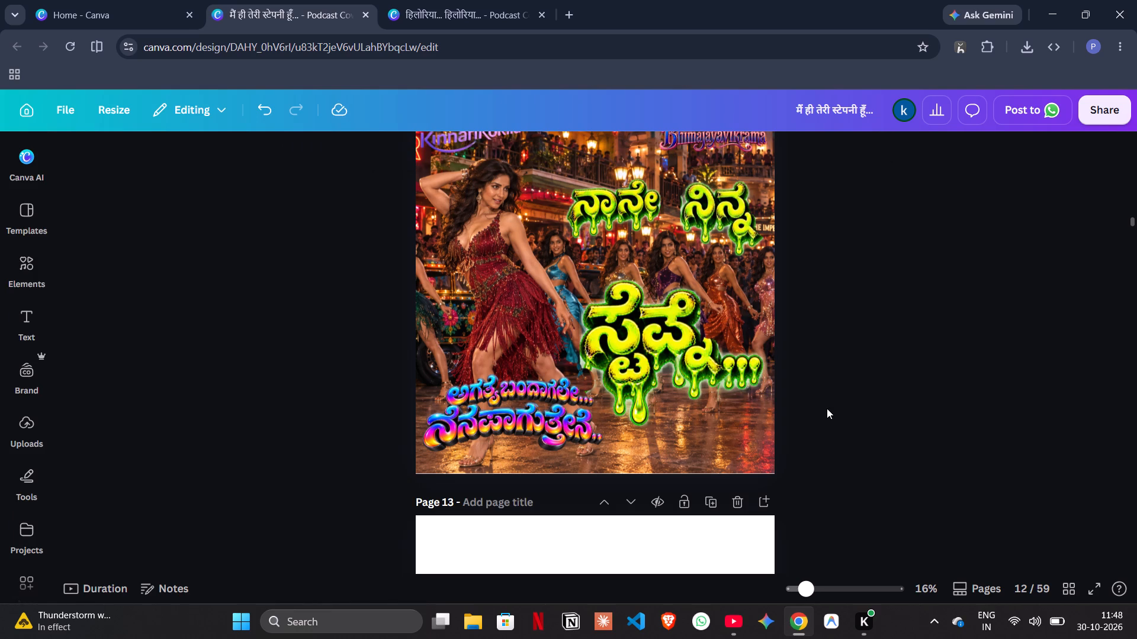
Group the large green word with its three drops on page 12 and slightly enlarge the group toward the upper left.
left_click_drag(827, 408, 639, 346)
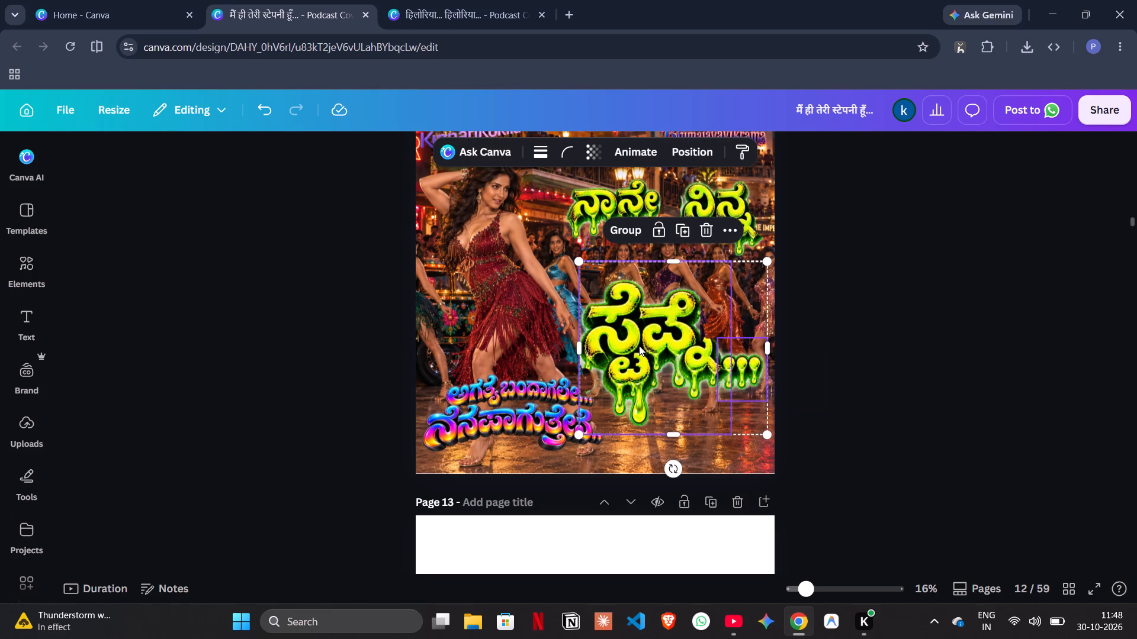
key("ctrl+g")
left_click_drag(584, 350, 606, 340)
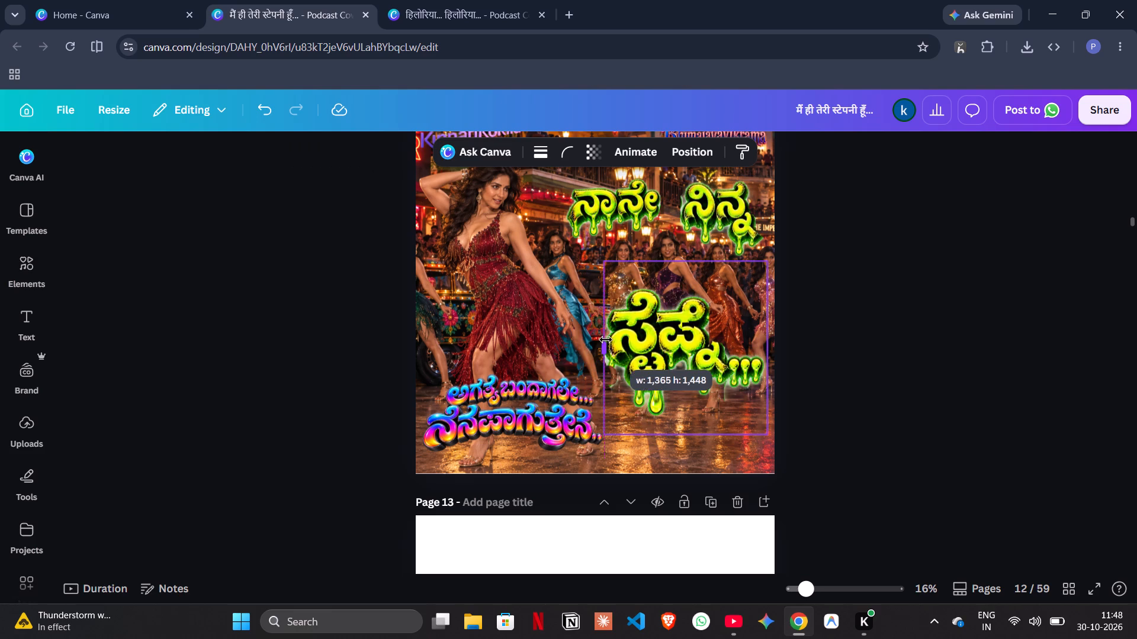
left_click_drag(606, 340, 586, 342)
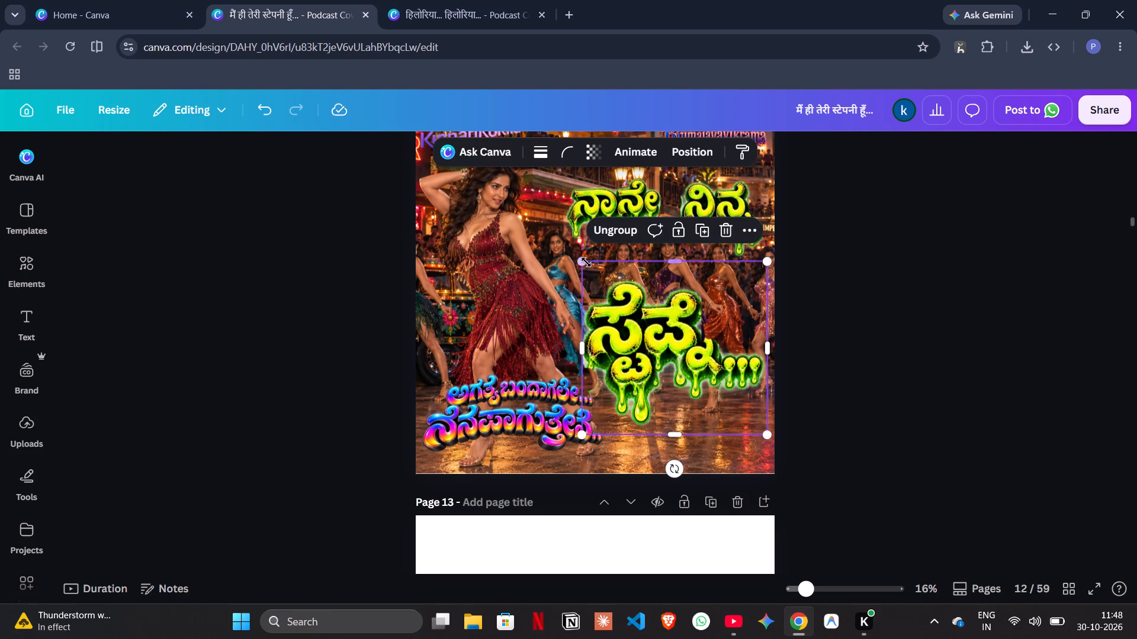
left_click_drag(581, 263, 571, 256)
left_click(863, 330)
Replace the large green word on page 11 with a copy of page 12's grouped word and drops.
scroll(863, 330, "up", 3)
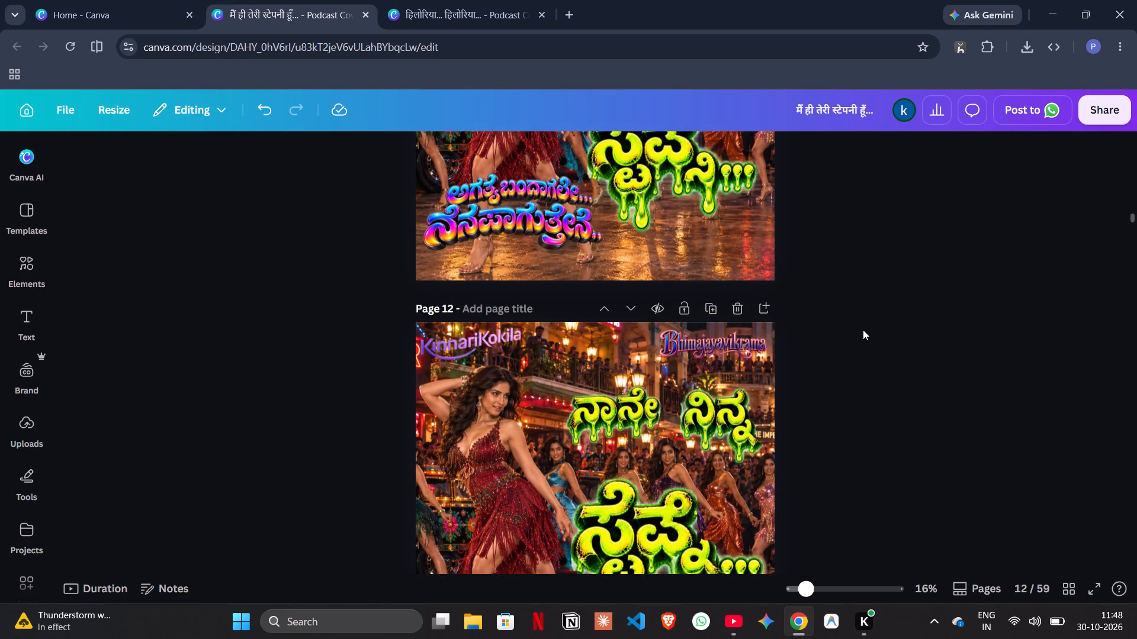
left_click(698, 489)
key("ctrl+c")
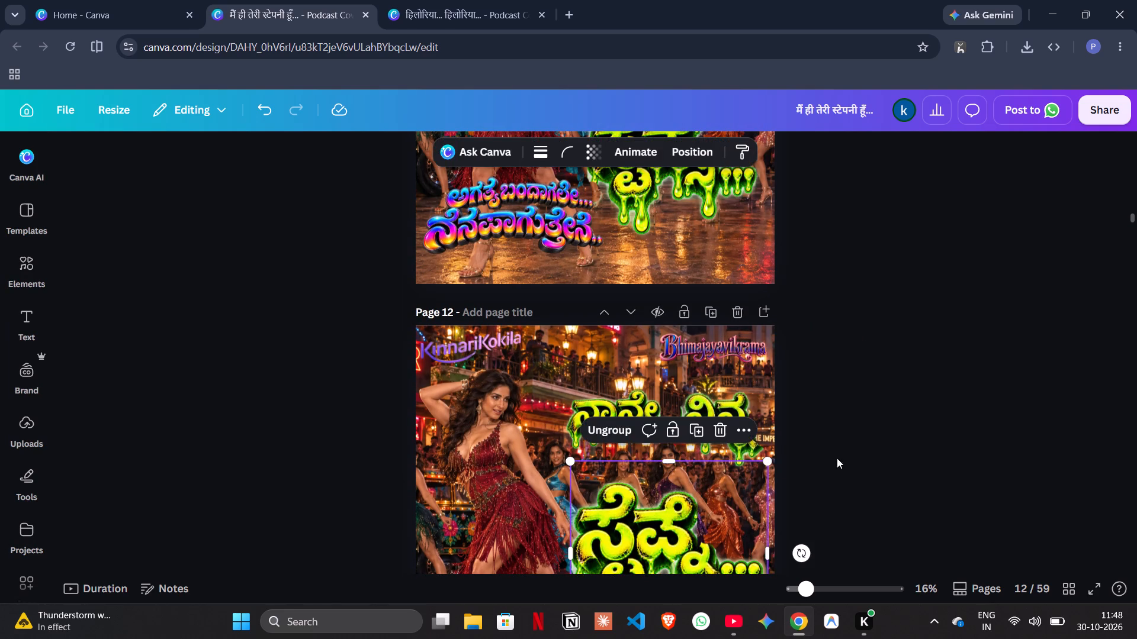
scroll(887, 404, "up", 3)
left_click(733, 412)
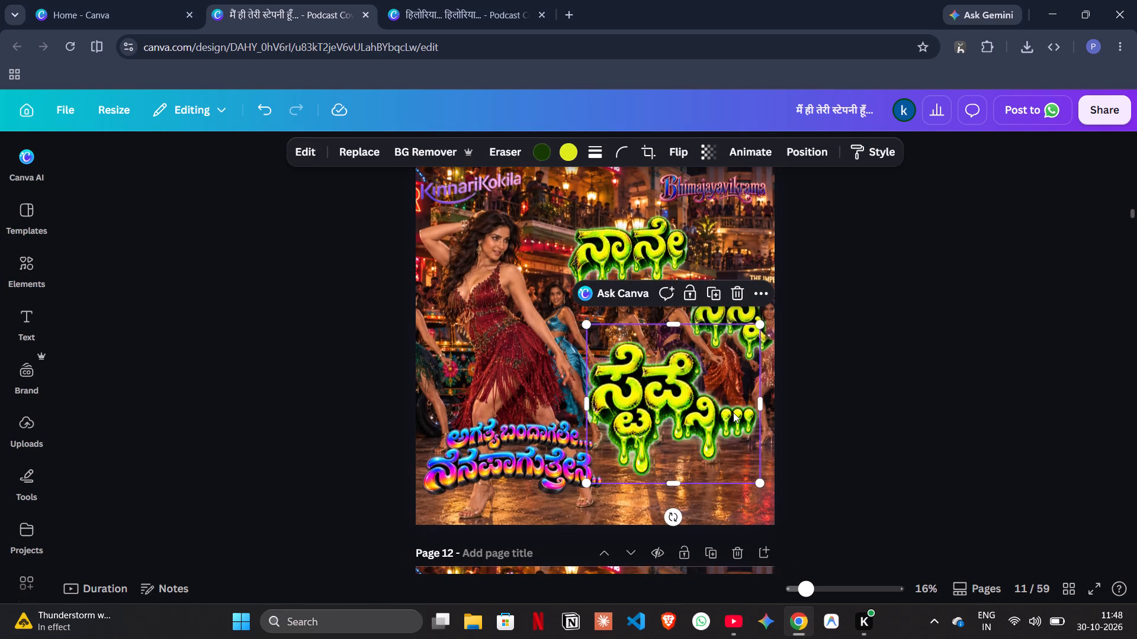
key("BackSpace")
key("ctrl+v")
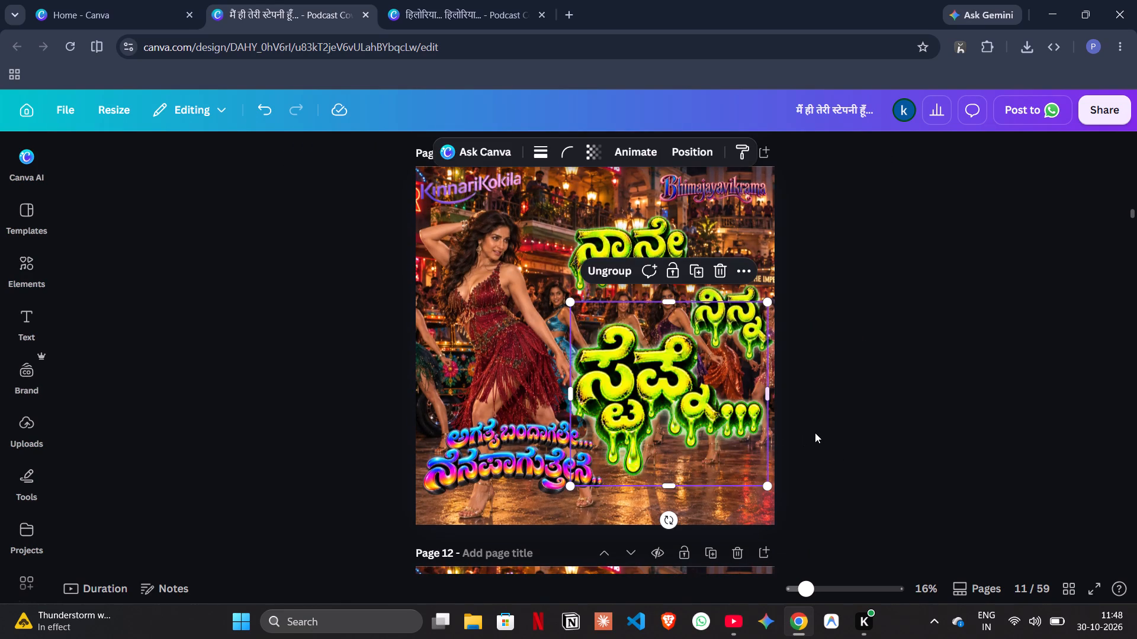
left_click(815, 433)
Replace the large green word on page 10 with the copied group, placed beside ನಿನ್ನ near the cover's bottom edge.
scroll(822, 414, "up", 2)
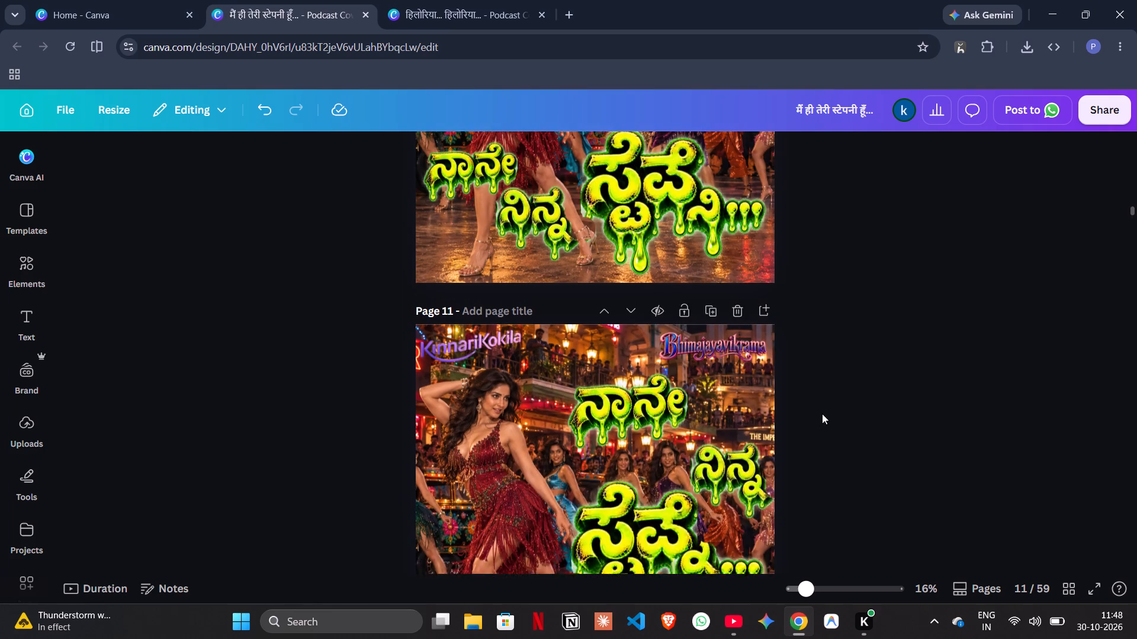
scroll(822, 414, "up", 3)
left_click(711, 384)
key("BackSpace")
key("ctrl+v")
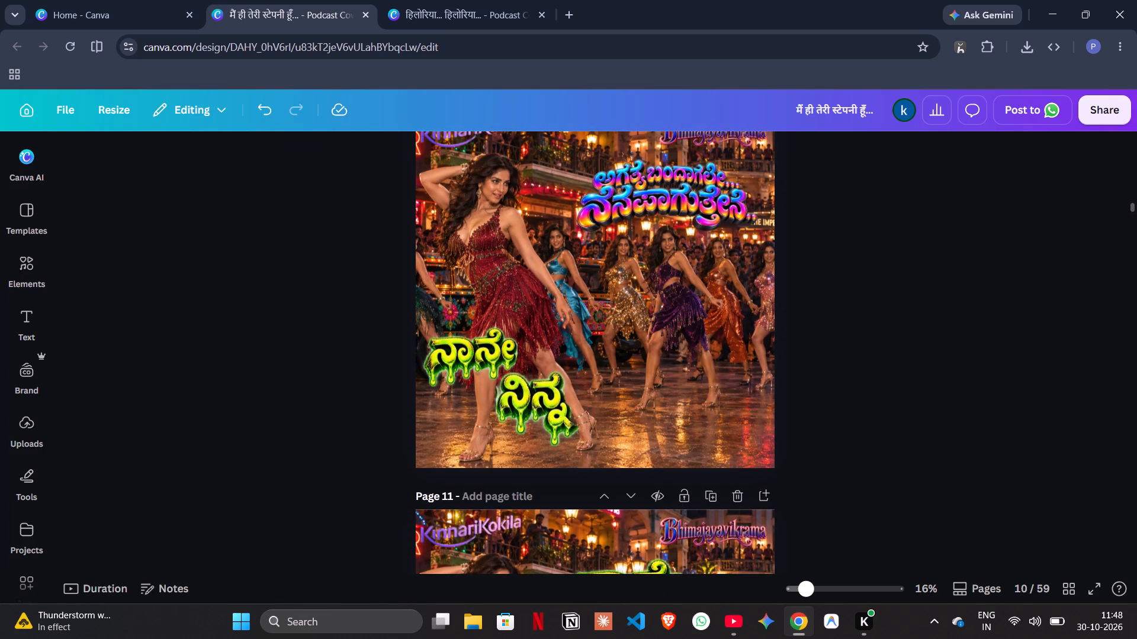
left_click_drag(692, 340, 695, 391)
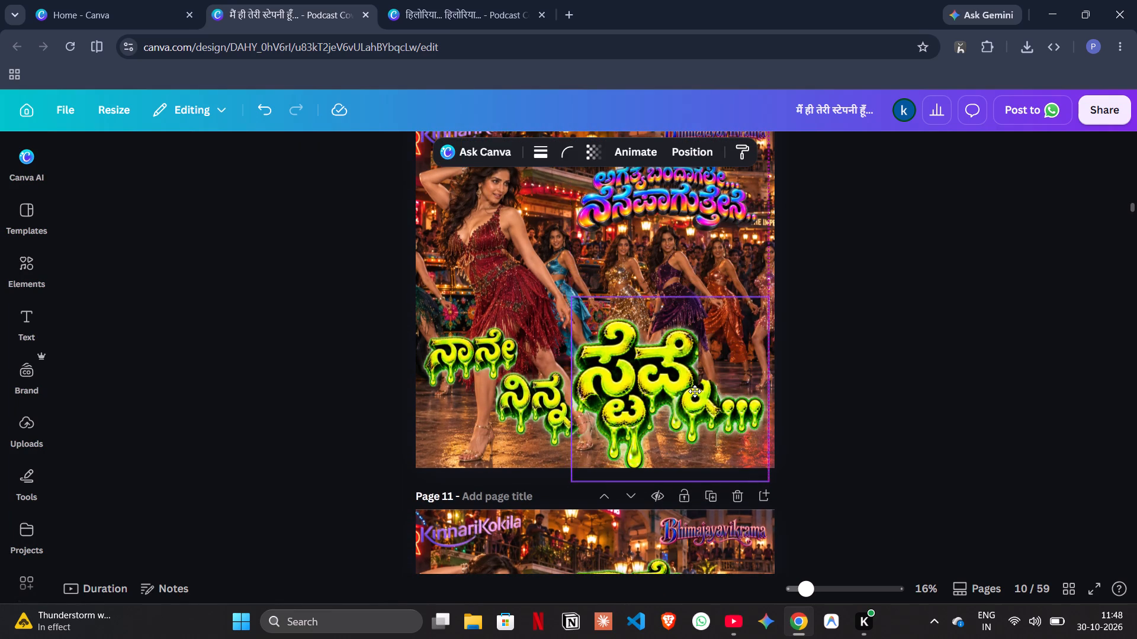
left_click_drag(695, 391, 695, 385)
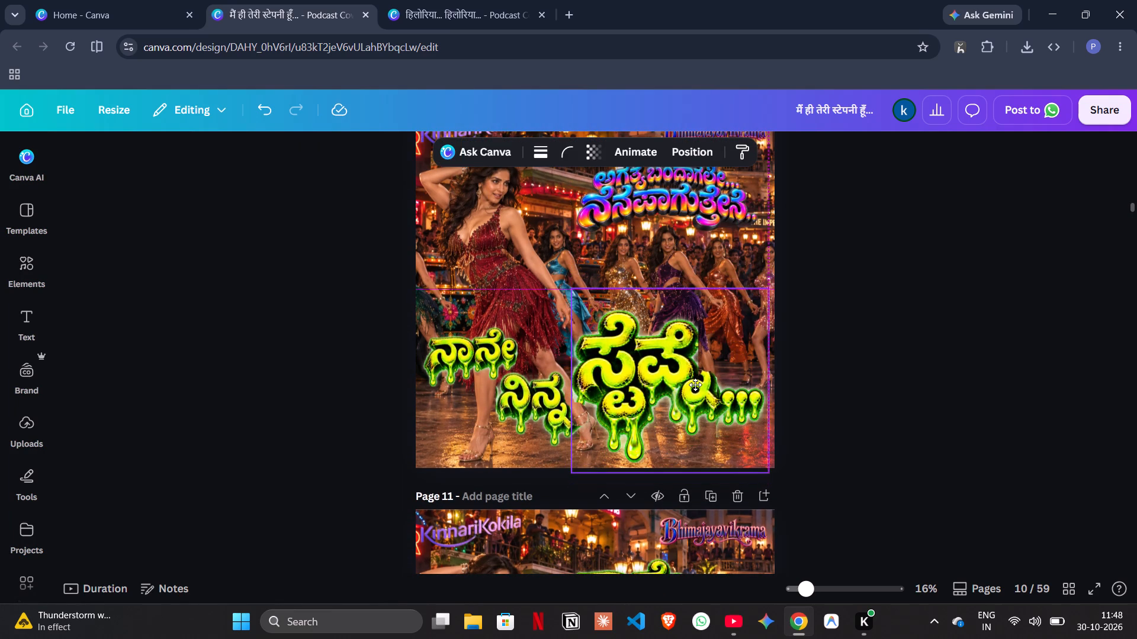
left_click_drag(695, 385, 695, 383)
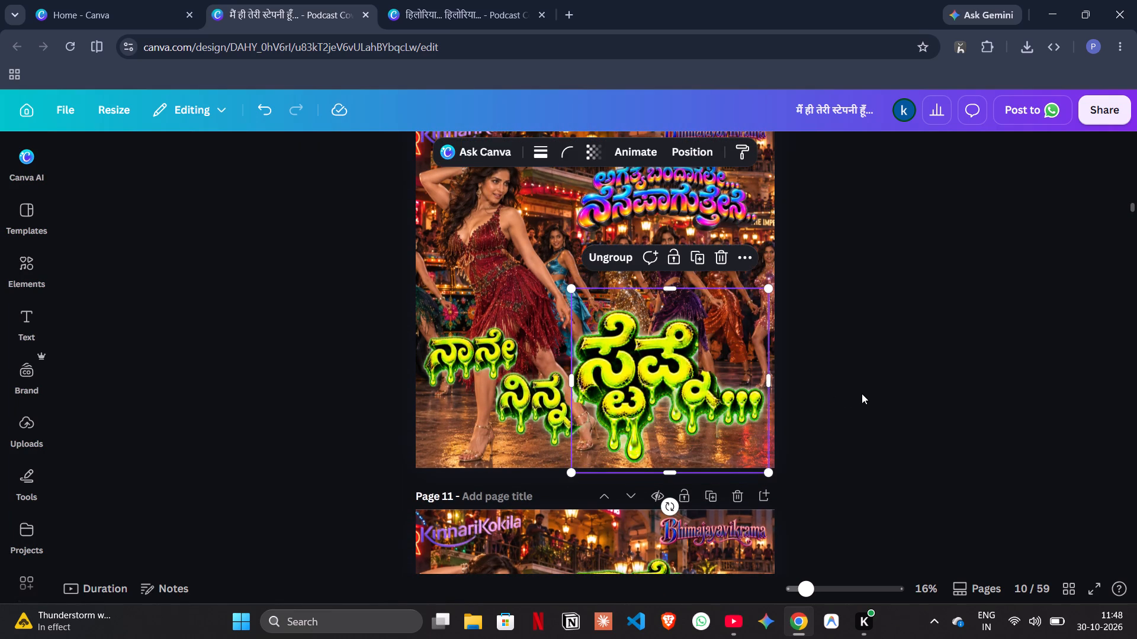
left_click(862, 393)
Replace the large green word on page 9 with the copied group, lowered slightly beside the ನಾನೇ ನಿನ್ನ lettering.
scroll(862, 393, "up", 6)
scroll(747, 474, "down", 1)
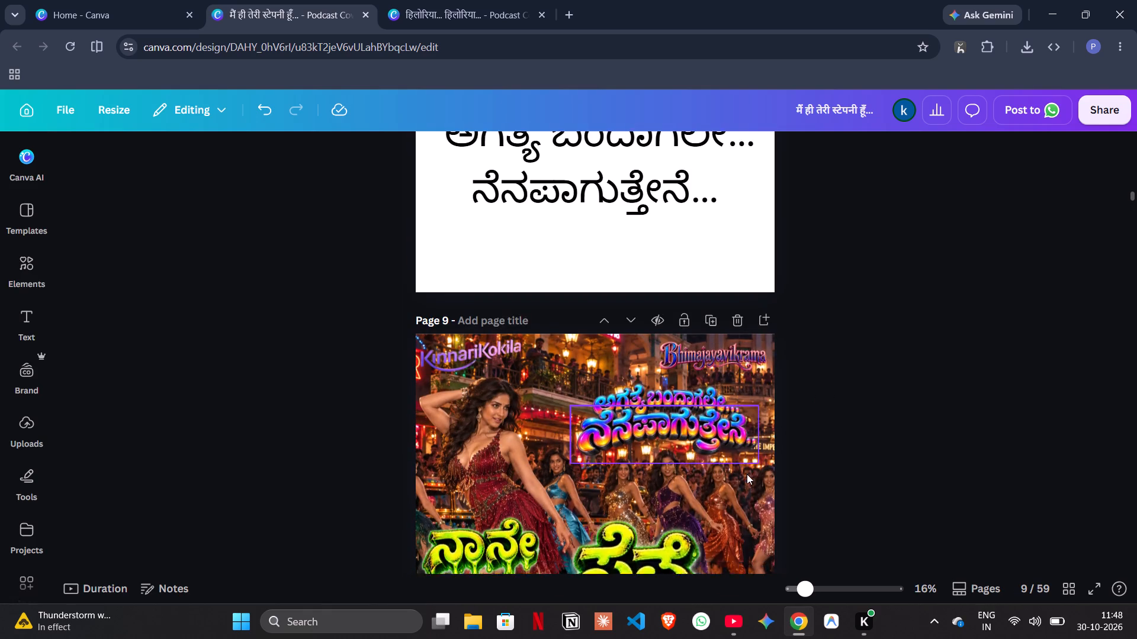
scroll(747, 474, "down", 1)
left_click(702, 415)
key("BackSpace")
key("ctrl+v")
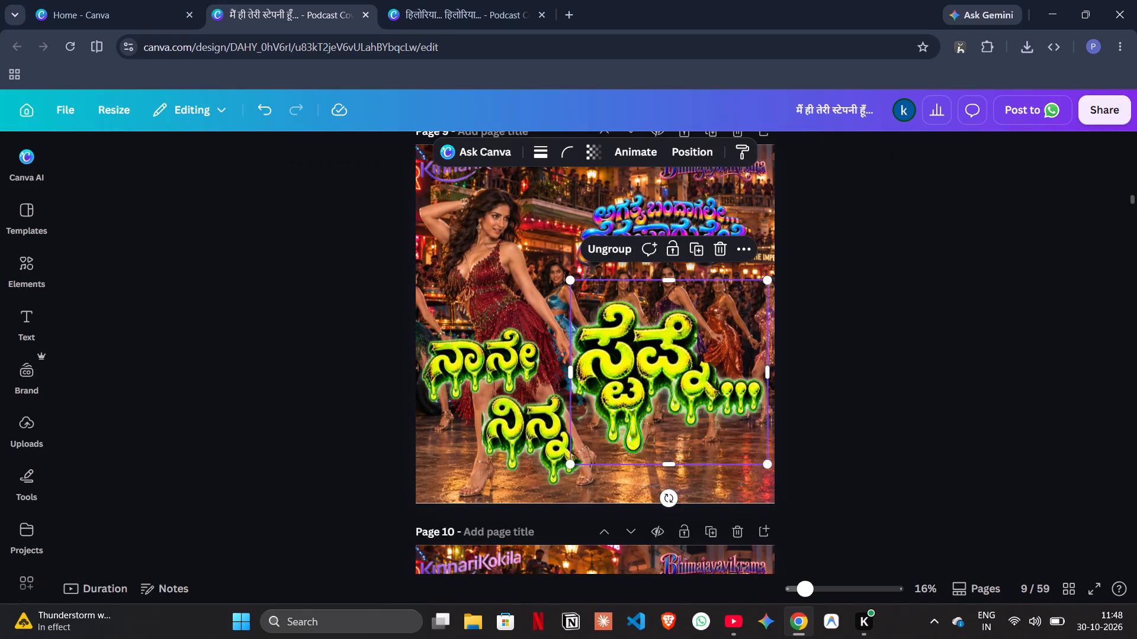
left_click_drag(682, 388, 683, 401)
left_click(833, 444)
On page 13, move the green ನಾನೇ lettering to the page's upper-left area and place ನಿನ್ನ diagonally below it.
scroll(833, 444, "down", 8)
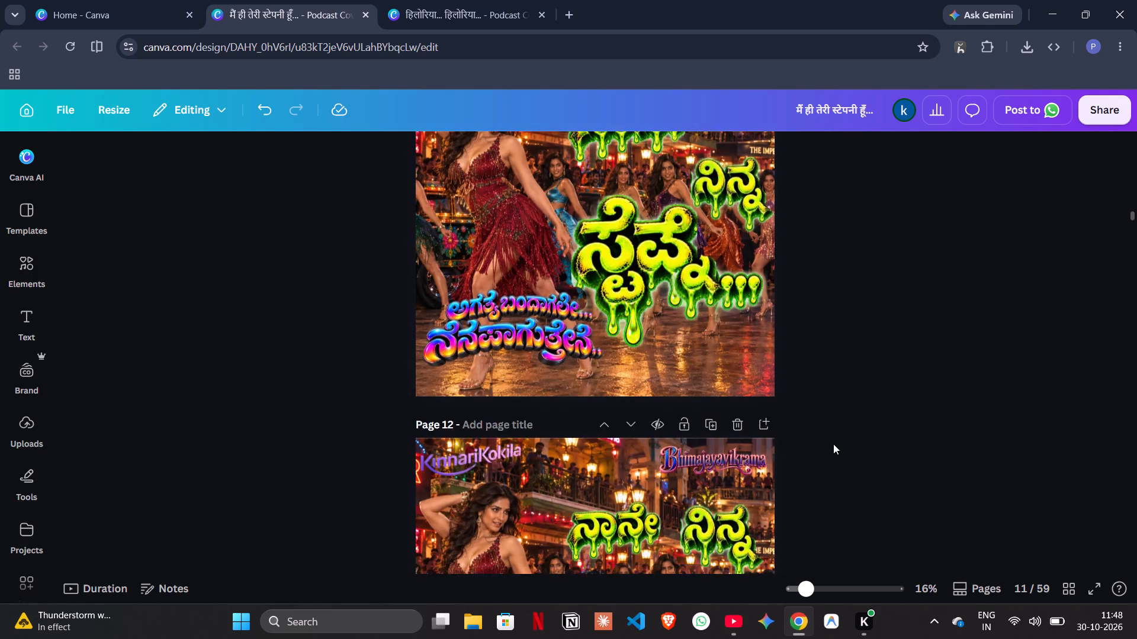
scroll(833, 444, "down", 3)
scroll(833, 444, "up", 3)
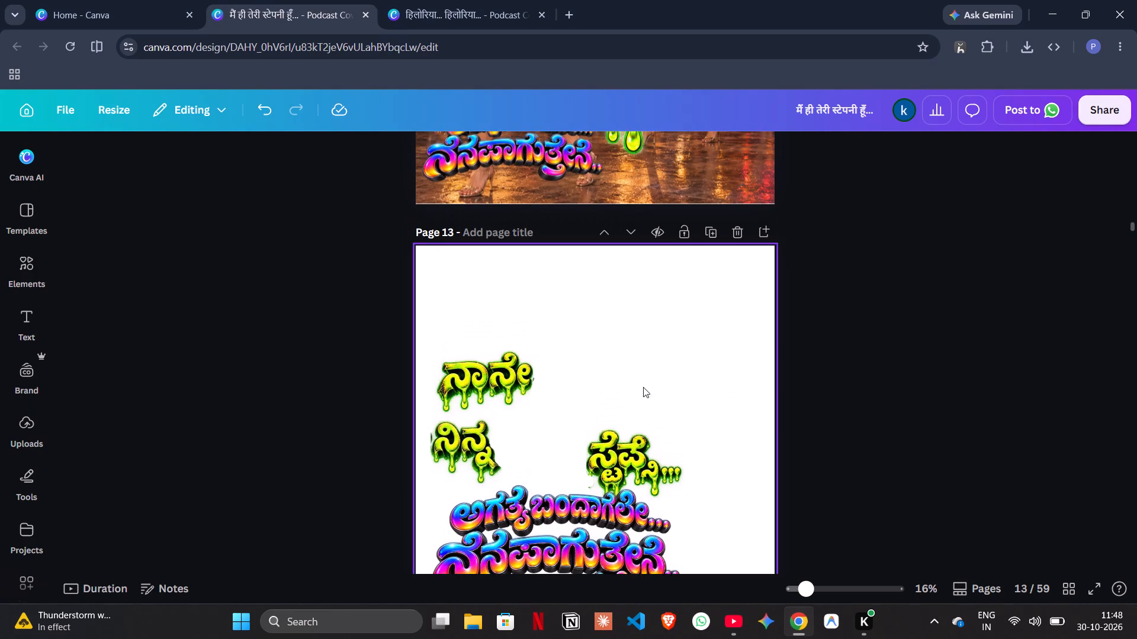
left_click_drag(510, 382, 614, 330)
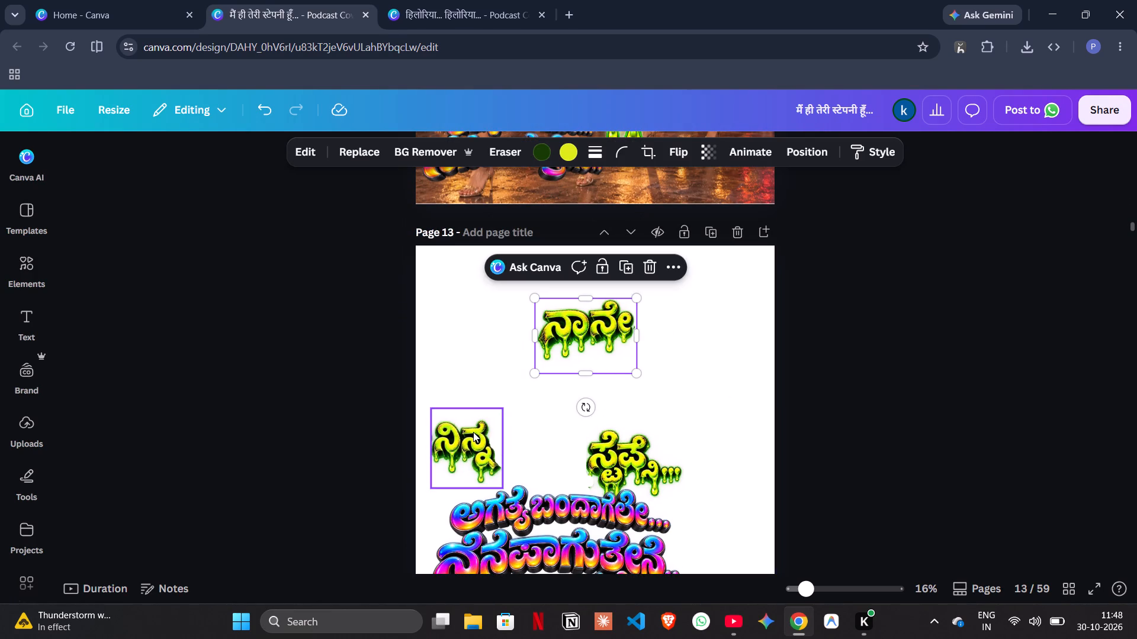
left_click_drag(473, 432, 481, 380)
left_click_drag(618, 328, 532, 307)
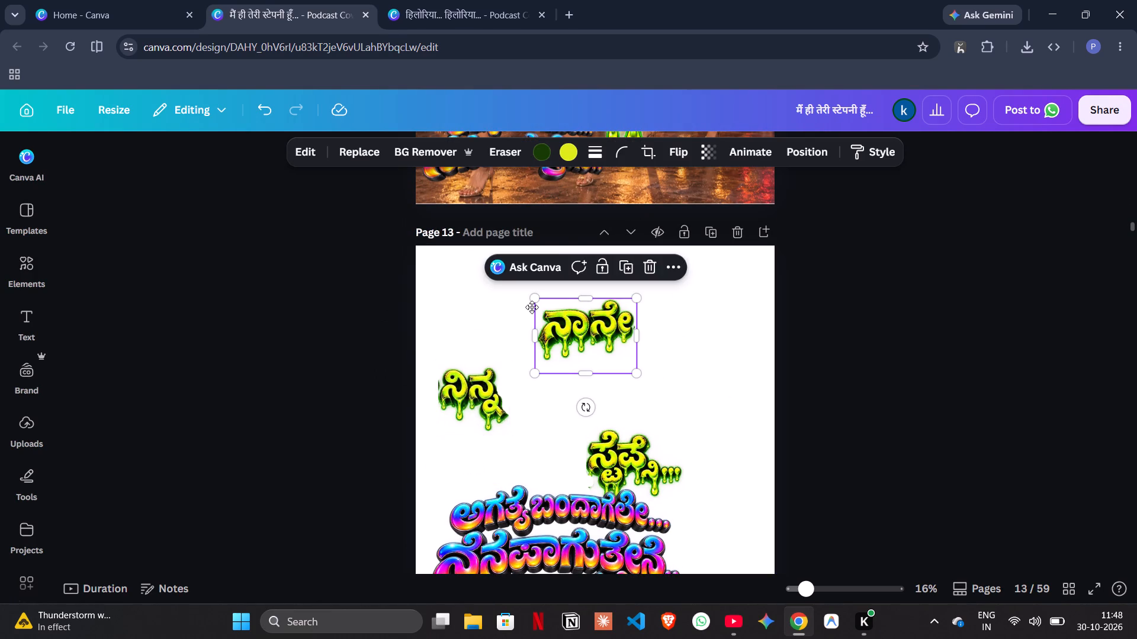
left_click_drag(532, 307, 509, 307)
left_click_drag(491, 379, 563, 348)
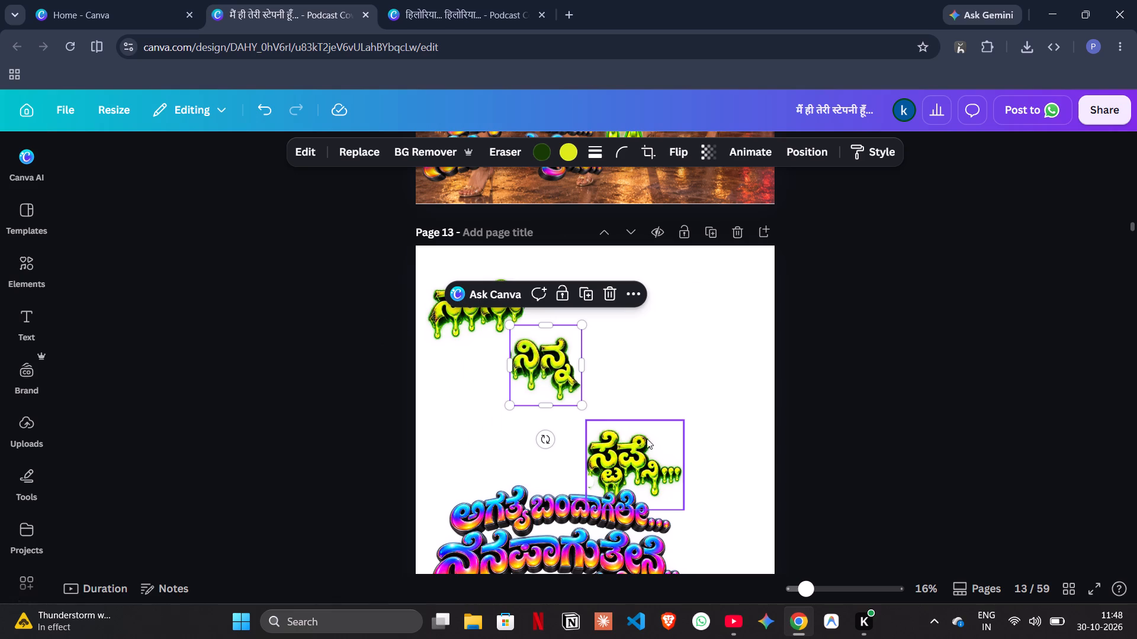
Move page 13's remaining green word with three drops to the page's upper-right area and enlarge it to nearly half the page width.
left_click_drag(647, 440, 661, 267)
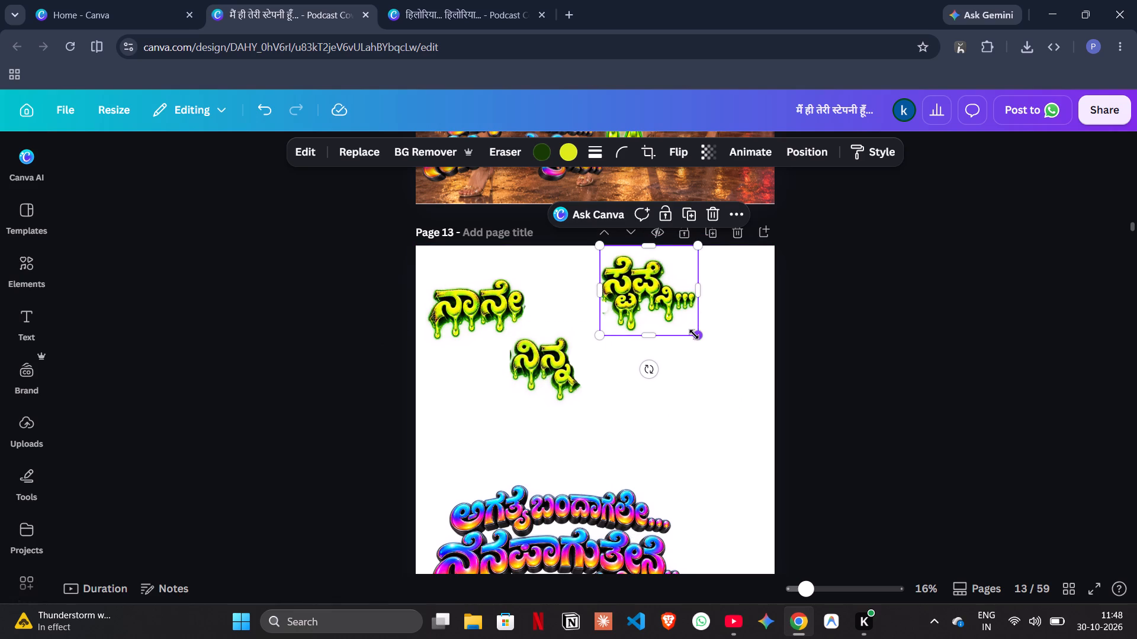
left_click_drag(694, 334, 763, 417)
left_click(838, 367)
scroll(838, 367, "up", 3)
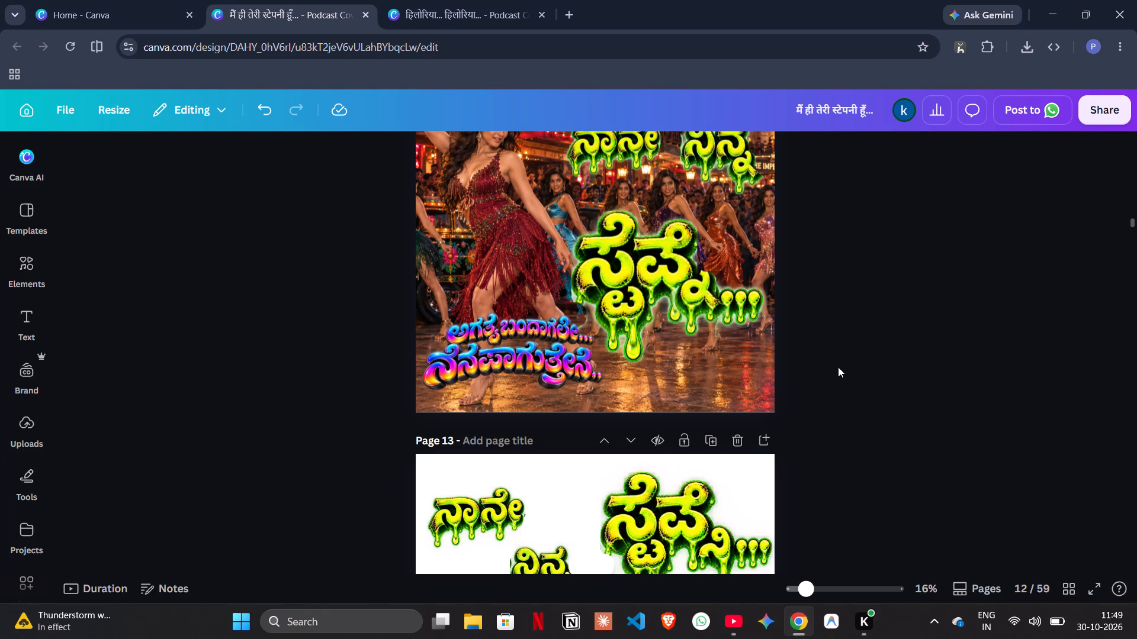
Compare the plain Tamil text on page 15 with the Tamil lettering on the page 16 cover.
scroll(934, 427, "down", 6)
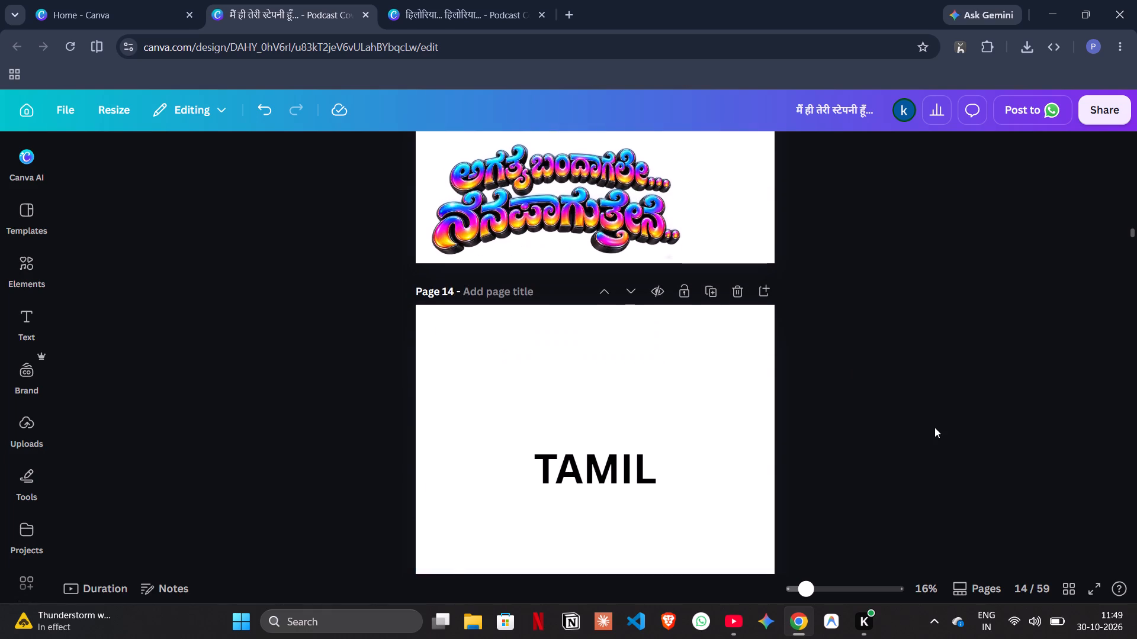
scroll(934, 427, "down", 5)
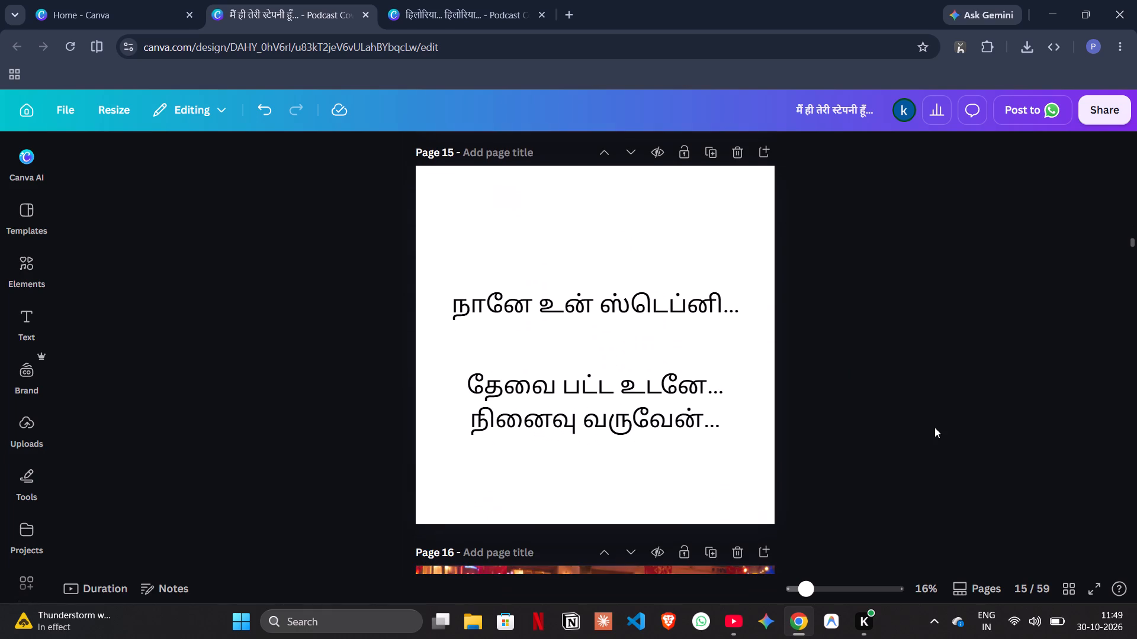
scroll(934, 427, "down", 1)
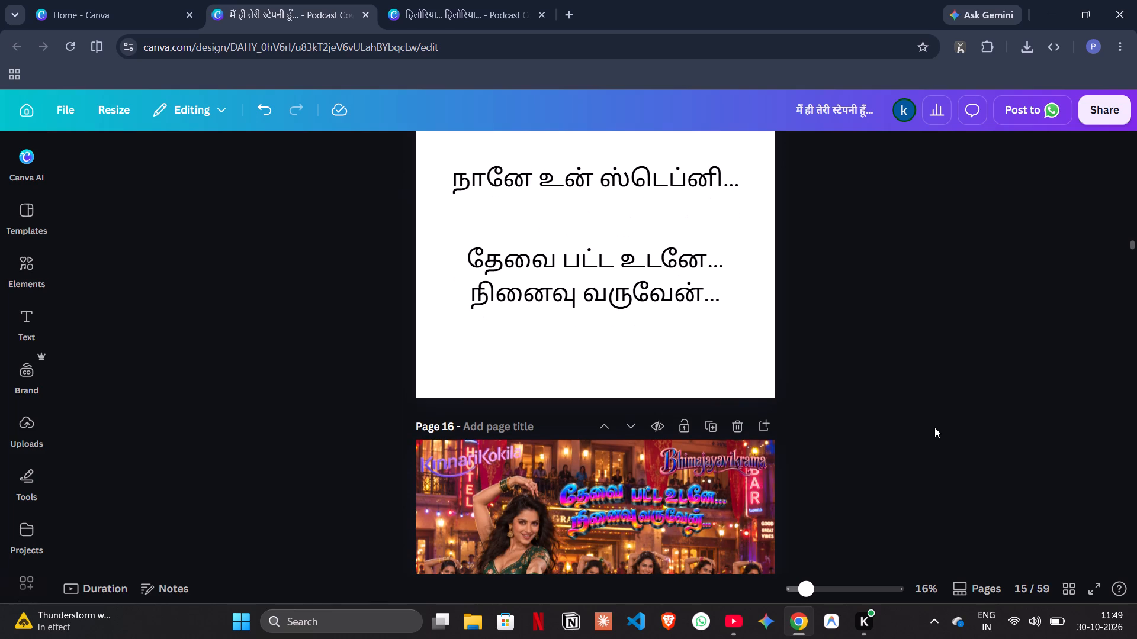
scroll(934, 427, "down", 2)
scroll(934, 427, "up", 1)
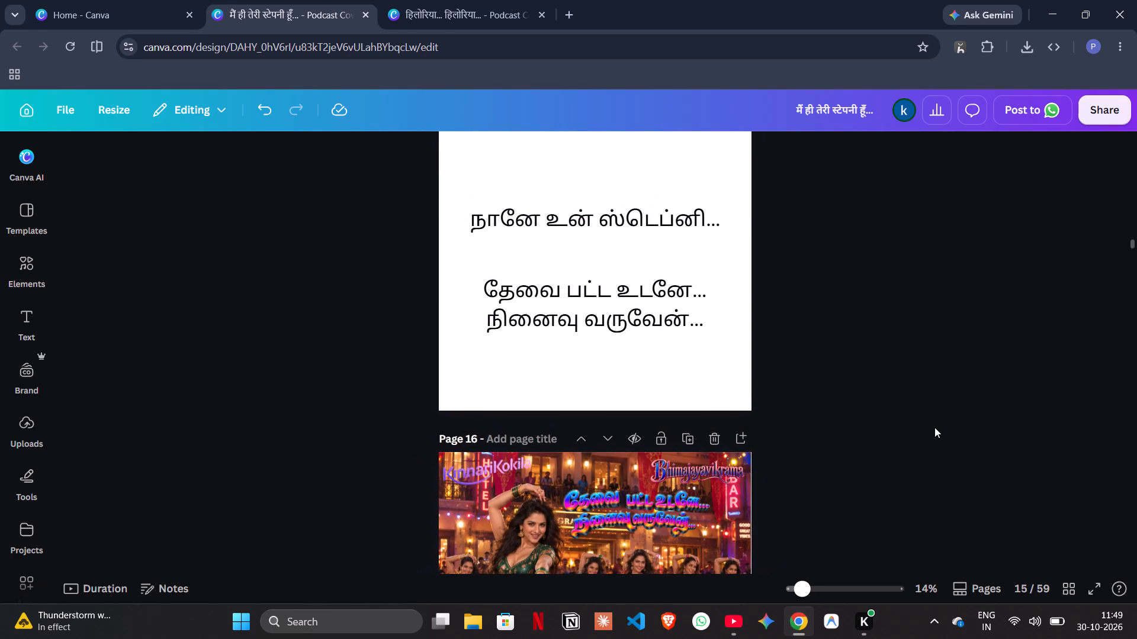
scroll(934, 427, "down", 1)
scroll(934, 427, "up", 1)
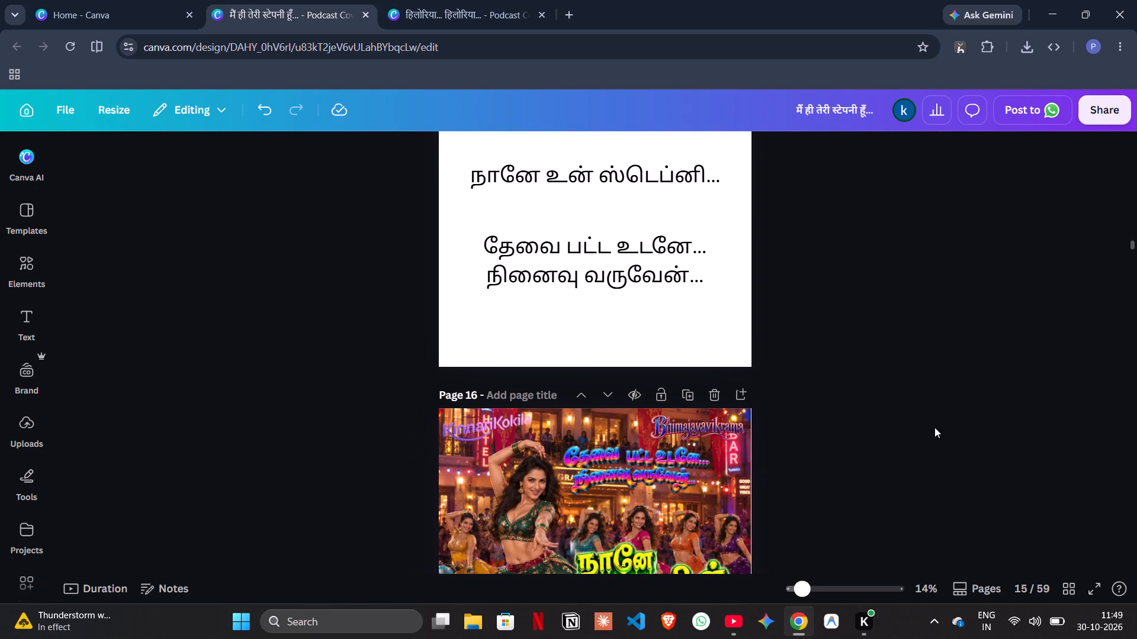
scroll(934, 427, "down", 1)
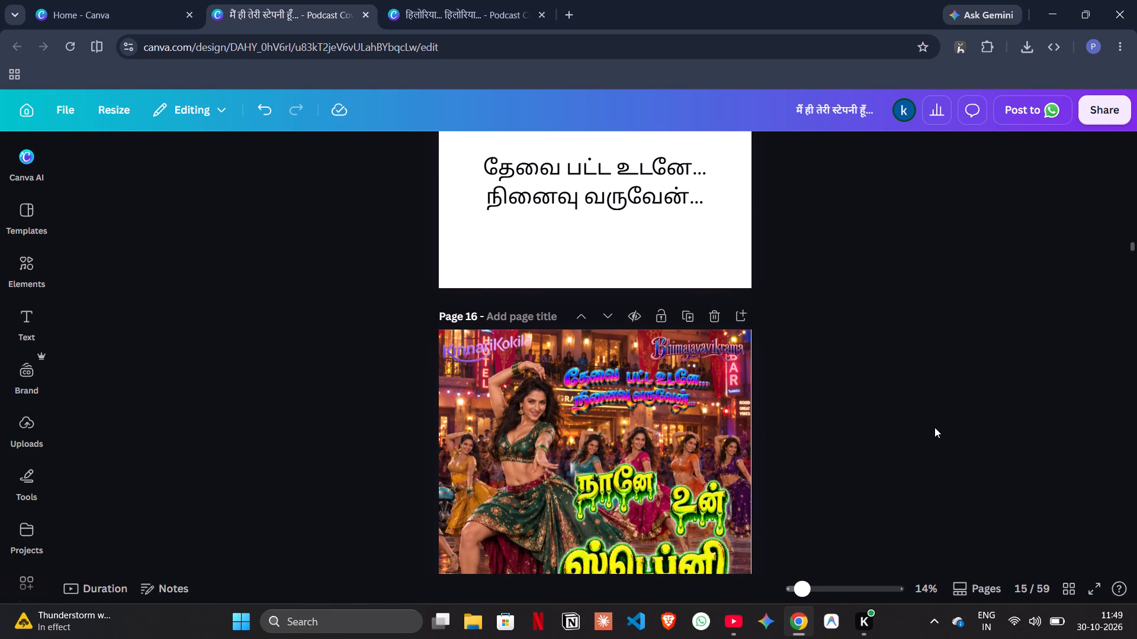
scroll(934, 427, "down", 1)
scroll(934, 427, "up", 1)
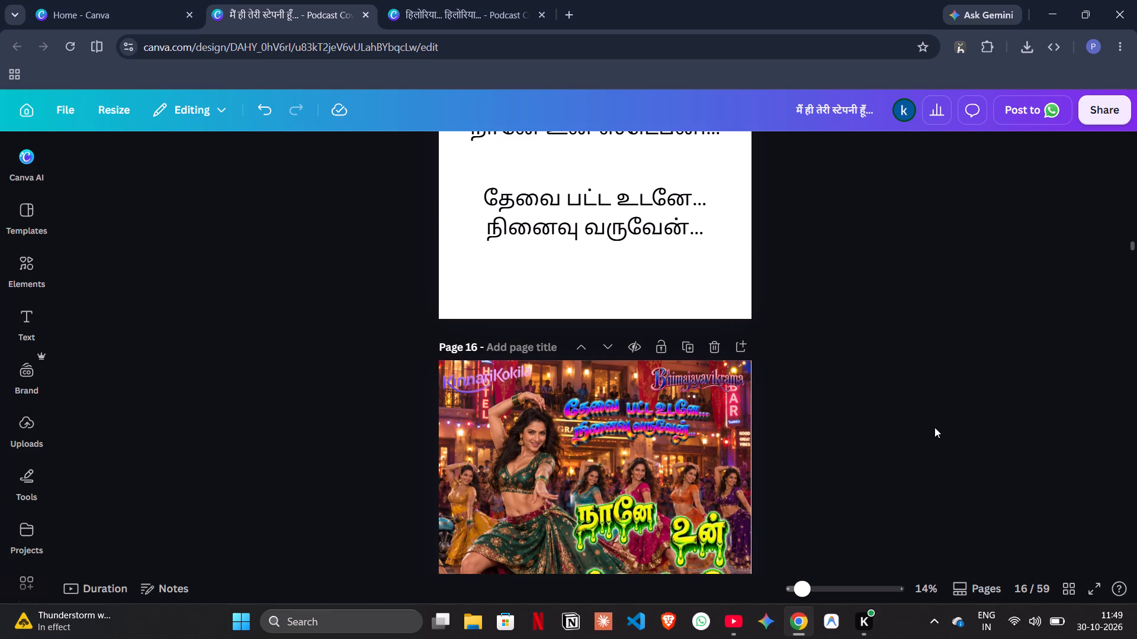
scroll(934, 427, "up", 1)
scroll(934, 427, "down", 1)
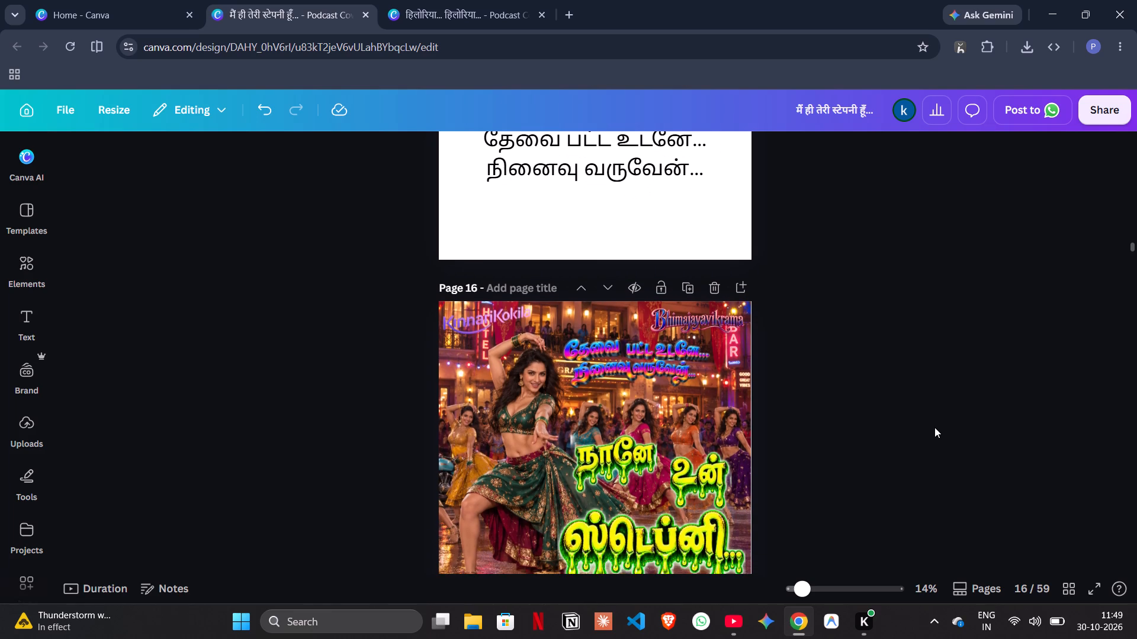
scroll(934, 427, "up", 1)
scroll(934, 427, "down", 1)
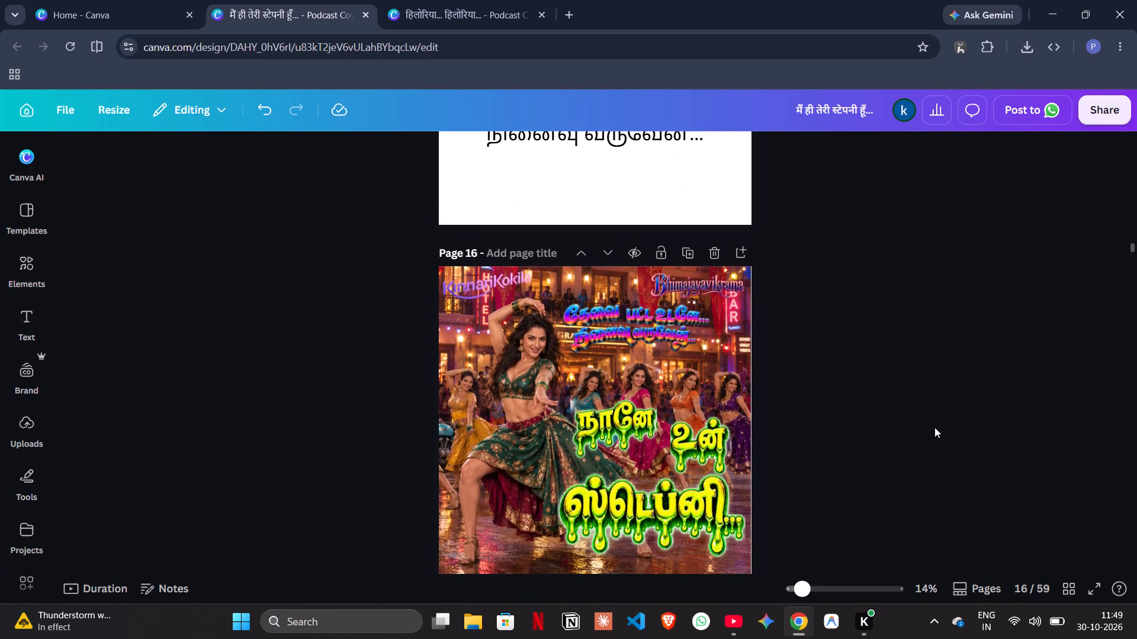
scroll(934, 427, "up", 1)
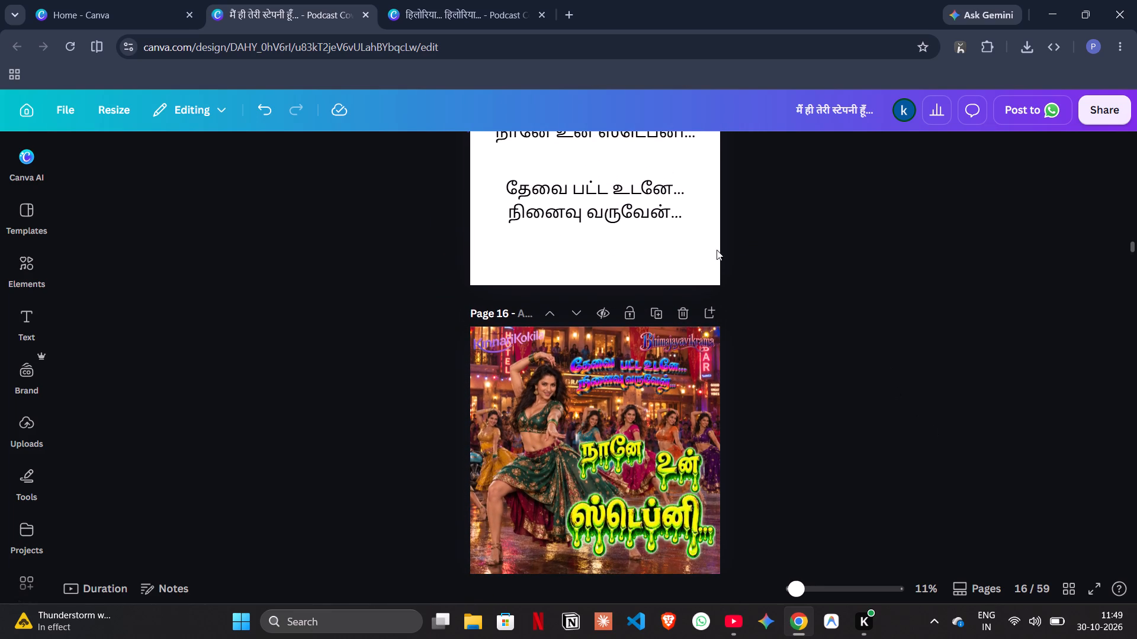
Lower both Tamil text blocks on page 15, bringing them closer together and nearer the page 16 cover.
left_click_drag(653, 202, 651, 227)
left_click(783, 228)
scroll(783, 228, "up", 1)
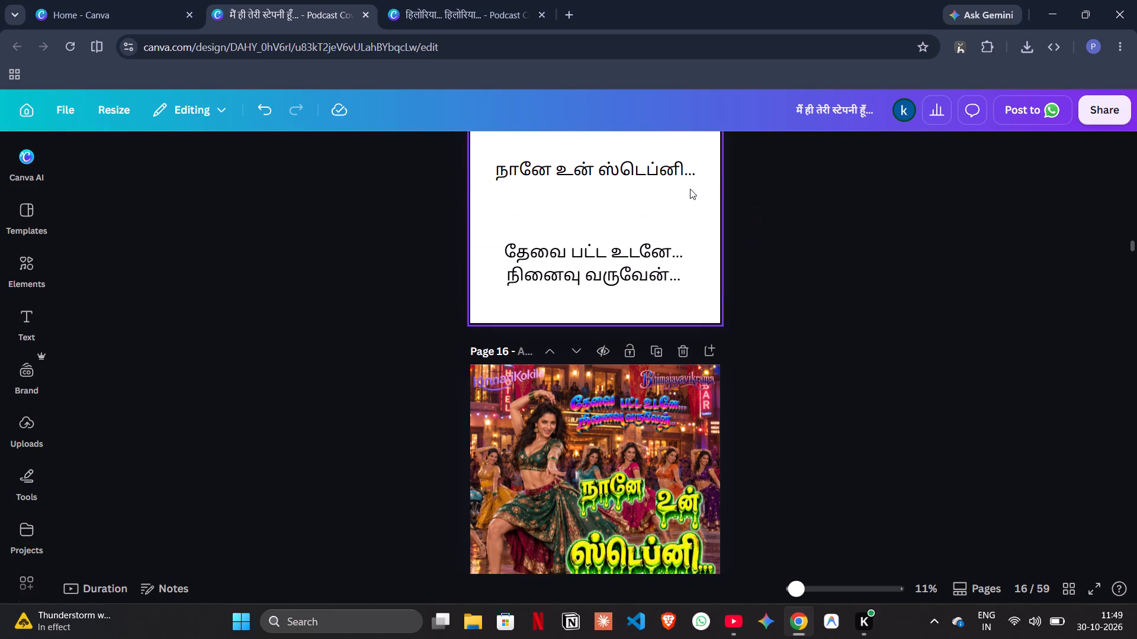
left_click_drag(667, 170, 666, 213)
left_click(769, 293)
scroll(769, 293, "down", 1)
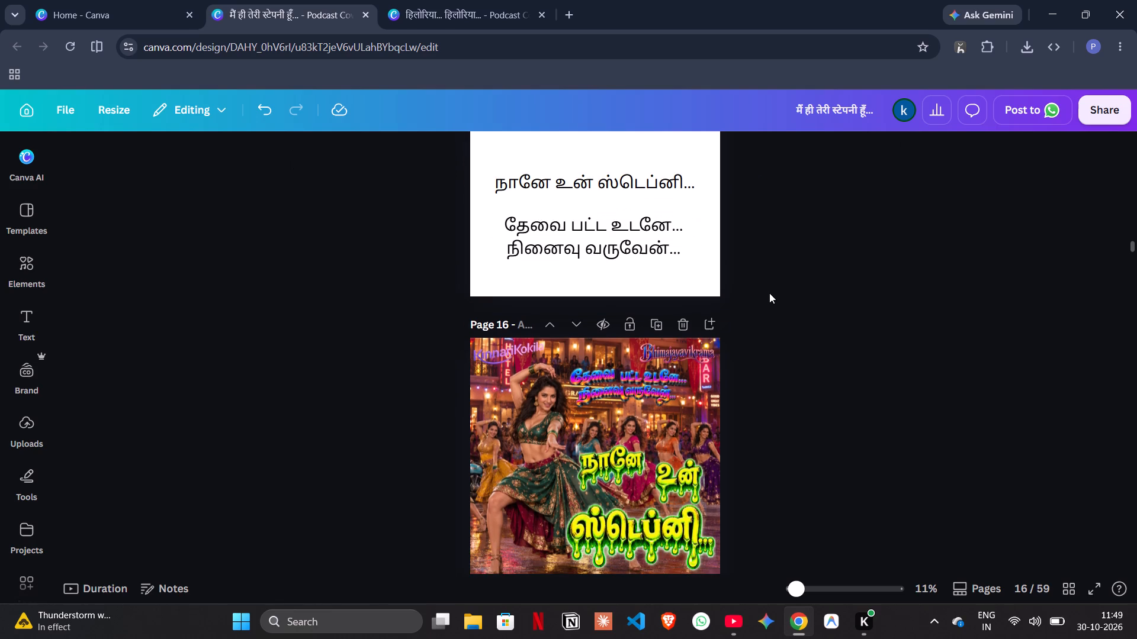
scroll(769, 293, "down", 1)
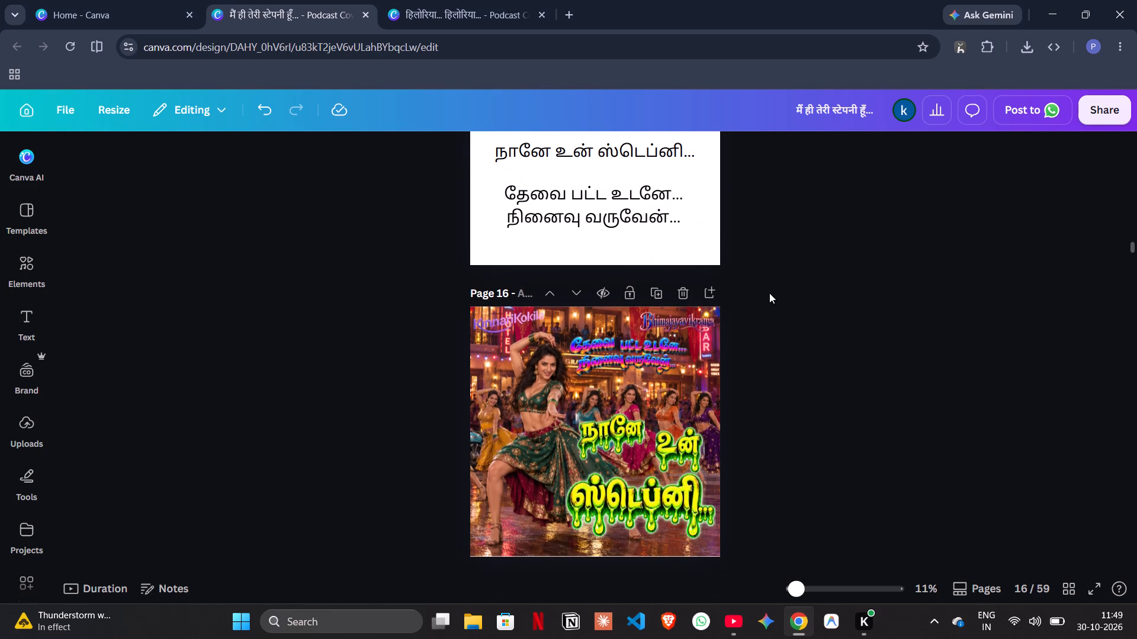
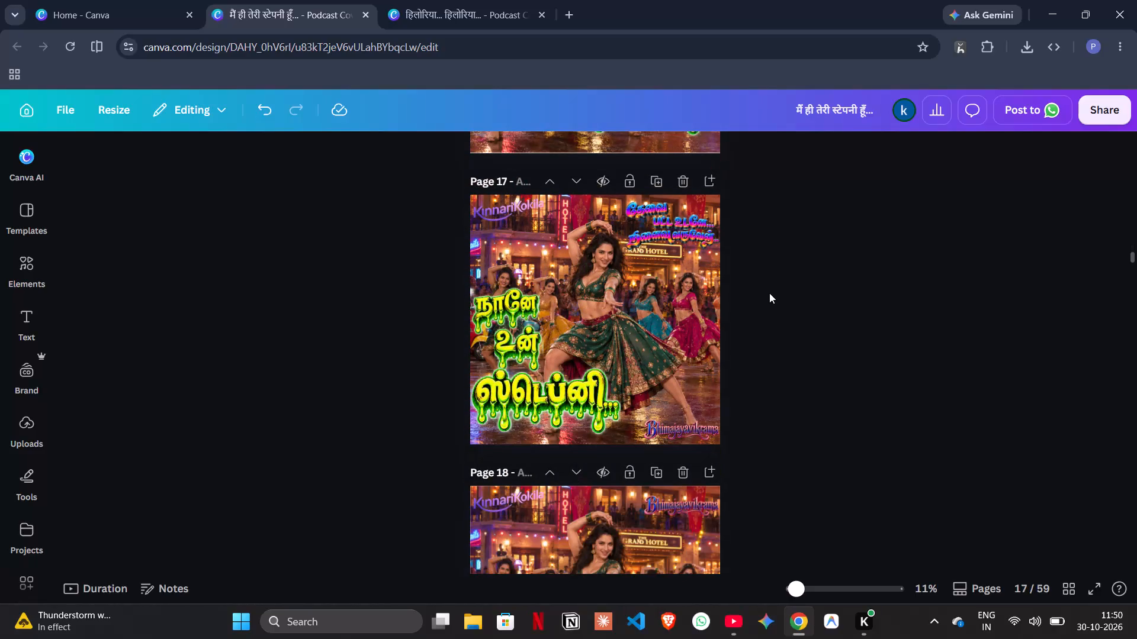
Review the Tamil covers on pages 17 to 19 and compare the Punjabi covers on pages 22 to 24 with the text on page 21.
scroll(769, 293, "down", 1)
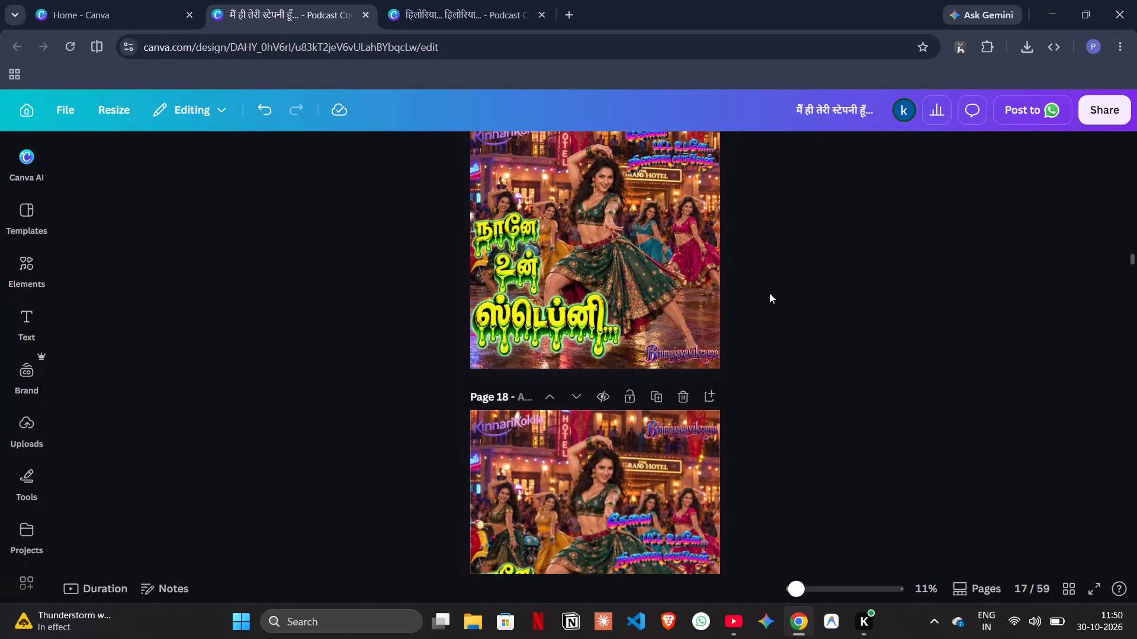
scroll(769, 293, "up", 1)
scroll(769, 293, "down", 3)
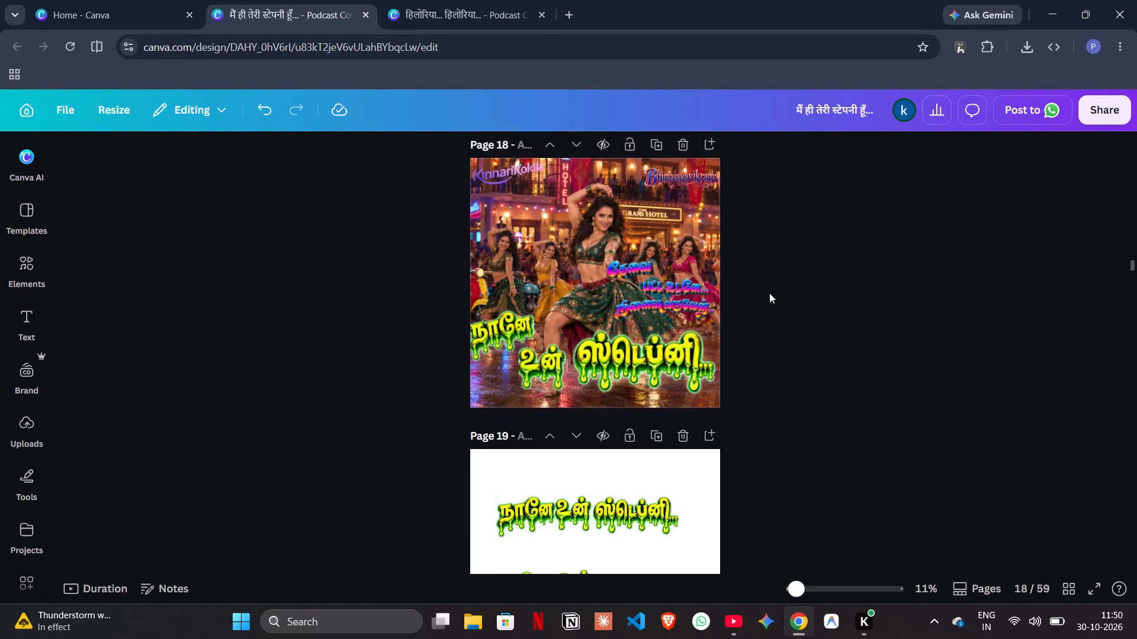
scroll(769, 293, "down", 4)
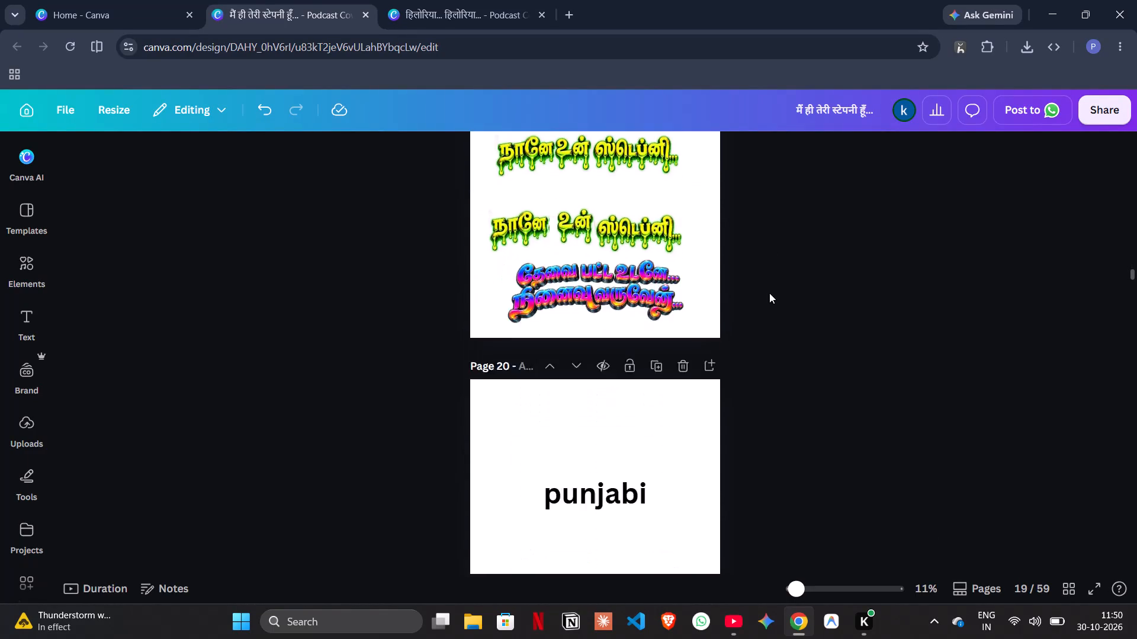
scroll(769, 293, "down", 8)
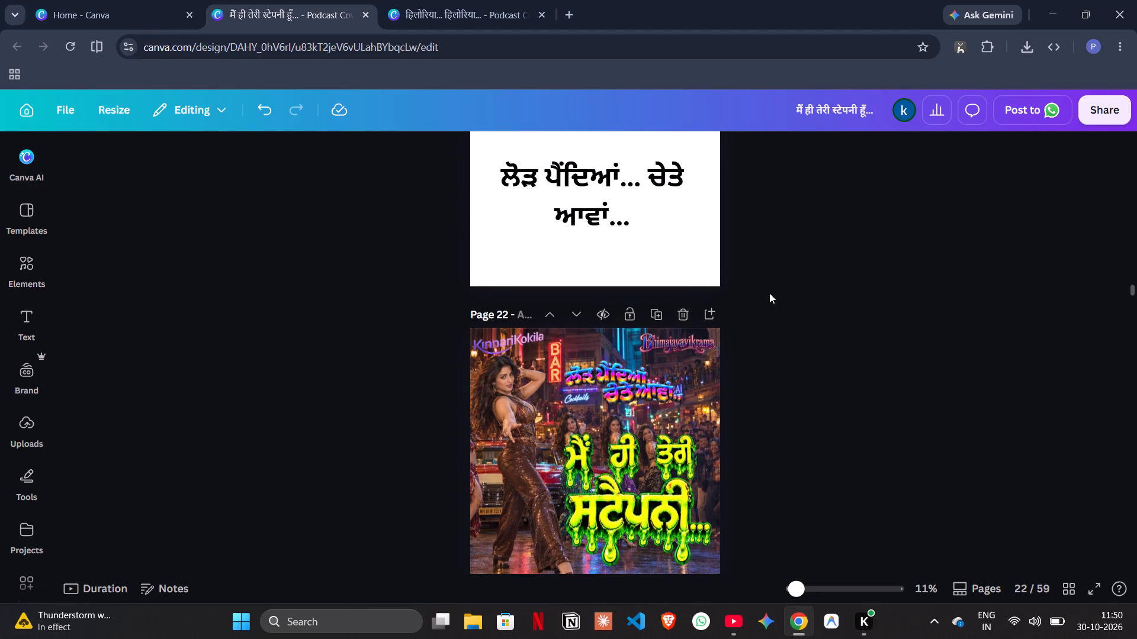
right_click(769, 293)
scroll(769, 293, "down", 1, "ctrl")
left_click(754, 253)
scroll(754, 253, "up", 1)
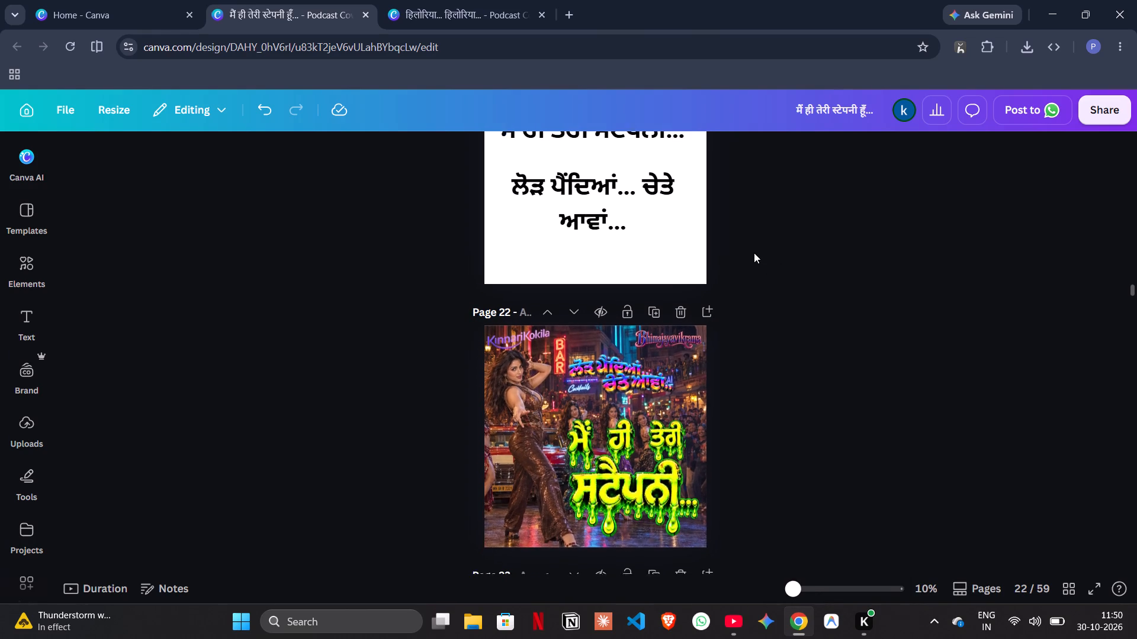
scroll(754, 253, "up", 1)
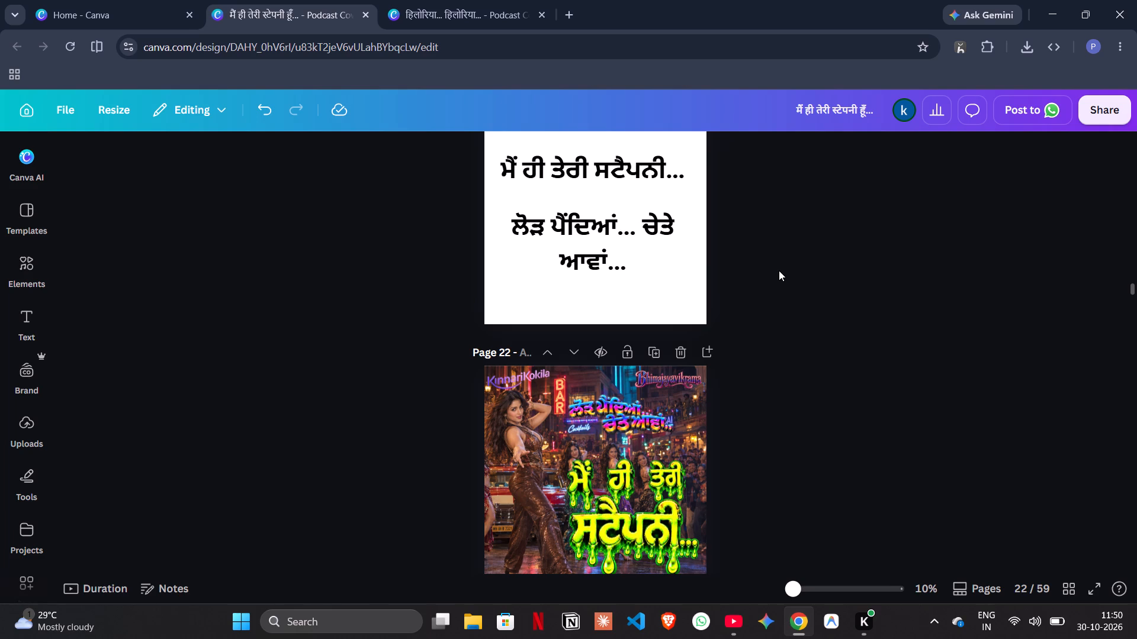
scroll(779, 270, "down", 5)
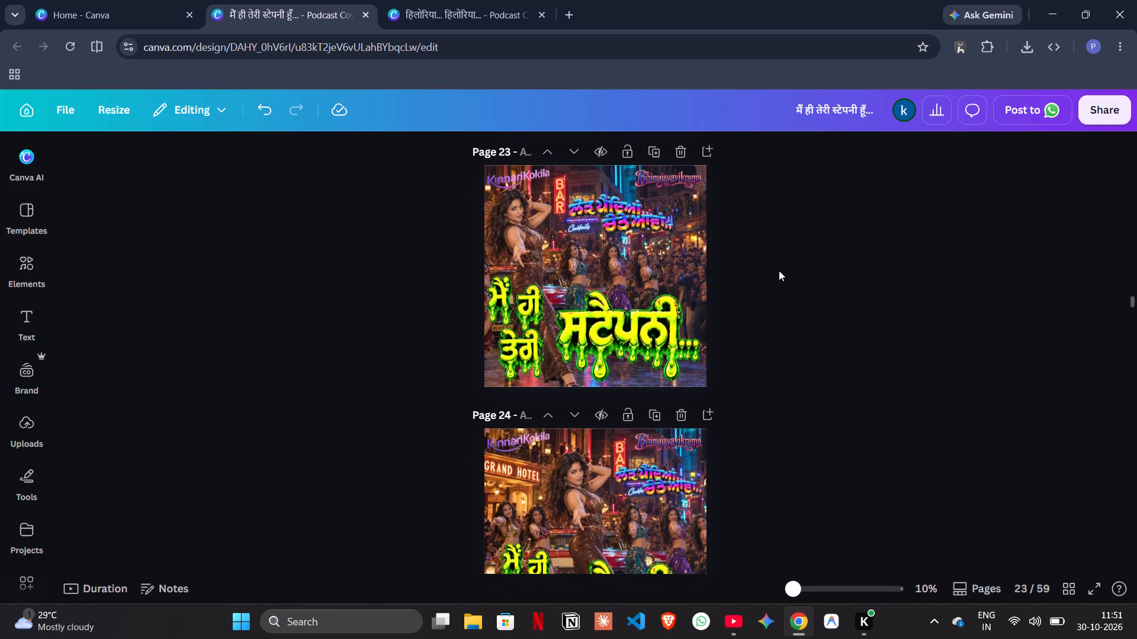
scroll(779, 270, "down", 3)
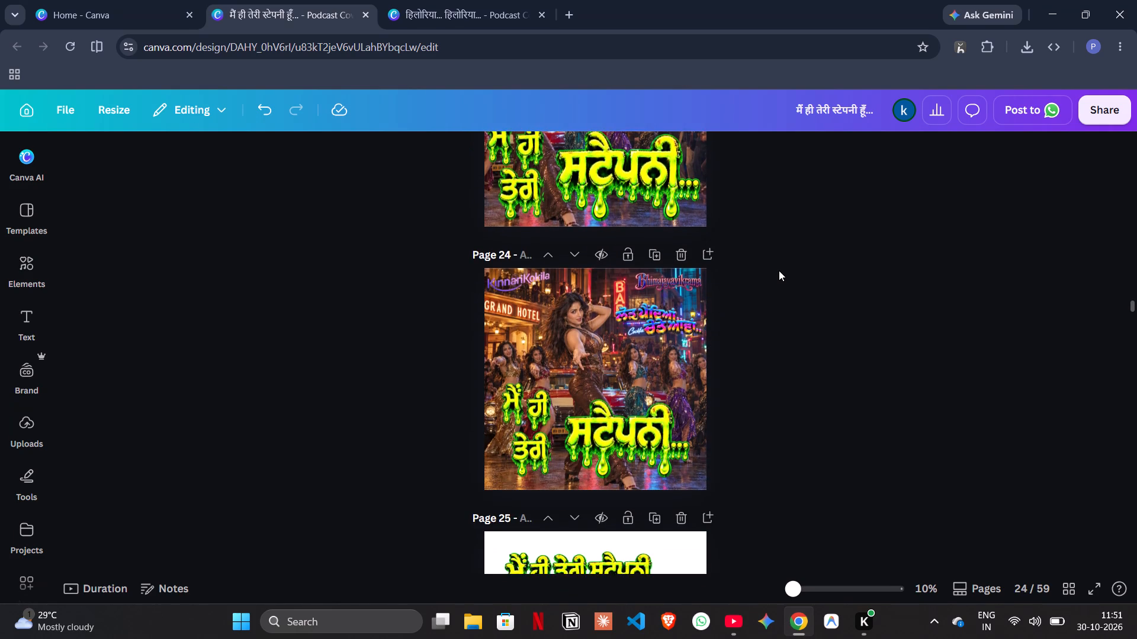
scroll(779, 270, "down", 4)
Compare the plain Malayalam text on page 32 with the green lettering on the page 33 cover.
scroll(779, 270, "down", 1)
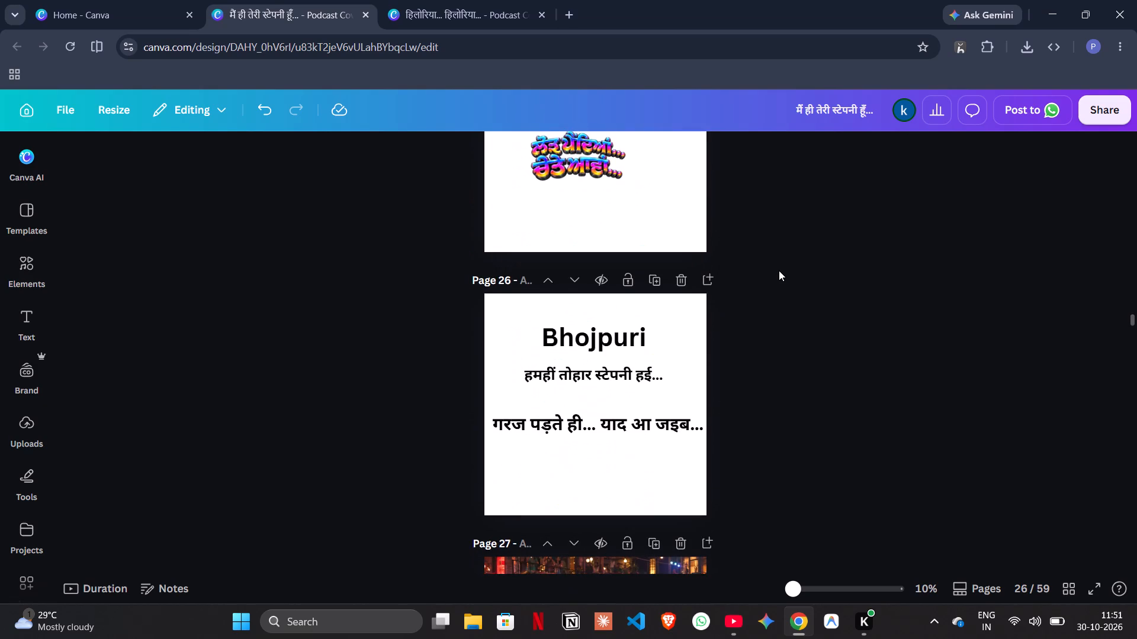
scroll(779, 270, "down", 9)
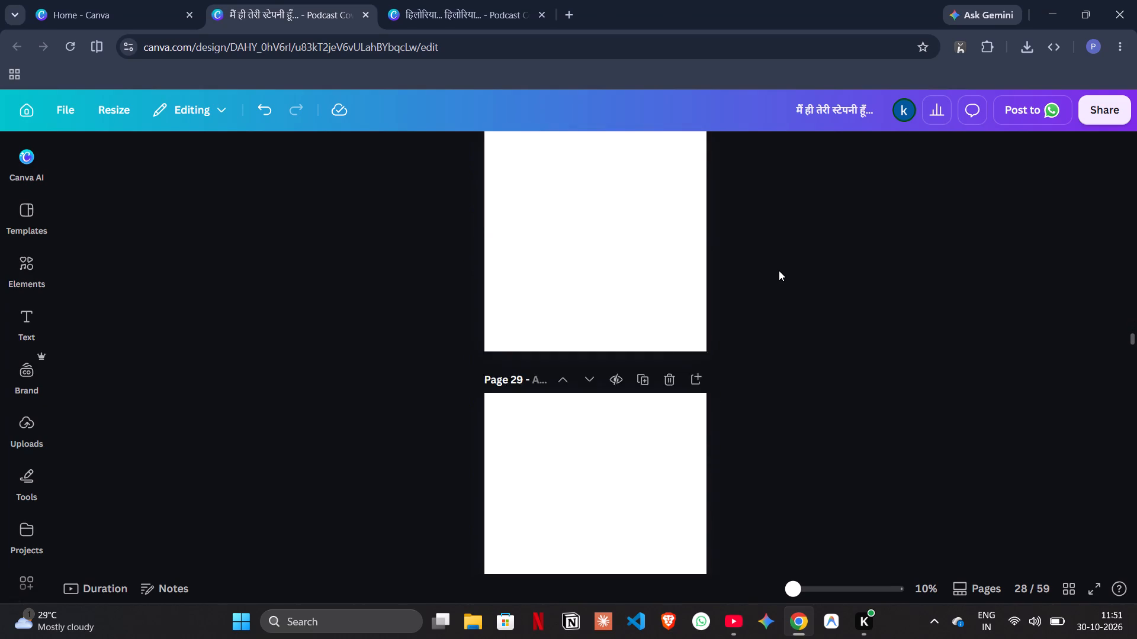
scroll(779, 270, "down", 8)
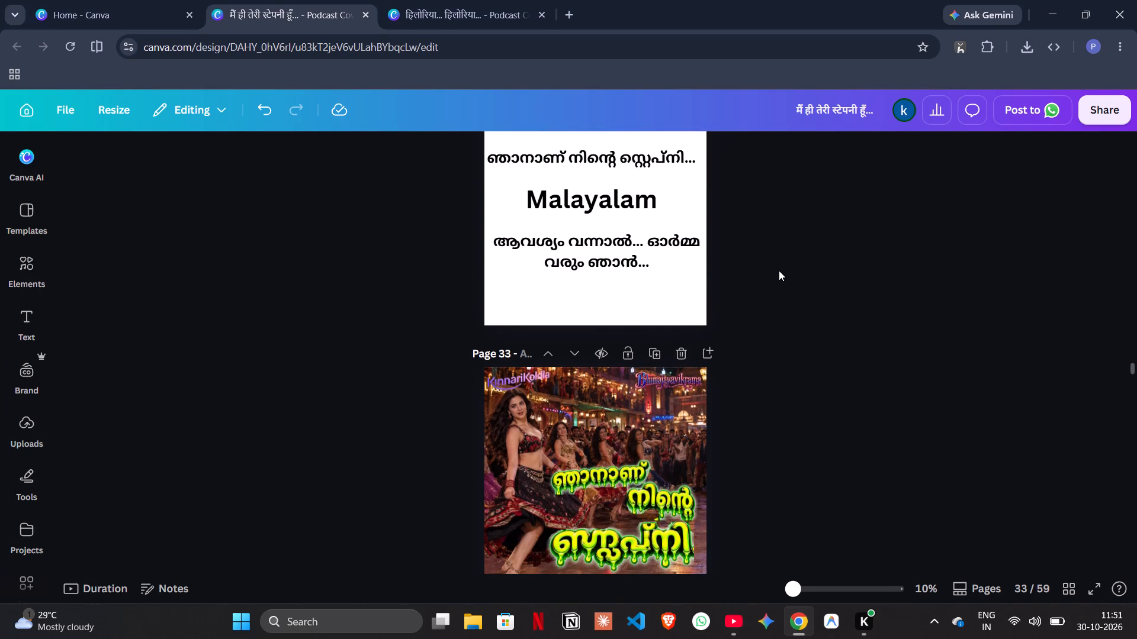
scroll(779, 270, "up", 1)
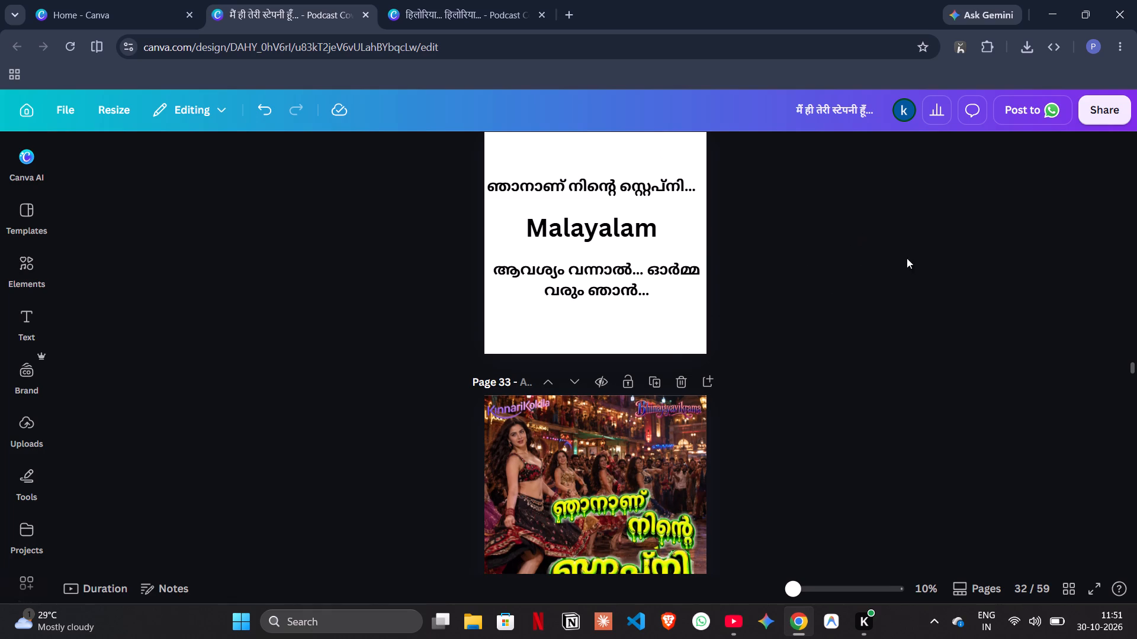
scroll(896, 245, "down", 1)
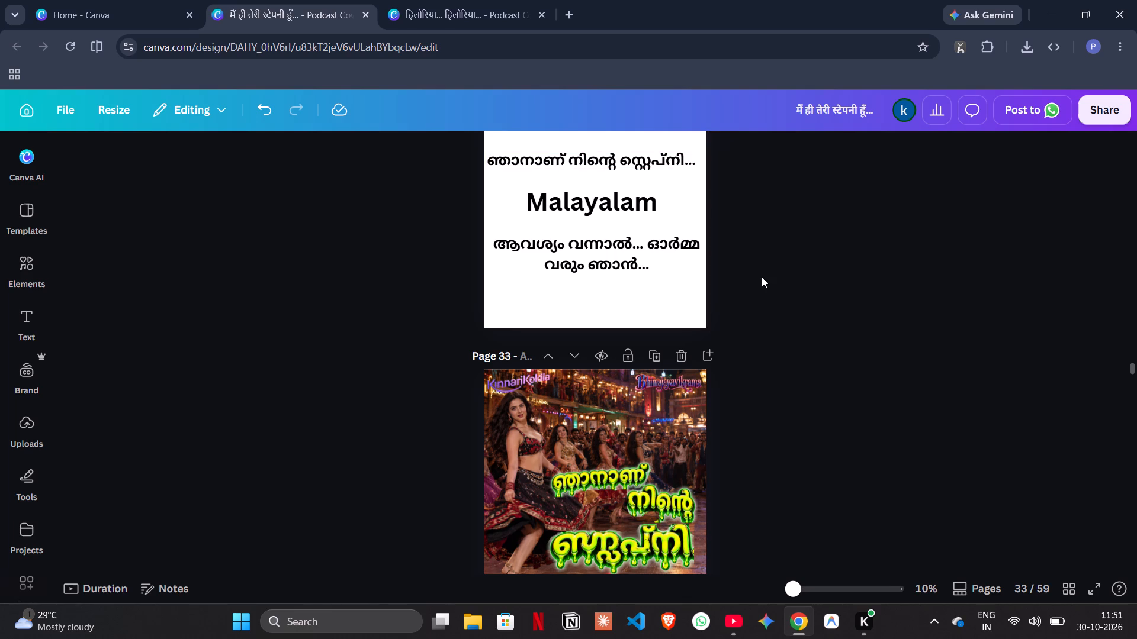
scroll(762, 277, "up", 1)
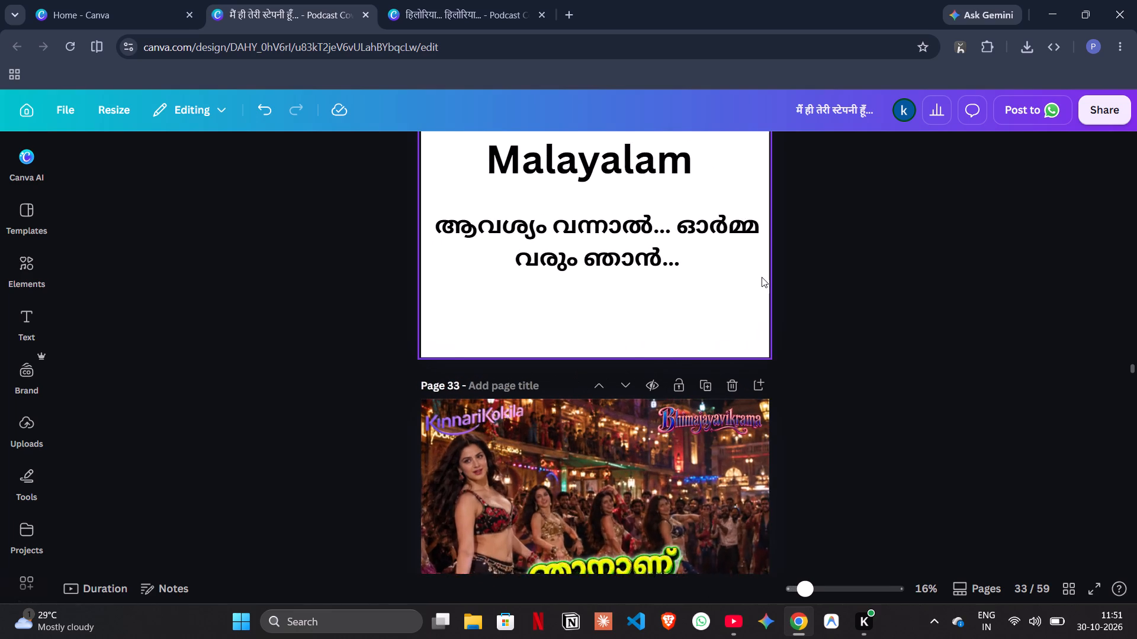
scroll(762, 277, "up", 1)
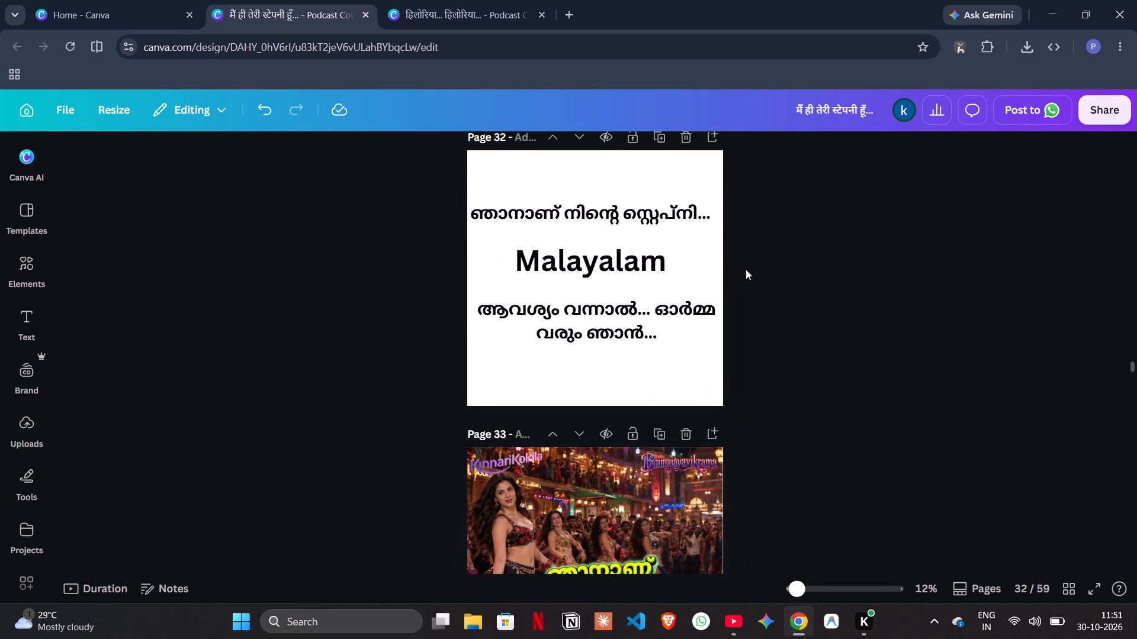
Duplicate the ഞാനാണ് നിന്റെ സ്റ്റെപ്നി... line on page 32 and place the copy near the page's bottom edge.
left_click(678, 211)
key("ctrl+d")
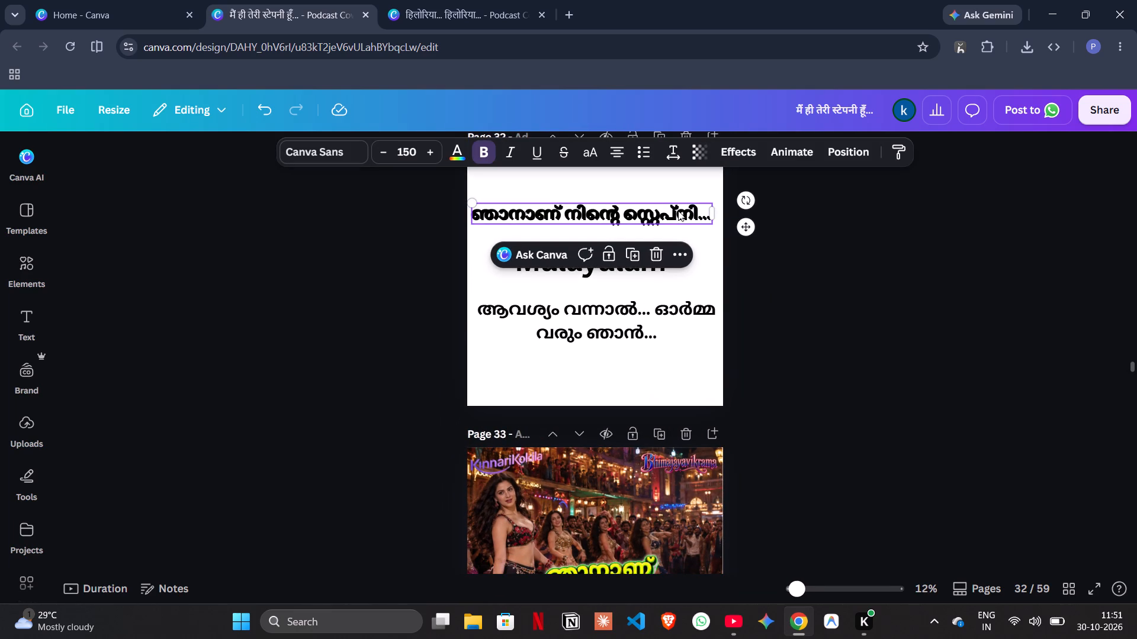
left_click_drag(678, 211, 675, 366)
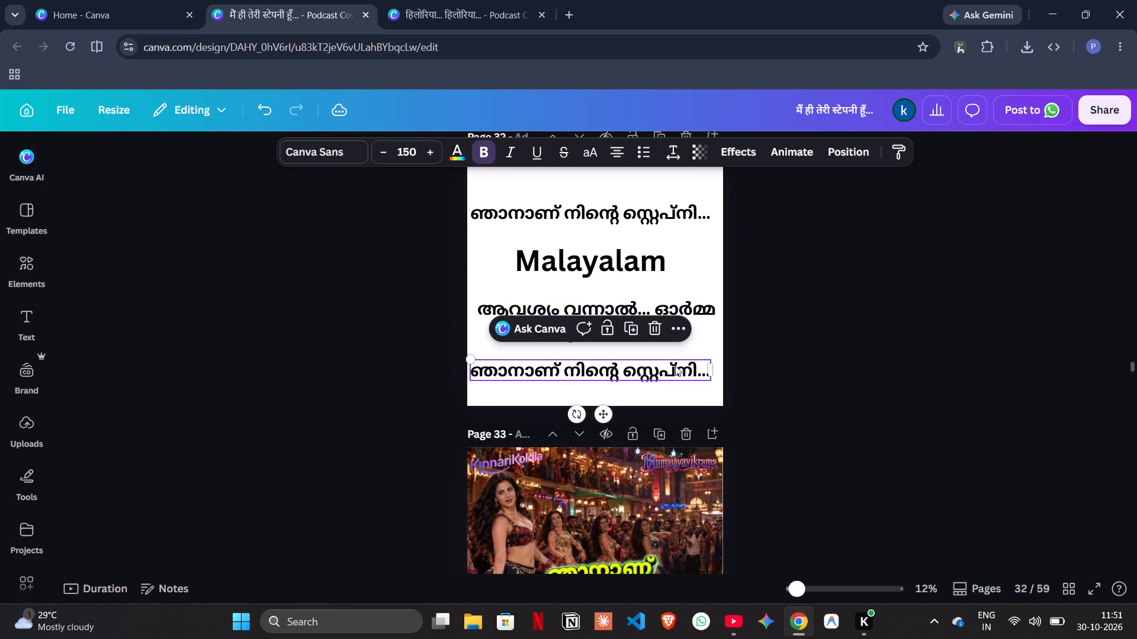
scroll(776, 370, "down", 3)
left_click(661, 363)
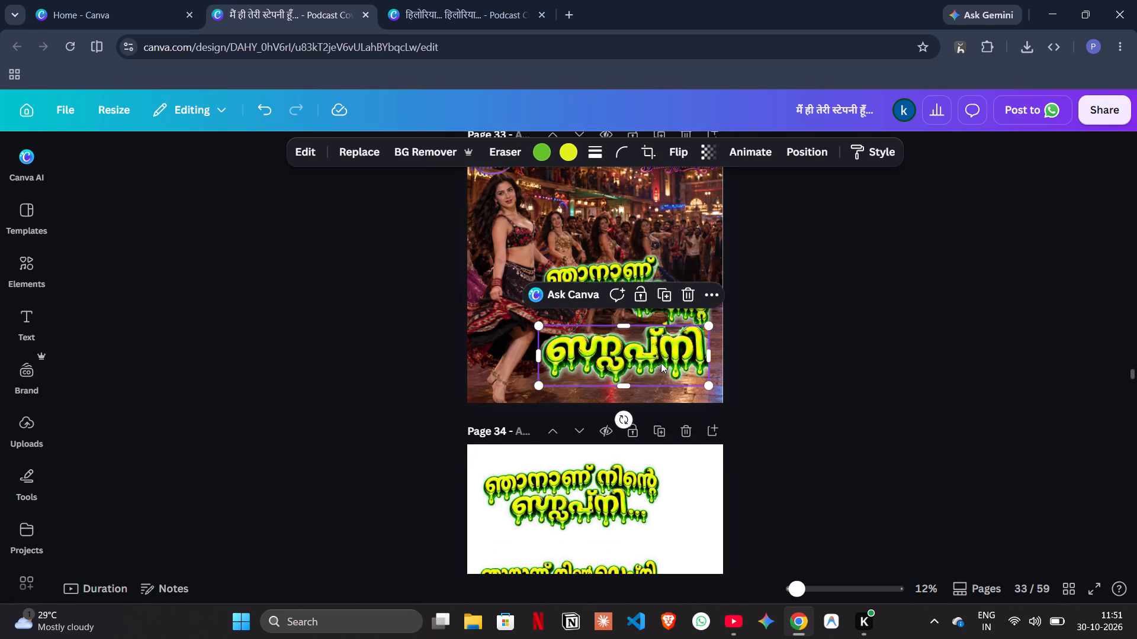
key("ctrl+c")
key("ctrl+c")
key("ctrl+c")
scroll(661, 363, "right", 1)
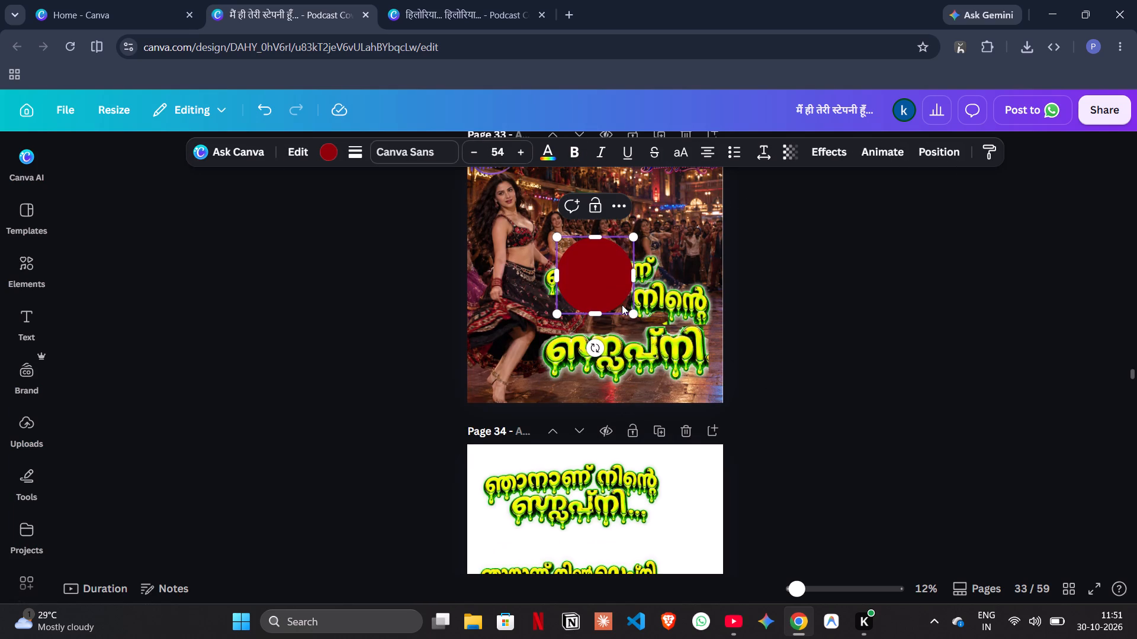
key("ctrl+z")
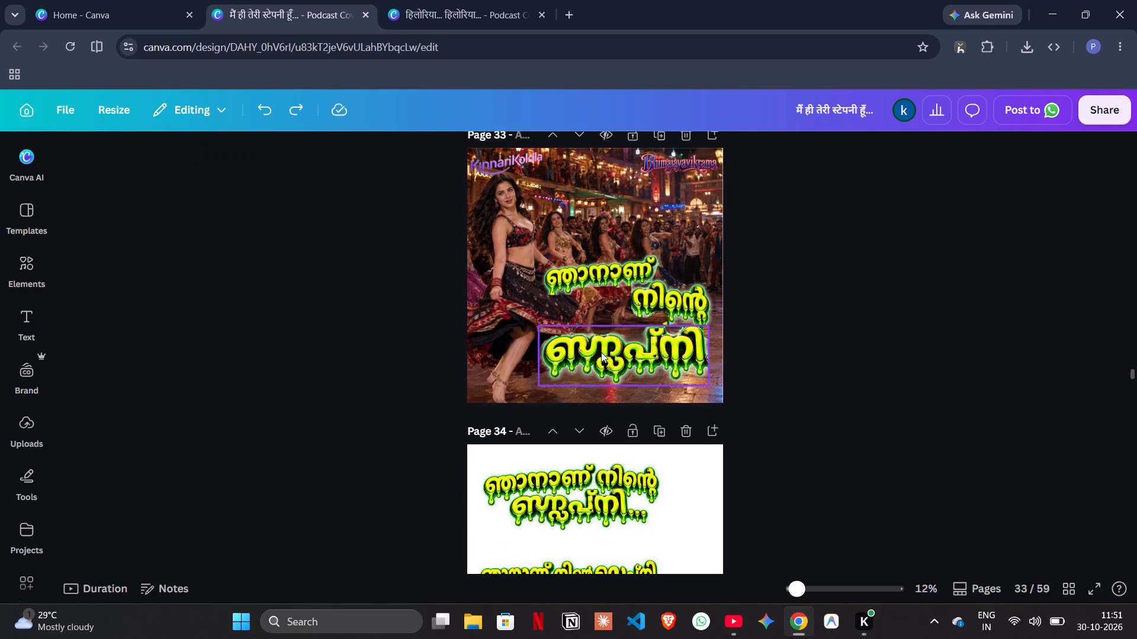
Copy the large bottom green word from the page 33 Malayalam cover and duplicate page 32.
left_click(601, 354)
key("ctrl+c")
scroll(601, 354, "up", 3)
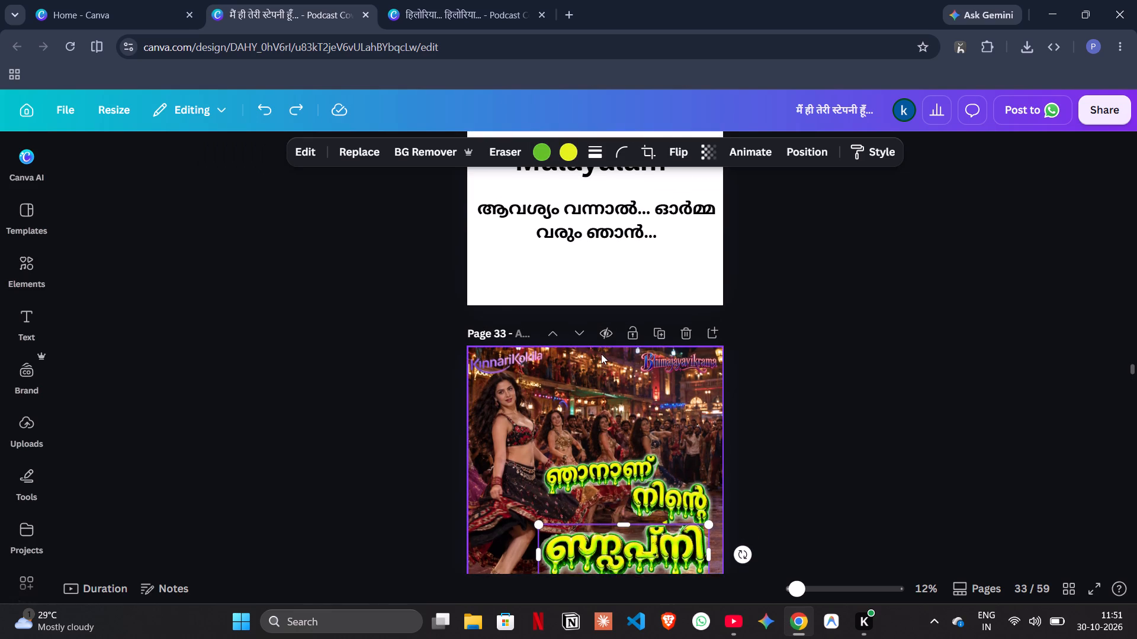
scroll(601, 354, "right", 1)
scroll(743, 325, "up", 2)
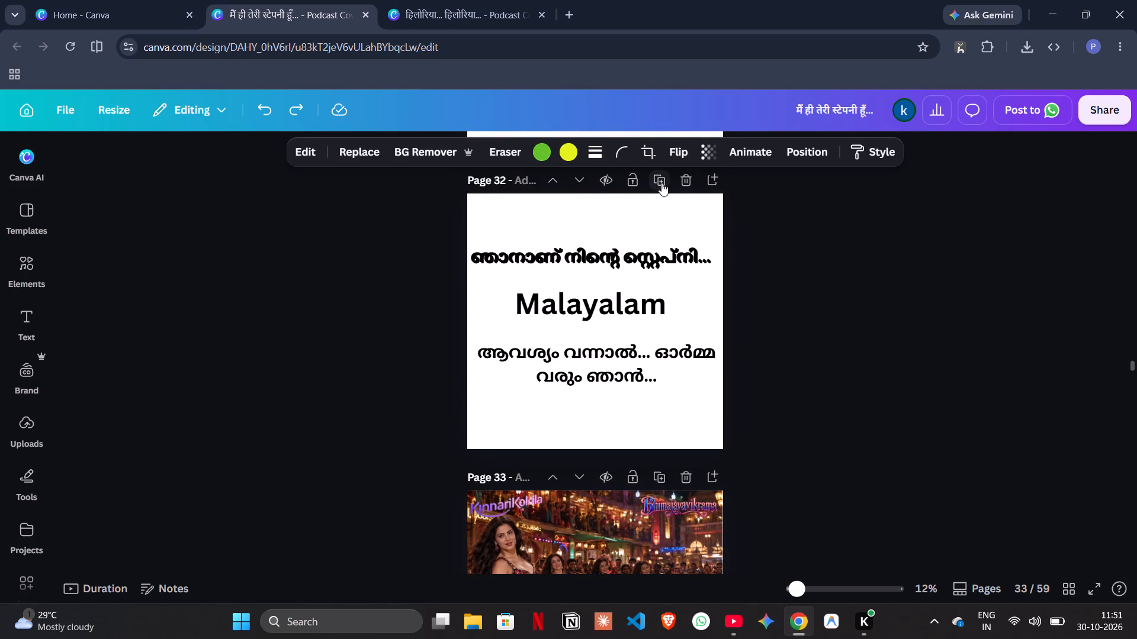
left_click(660, 183)
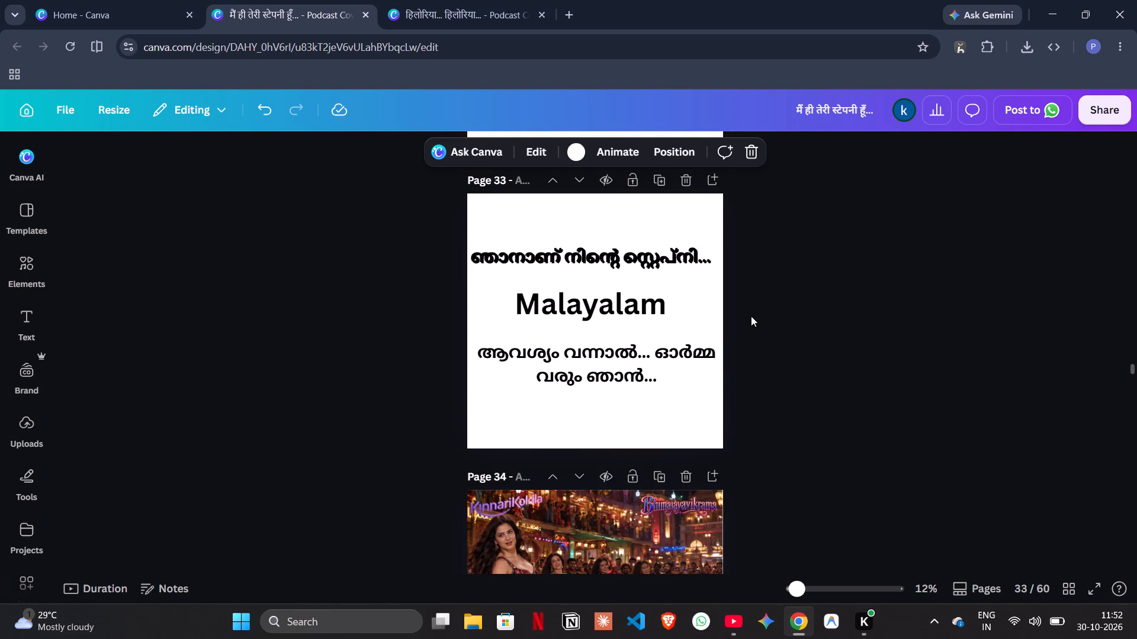
On the duplicated page, delete everything except one ഞാനാണ് നിന്റെ സ്റ്റെപ്നി... line and paste in the copied green word.
left_click(658, 256)
key("BackSpace")
left_click_drag(814, 367, 610, 306)
key("BackSpace")
scroll(610, 306, "up", 2)
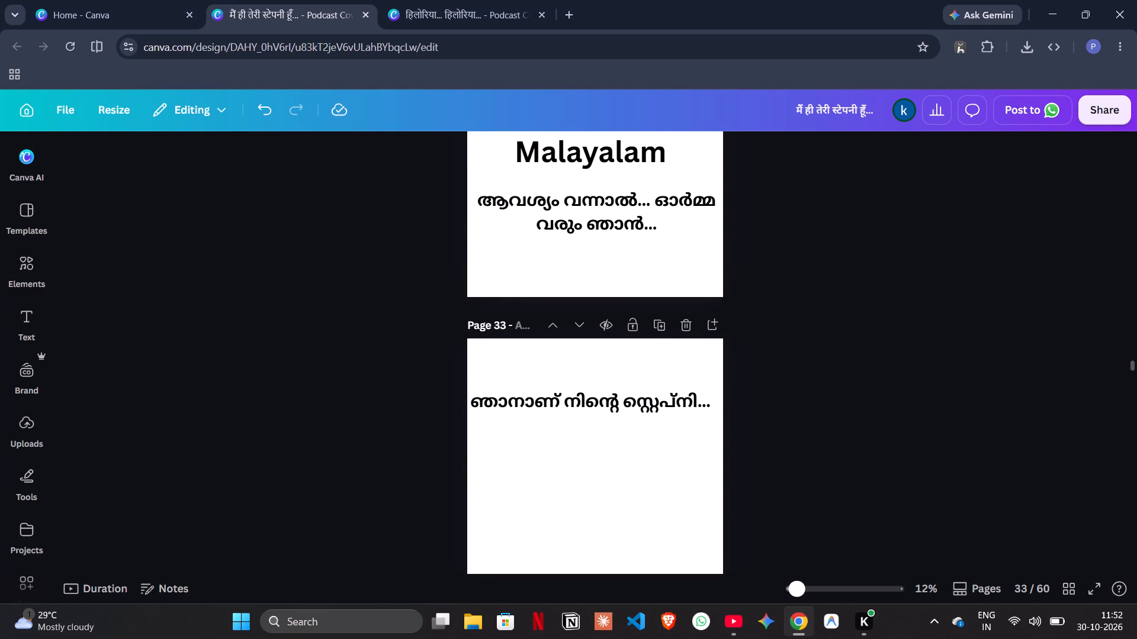
key("ctrl+v")
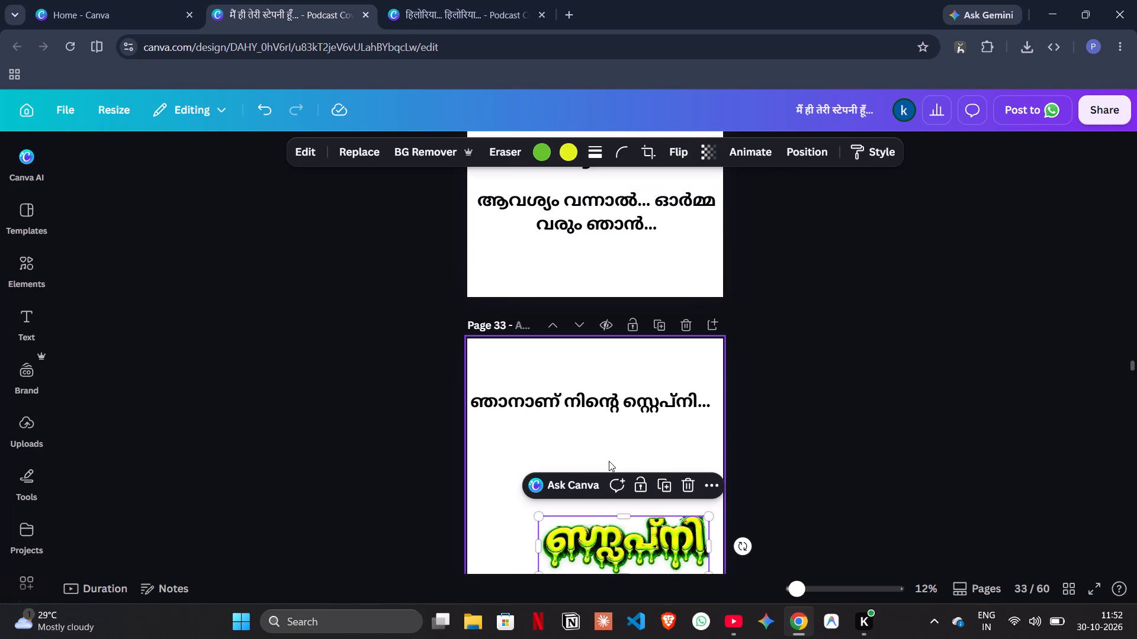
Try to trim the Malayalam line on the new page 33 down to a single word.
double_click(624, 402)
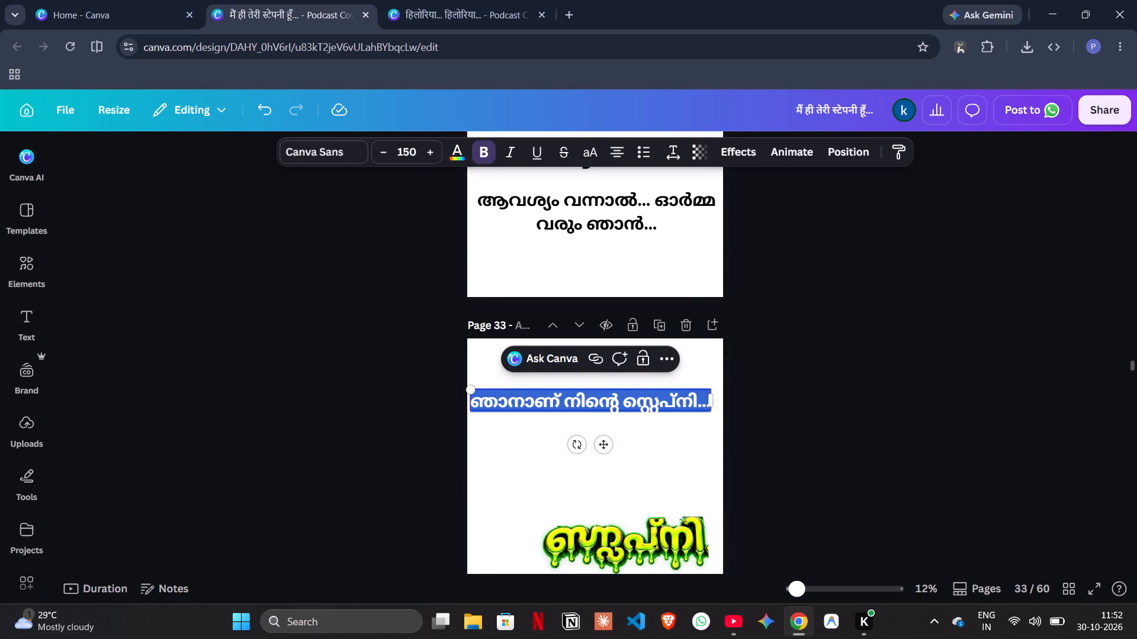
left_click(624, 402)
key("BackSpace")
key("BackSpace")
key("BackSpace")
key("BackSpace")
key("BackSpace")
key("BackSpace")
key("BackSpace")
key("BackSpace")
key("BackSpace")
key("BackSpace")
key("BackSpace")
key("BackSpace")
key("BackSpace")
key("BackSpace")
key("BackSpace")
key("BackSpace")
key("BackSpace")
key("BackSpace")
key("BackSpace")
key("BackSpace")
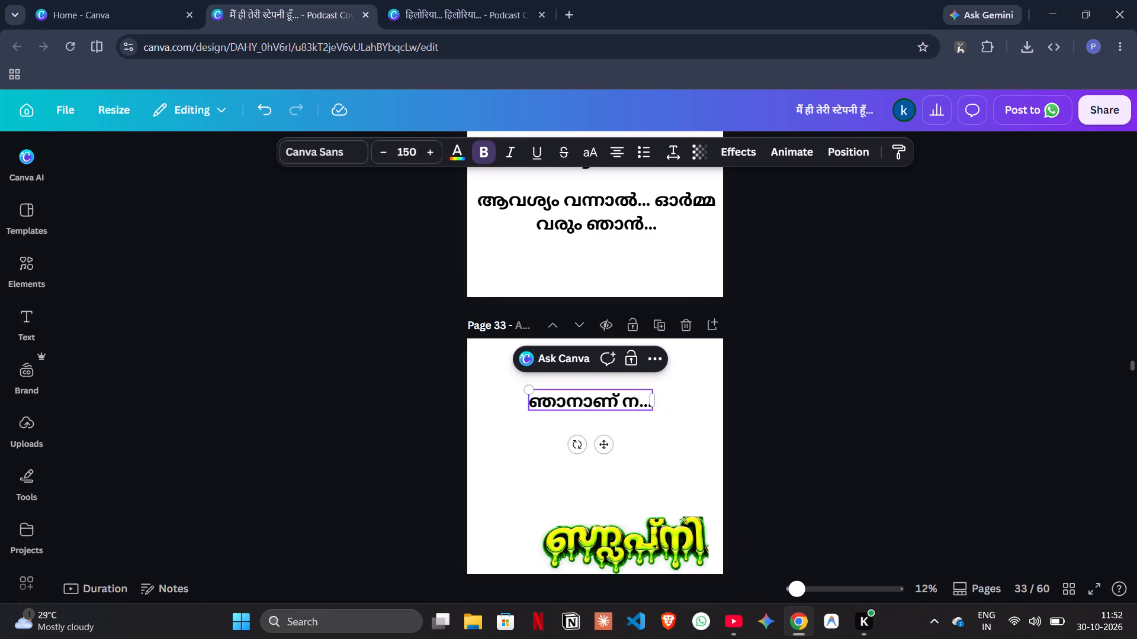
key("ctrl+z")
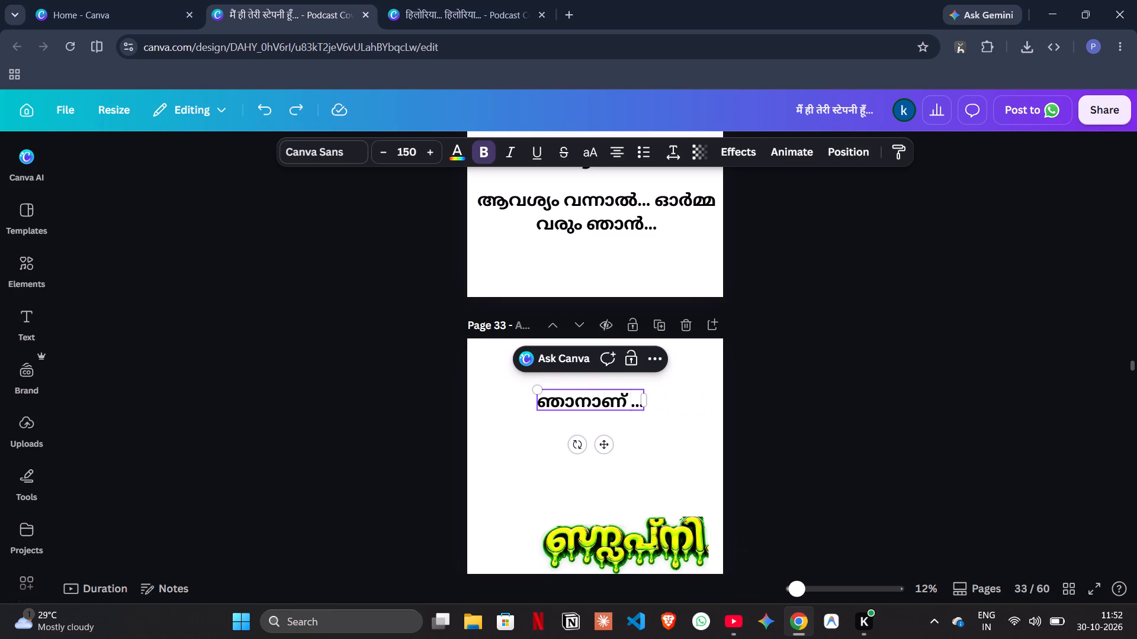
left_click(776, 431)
Move the pasted green word up to the horizontal centre of page 33, below the plain text.
left_click_drag(650, 519, 627, 472)
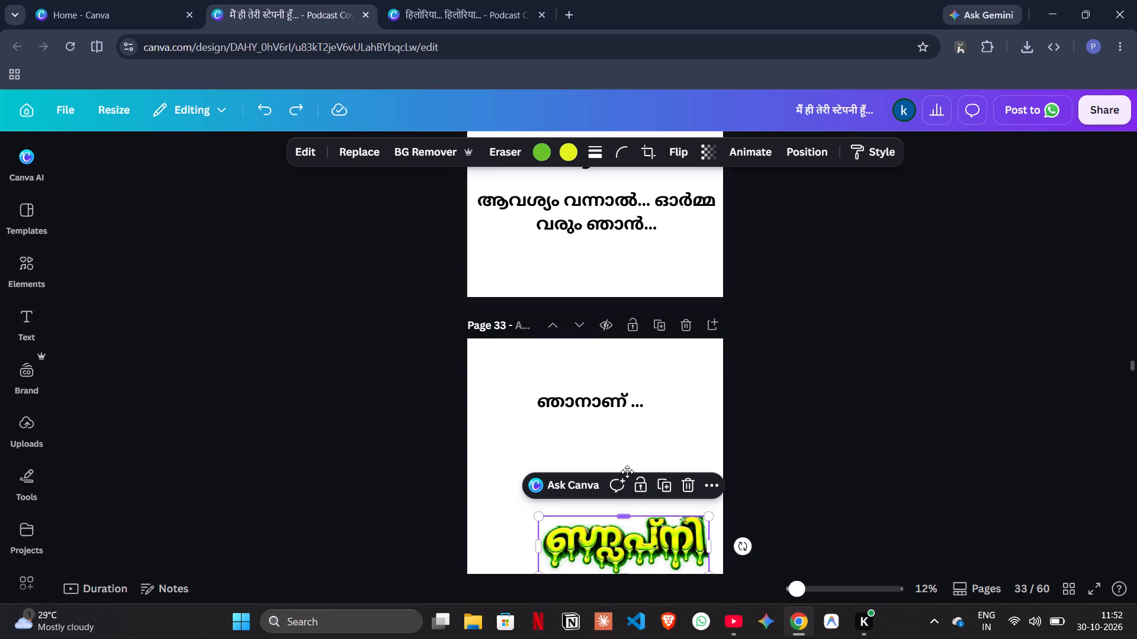
left_click_drag(627, 472, 625, 458)
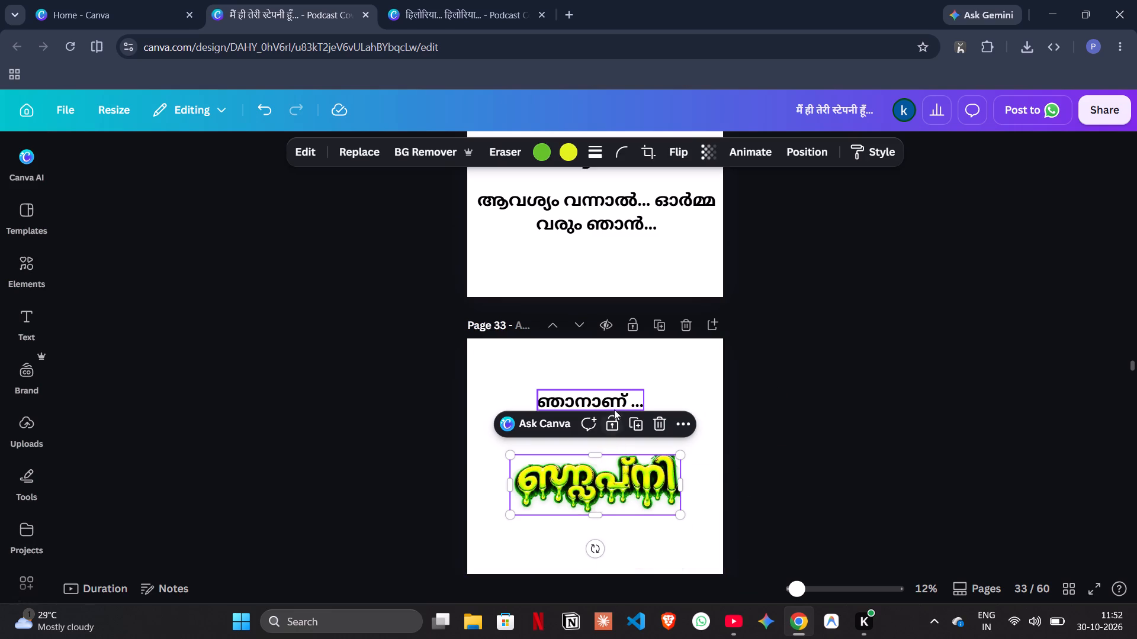
Delete the wrongly trimmed line on page 33 and move the spare full Malayalam line from page 32 above the green word.
left_click(618, 398)
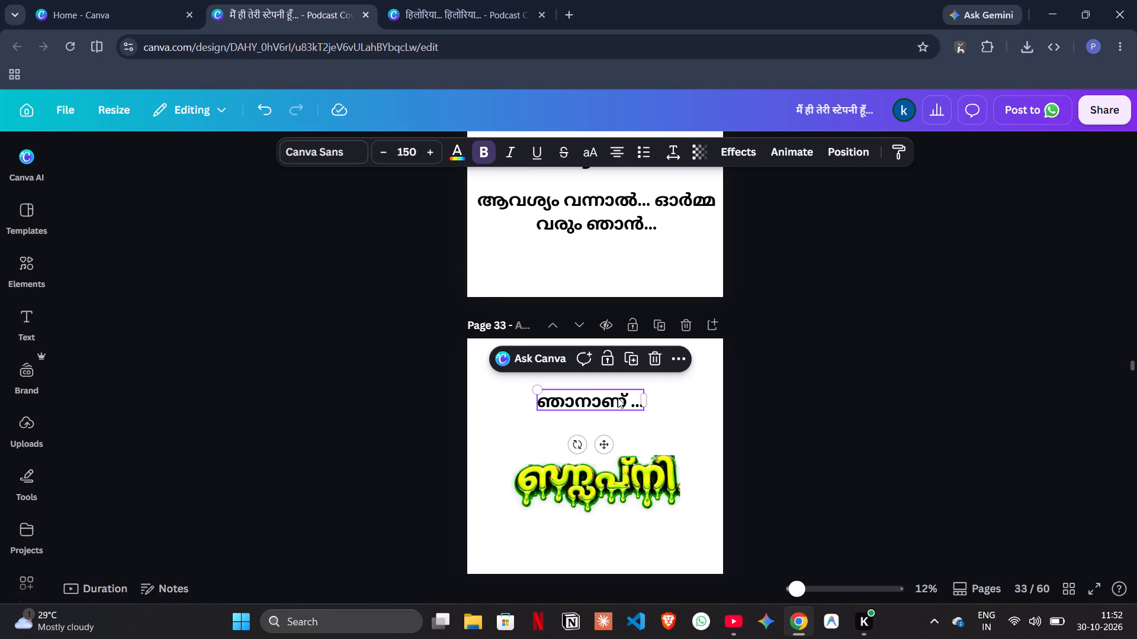
key("BackSpace")
scroll(618, 398, "up", 2)
left_click_drag(657, 258, 659, 528)
scroll(767, 488, "down", 2)
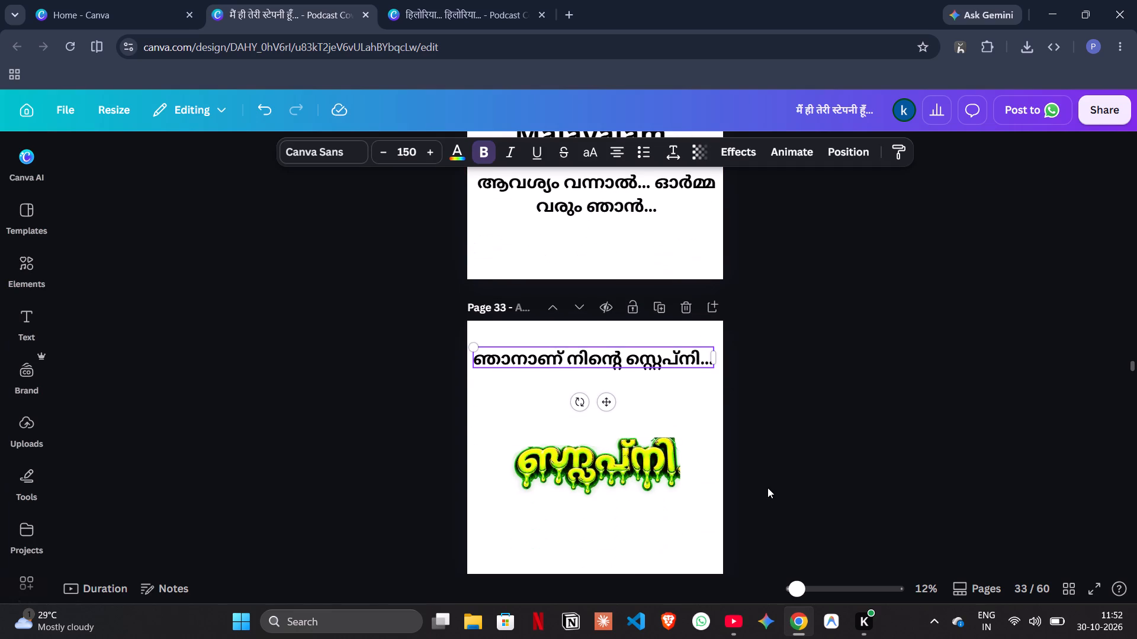
Trim the plain line on page 33 so that it reads only സ്റ്റെപ്നി...
double_click(621, 357)
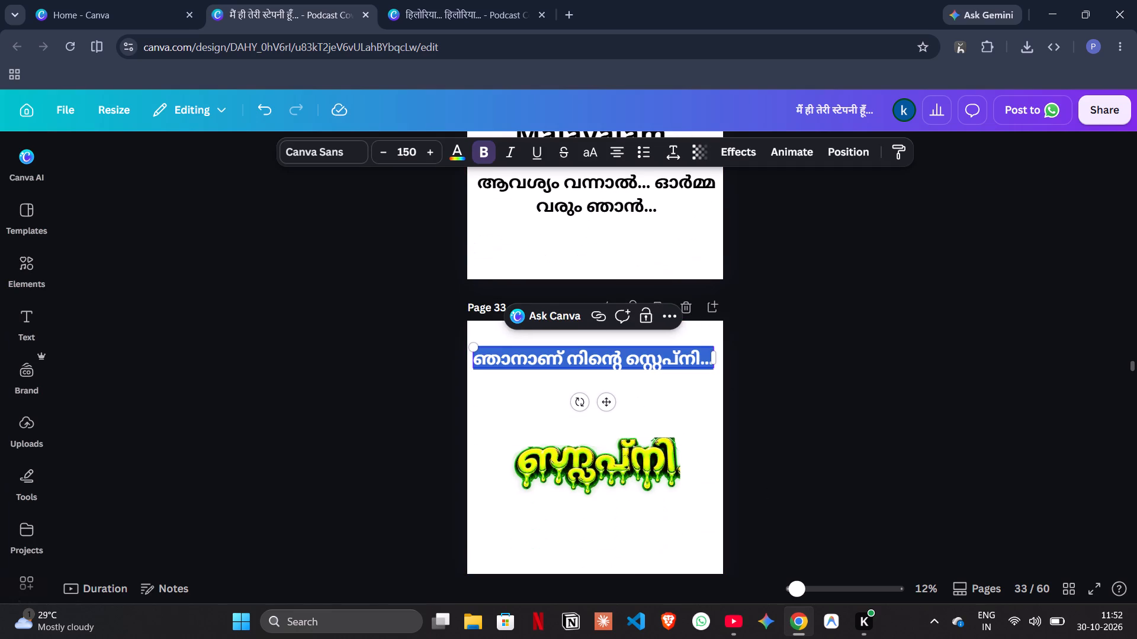
left_click(621, 357)
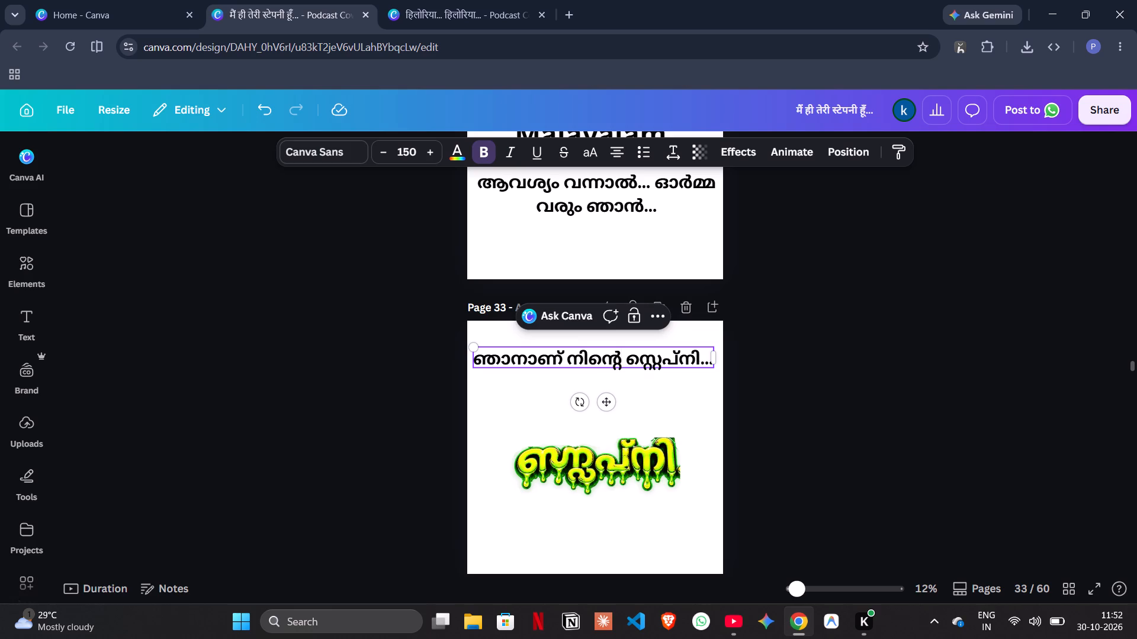
key("BackSpace")
key("BackSpace")
key("BackSpace")
key("BackSpace")
key("BackSpace")
key("BackSpace")
key("BackSpace")
key("BackSpace")
key("BackSpace")
key("BackSpace")
key("BackSpace")
key("BackSpace")
key("BackSpace")
key("BackSpace")
key("BackSpace")
key("BackSpace")
key("BackSpace")
key("BackSpace")
key("BackSpace")
key("BackSpace")
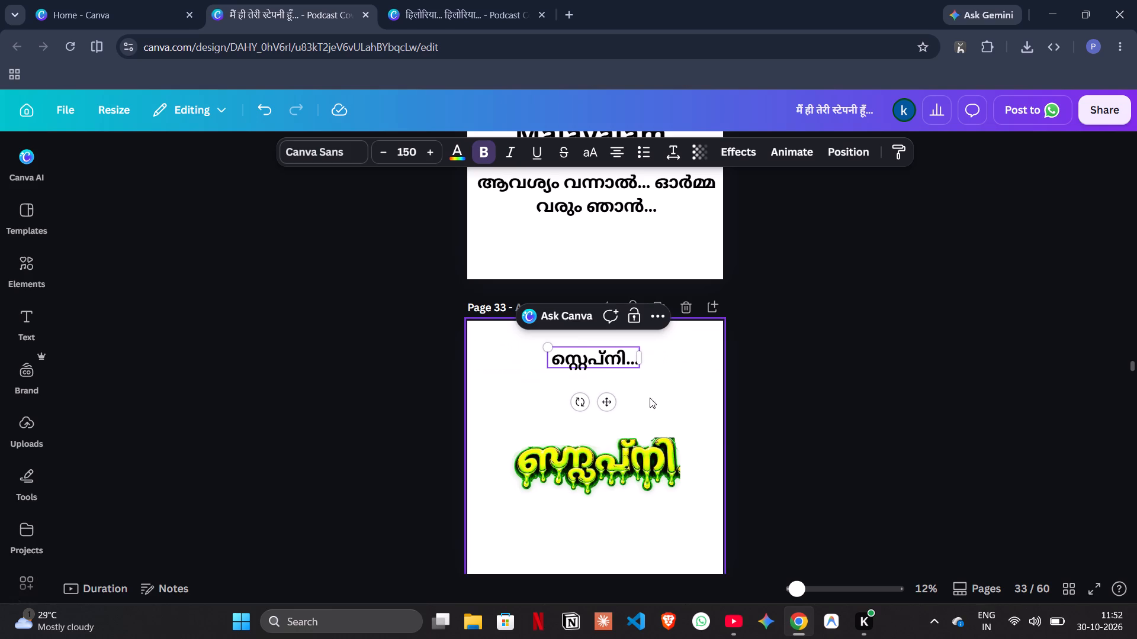
left_click(736, 443)
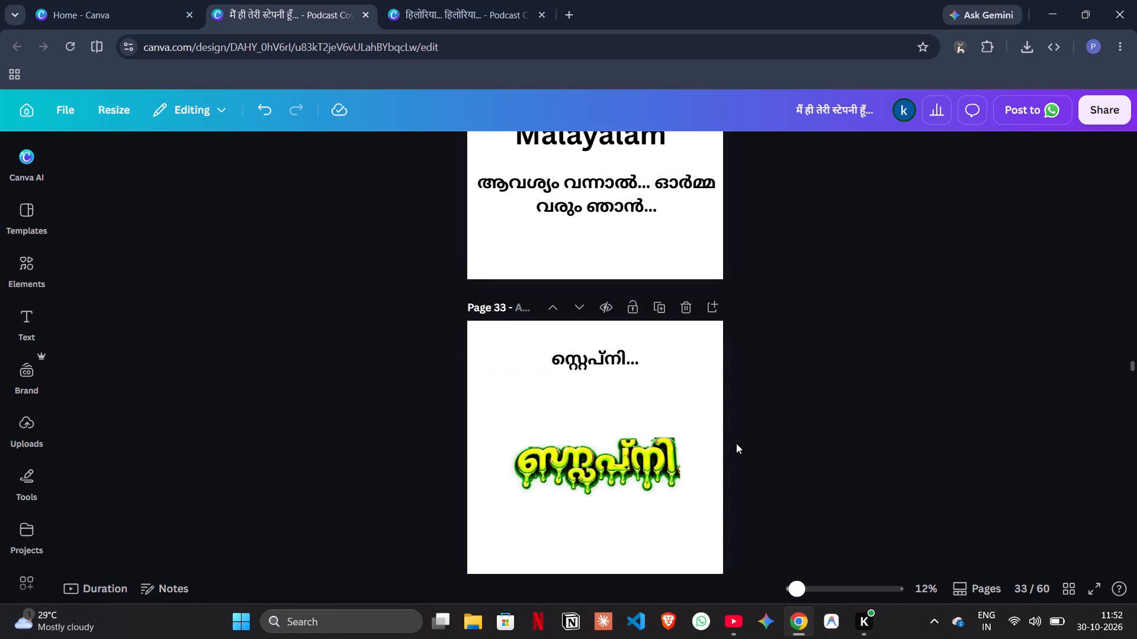
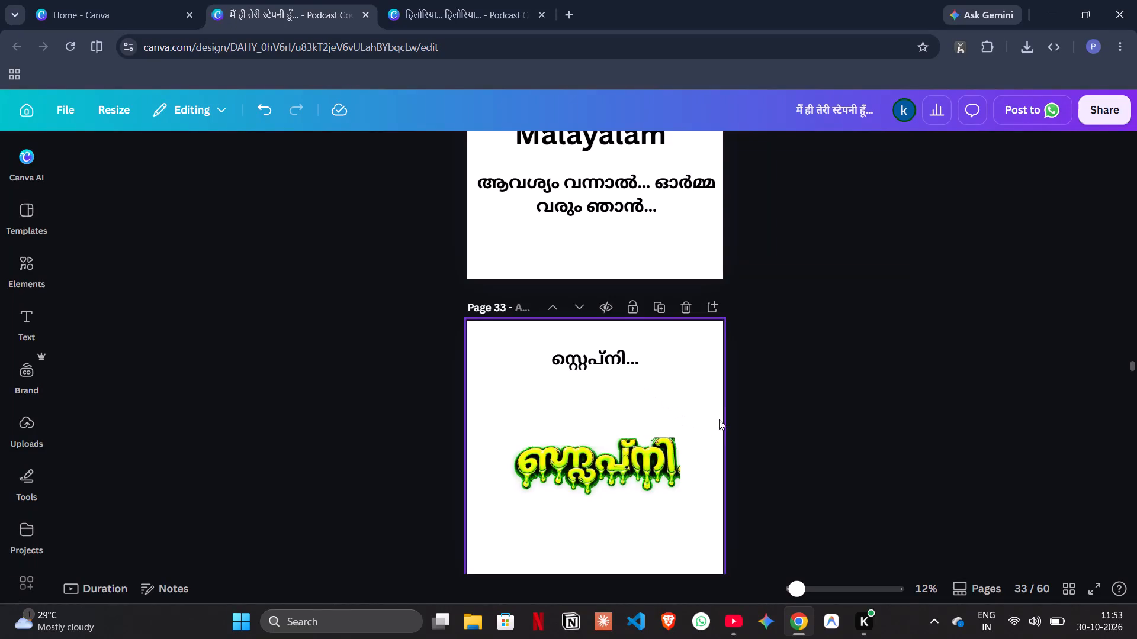
Enlarge the plain word സ്റ്റെപ്നി... on page 33 to font size 264 and place it centred just above the green word.
left_click_drag(621, 355, 619, 387)
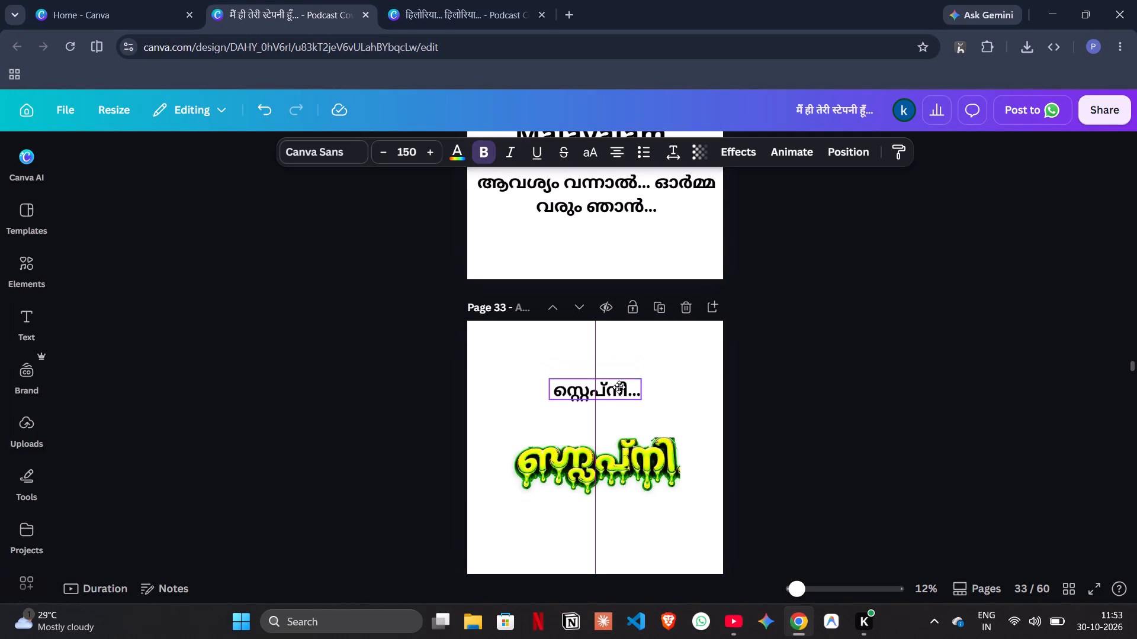
left_click_drag(551, 379, 489, 330)
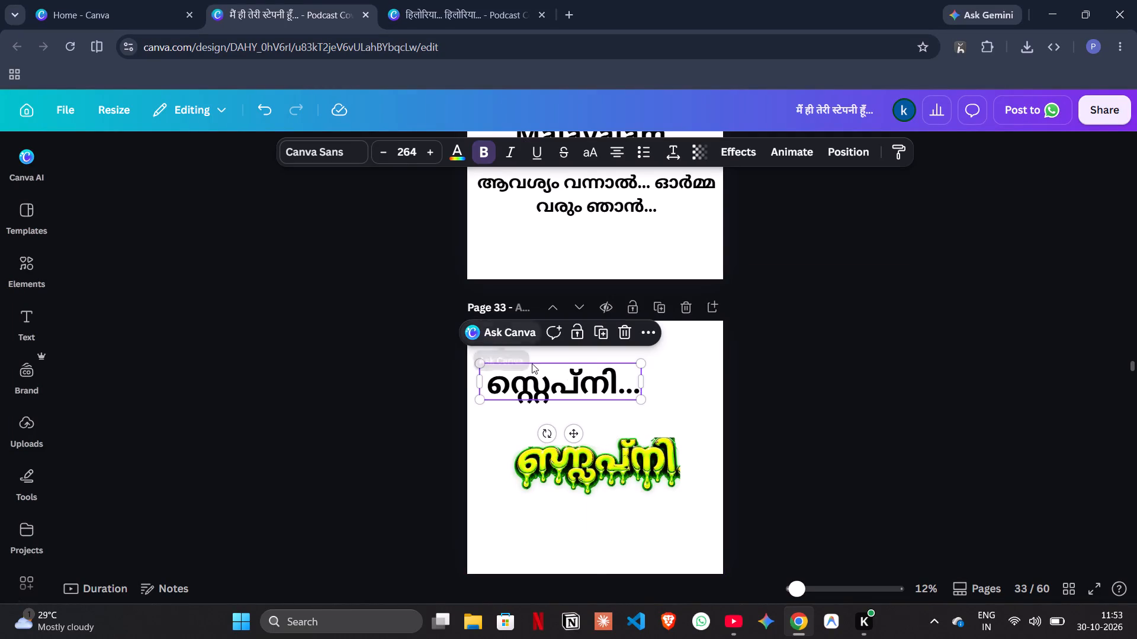
left_click_drag(568, 385, 603, 392)
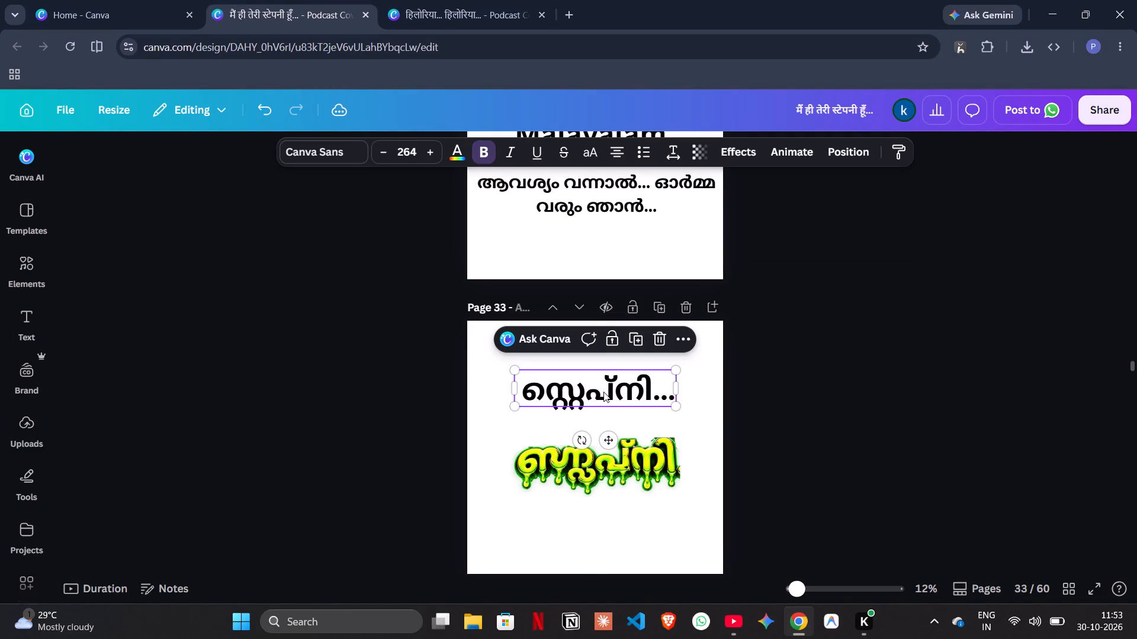
left_click(753, 417)
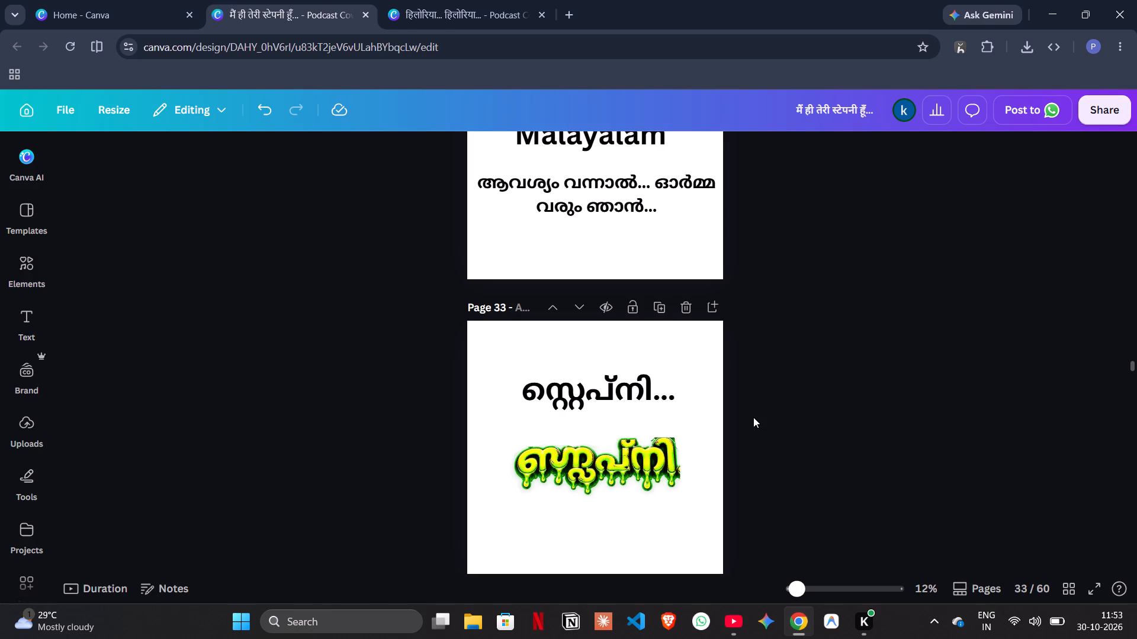
Shift the plain word and the green word on page 33 up and slightly left, freeing space below them.
scroll(753, 417, "up", 4)
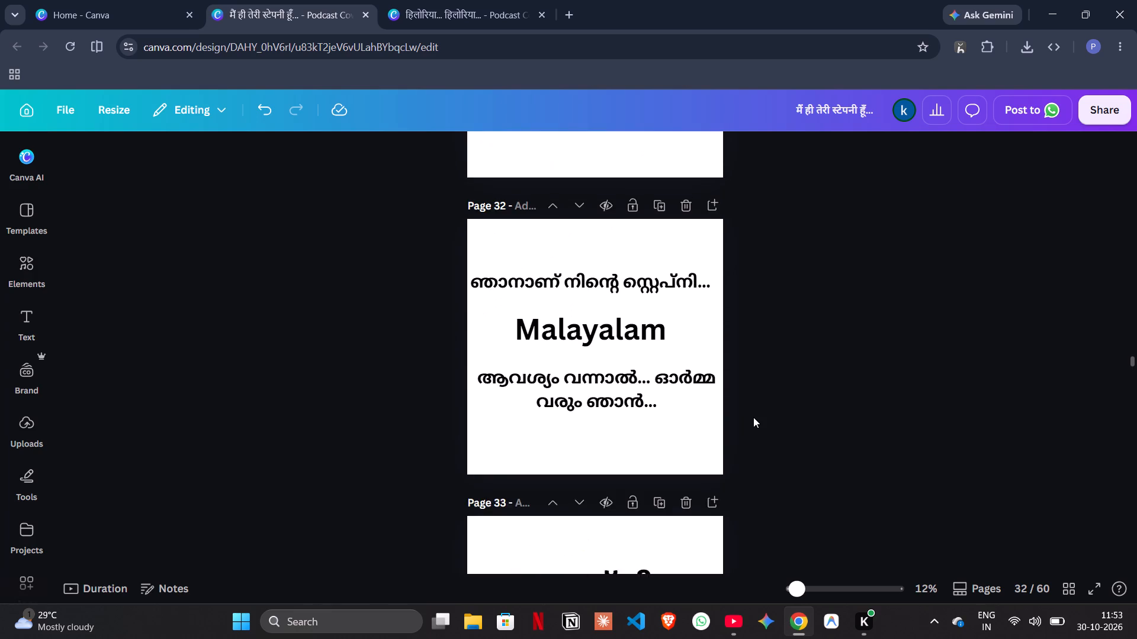
scroll(753, 417, "down", 3)
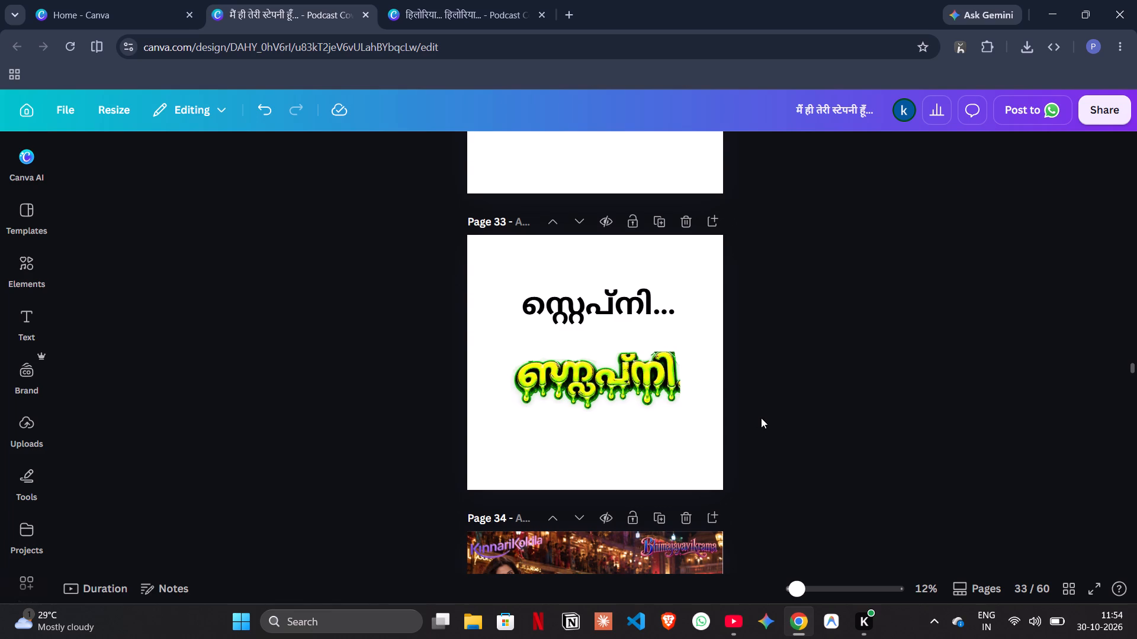
left_click_drag(641, 292, 612, 265)
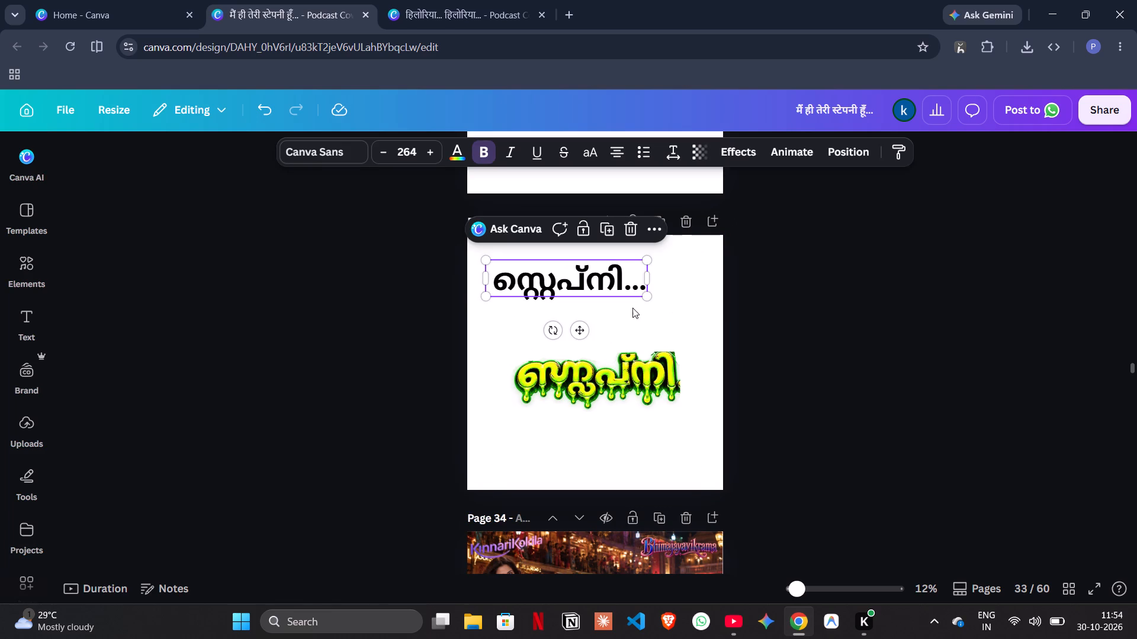
left_click_drag(644, 367, 628, 349)
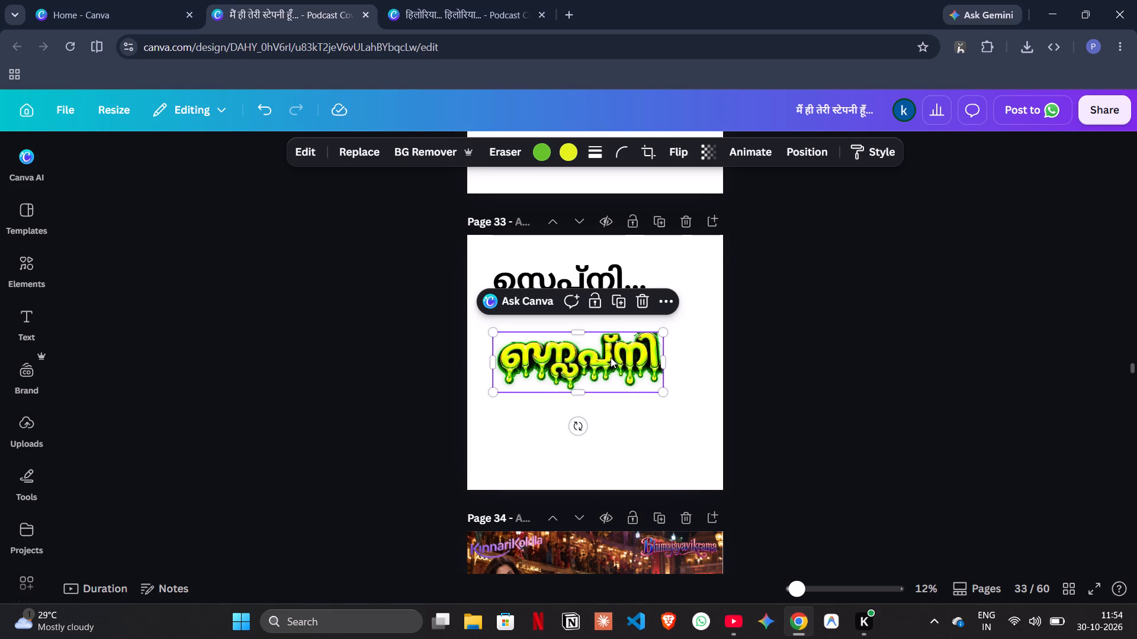
Duplicate the green word നിന്റെ from the page 34 cover and place the copy at the bottom of page 33.
scroll(780, 424, "down", 2)
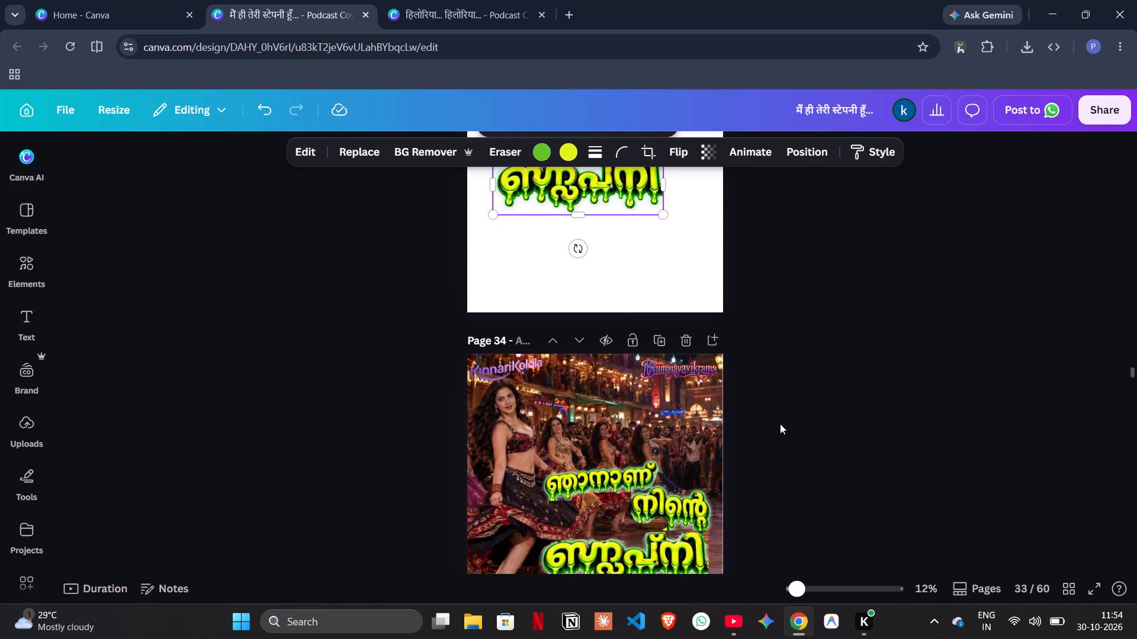
left_click(677, 501)
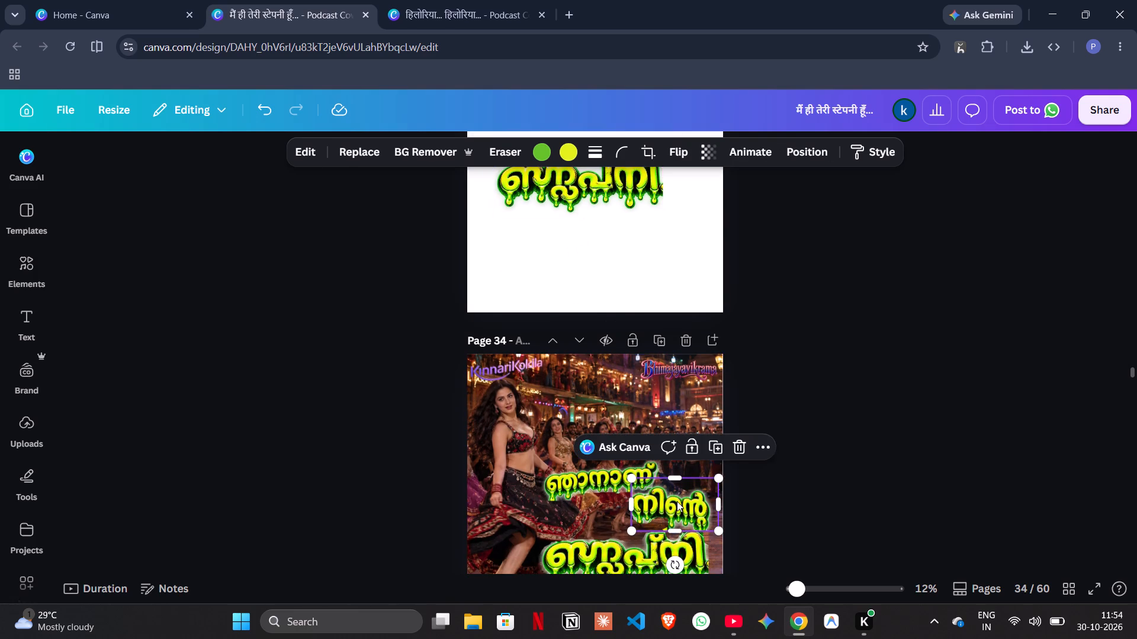
key("ctrl+d")
left_click_drag(677, 501, 561, 282)
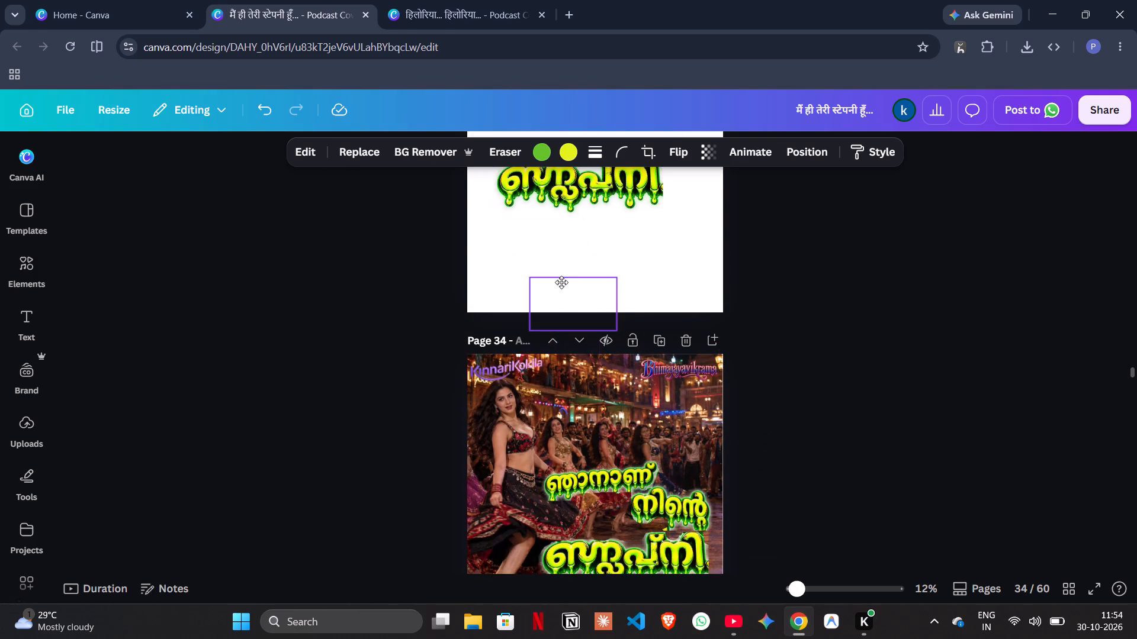
left_click_drag(561, 282, 555, 280)
Compare the green lettering on page 33 with the plain Malayalam lines on pages 32 and 33.
scroll(721, 310, "up", 2)
scroll(640, 294, "up", 2)
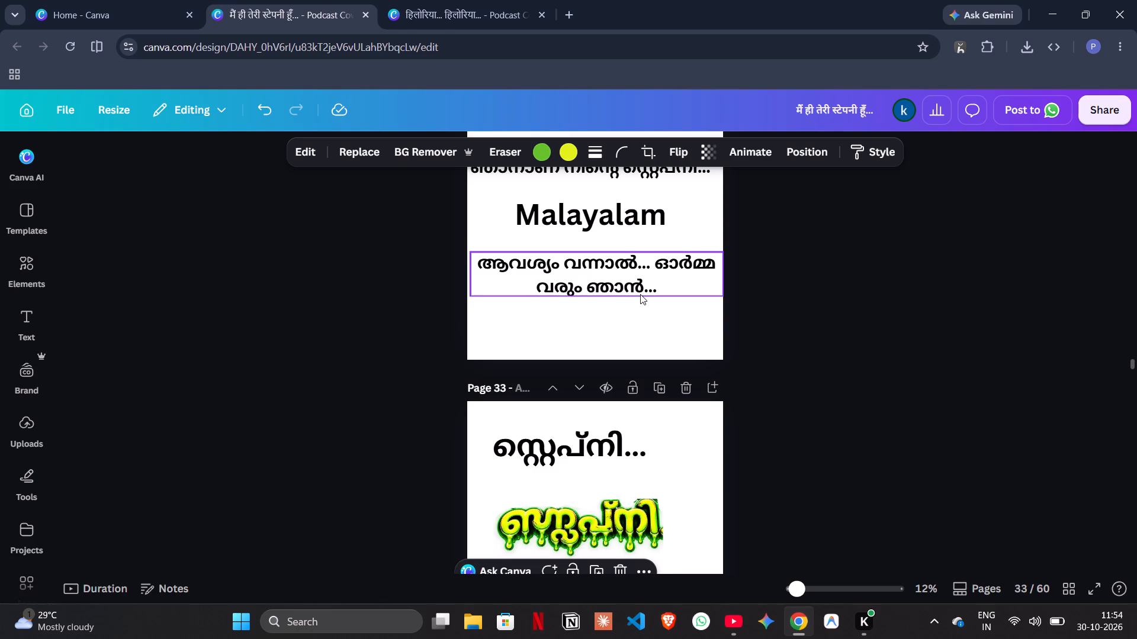
scroll(640, 294, "up", 1)
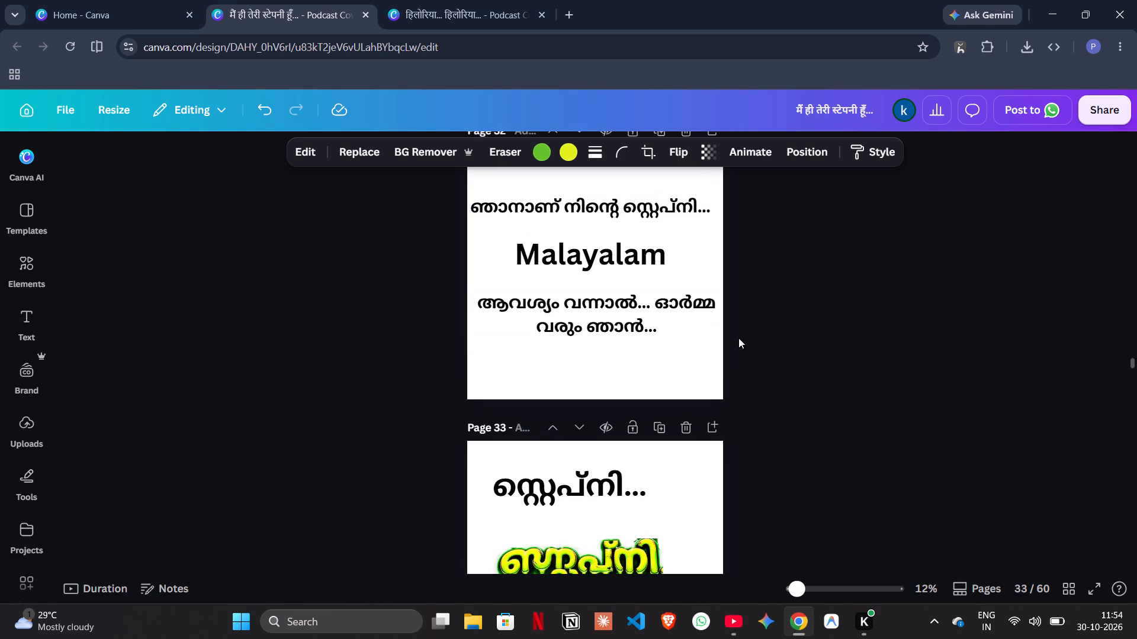
scroll(738, 338, "down", 1)
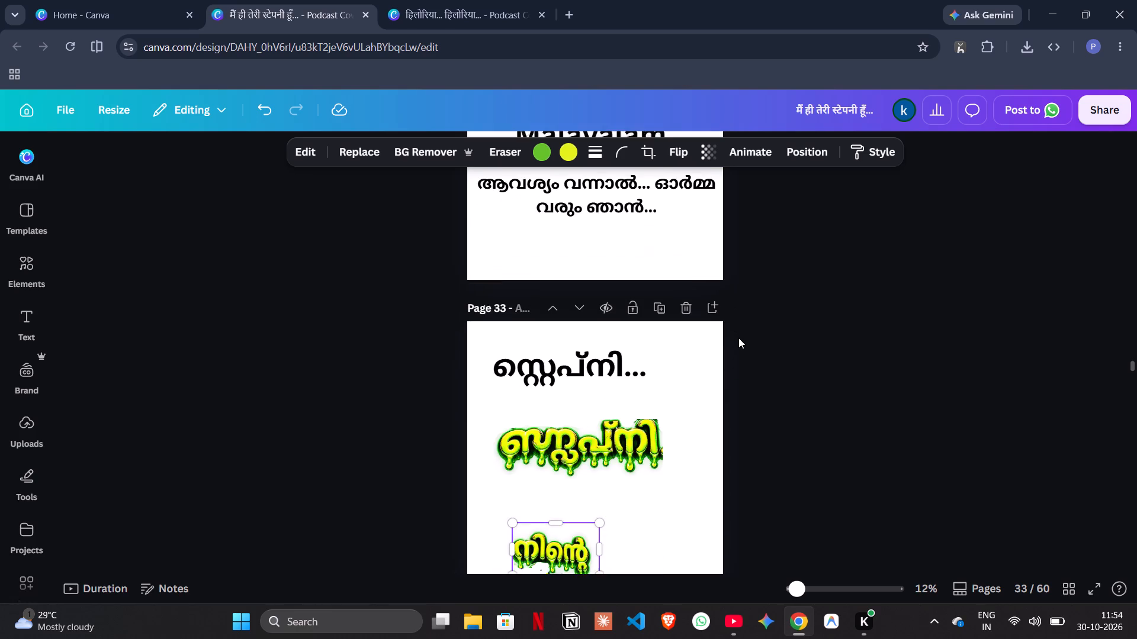
scroll(738, 338, "down", 2)
scroll(738, 338, "up", 2)
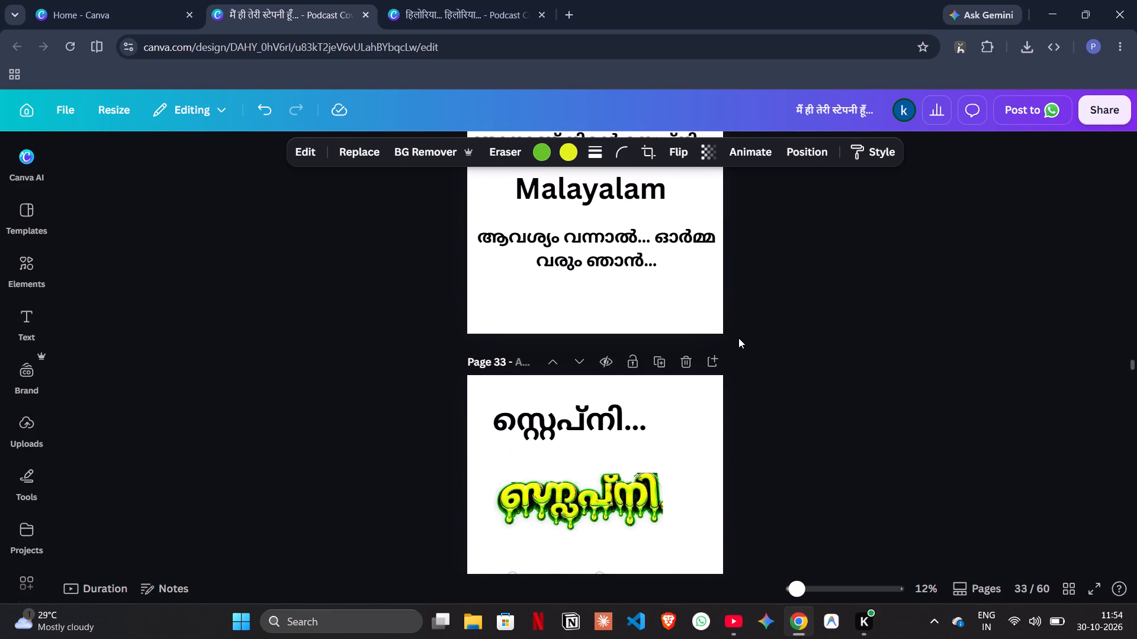
scroll(738, 338, "up", 1)
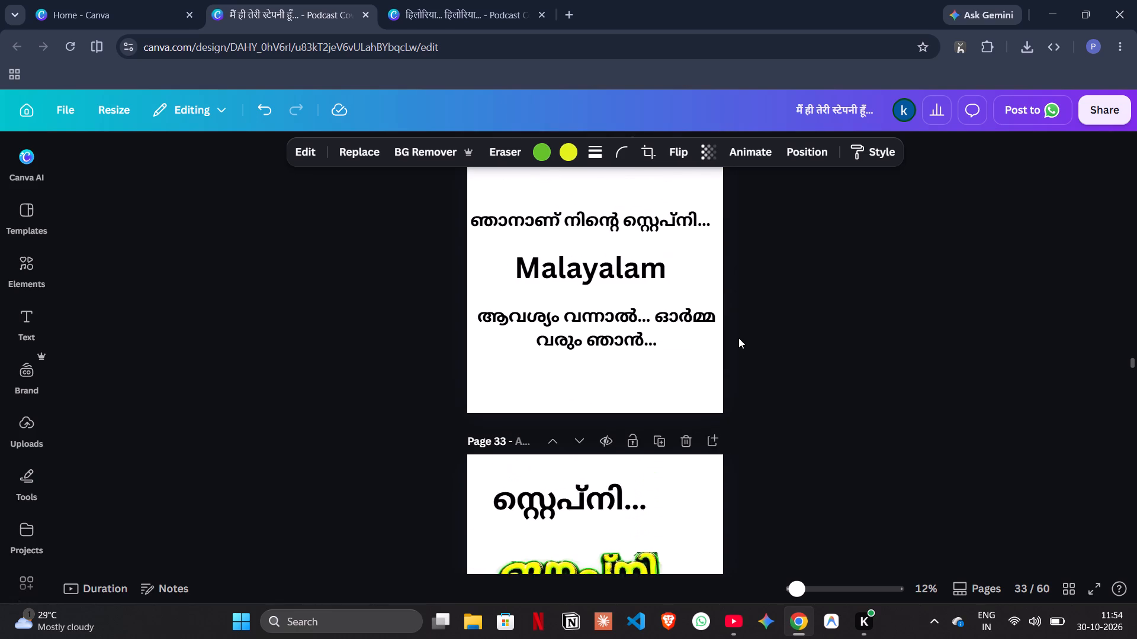
scroll(738, 338, "down", 3)
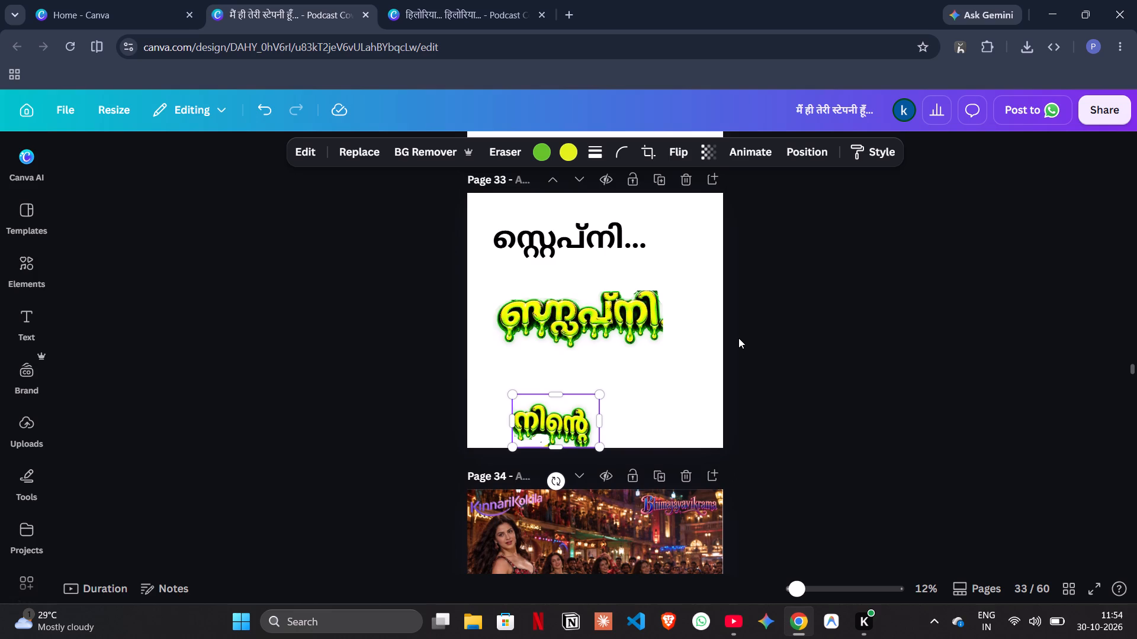
Move the copied green നിന്റെ up on page 33 and crop its left side so that only ന്റെ remains.
scroll(738, 338, "down", 1)
left_click_drag(547, 384, 547, 367)
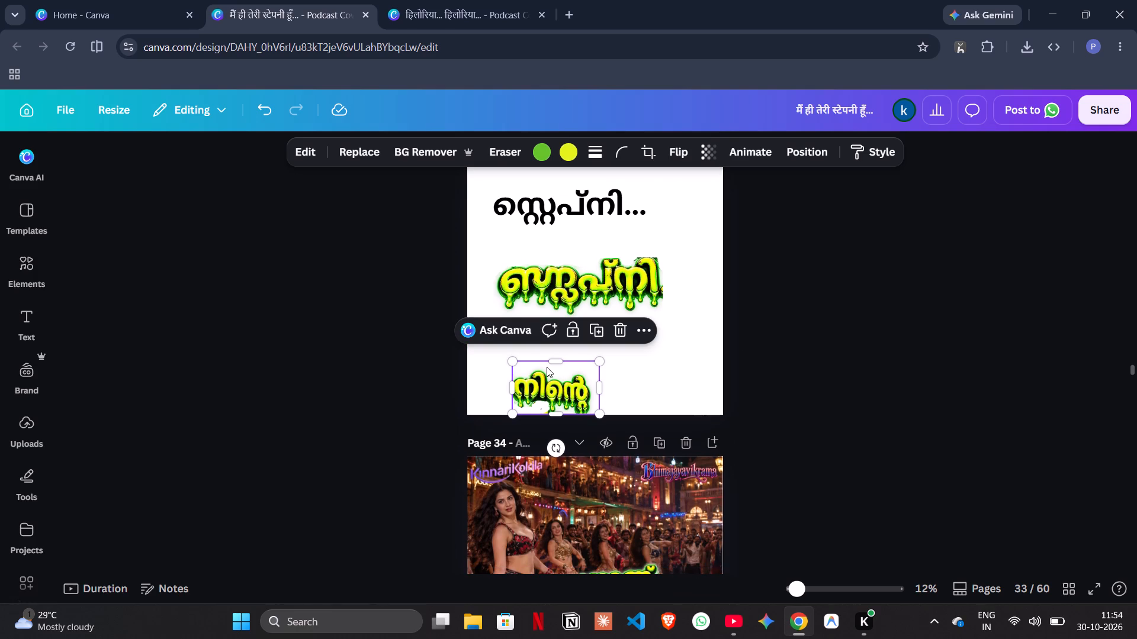
left_click_drag(547, 367, 544, 350)
left_click_drag(510, 353, 542, 370)
left_click(622, 366)
left_click(567, 363)
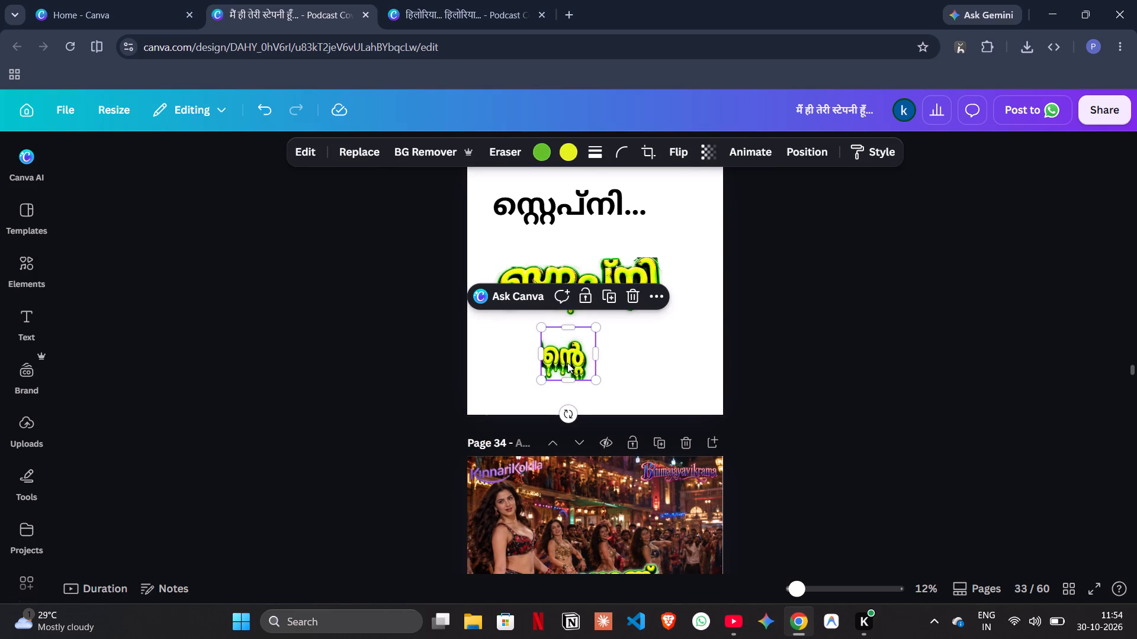
Enlarge the cropped green ന്റെ to about 1,126 × 1,091, move it below the green word and trim its left edge again.
left_click_drag(595, 327, 660, 309)
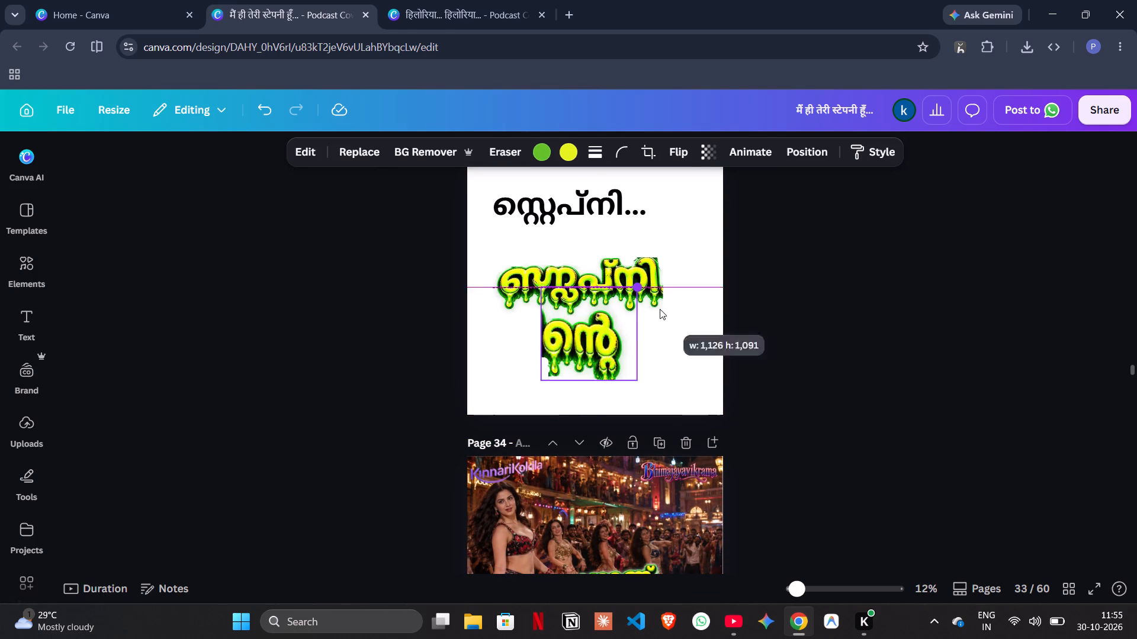
left_click_drag(546, 345, 533, 365)
left_click(533, 365)
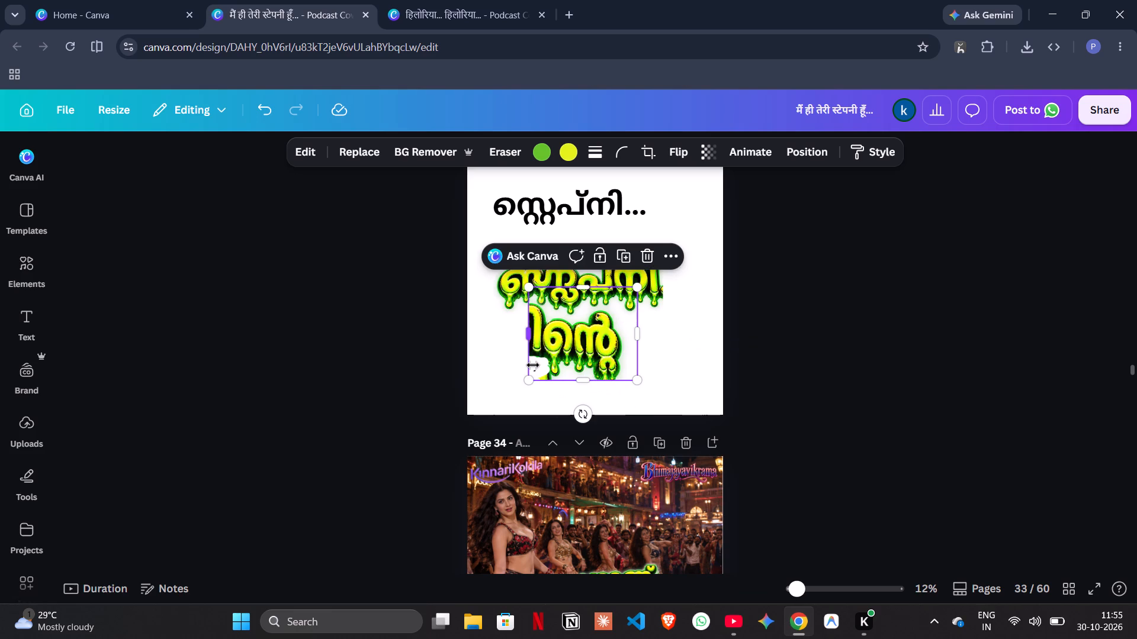
left_click_drag(565, 352, 541, 377)
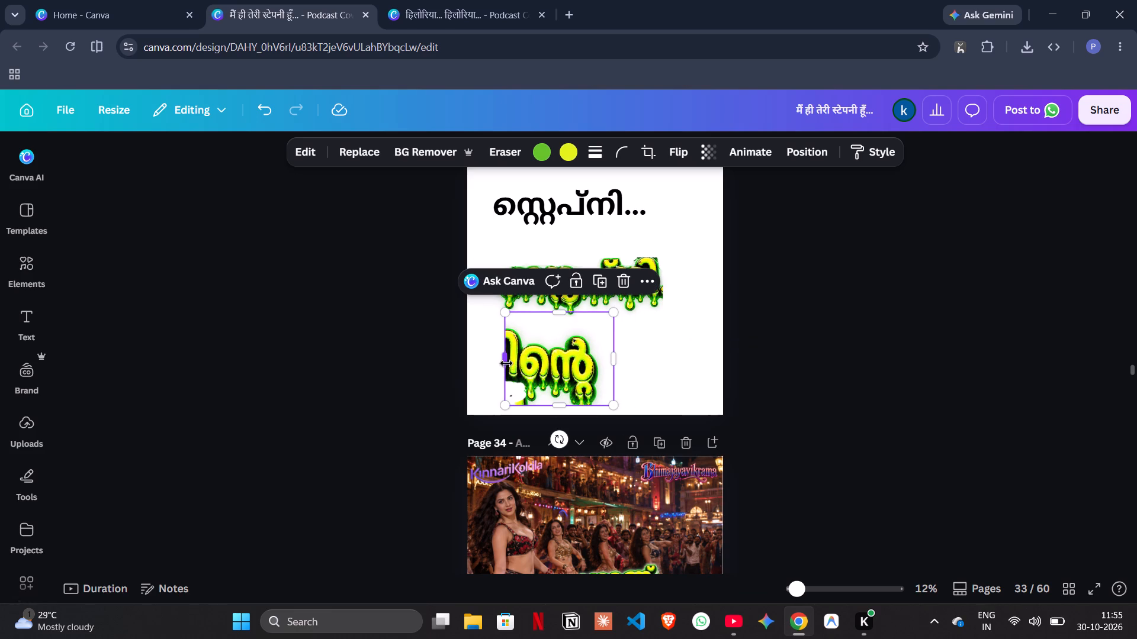
left_click_drag(507, 362, 522, 377)
left_click(489, 363)
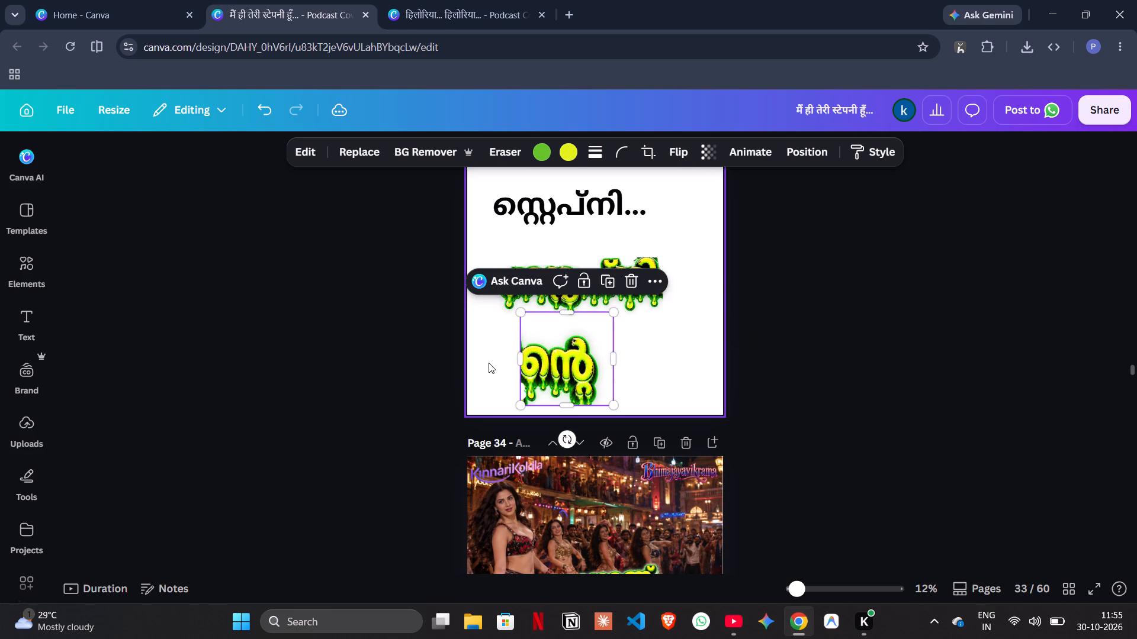
Crop the right edge of the green piece close to ന്റെ and extend its left edge to include part of നി.
left_click(556, 367)
left_click_drag(611, 360, 553, 370)
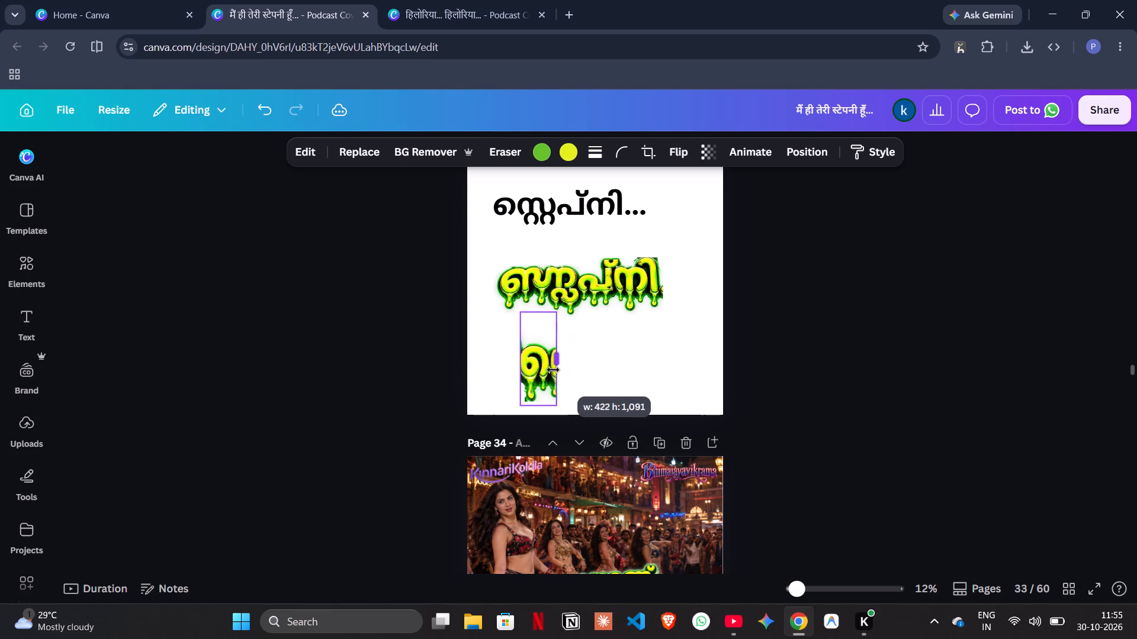
left_click_drag(553, 370, 589, 372)
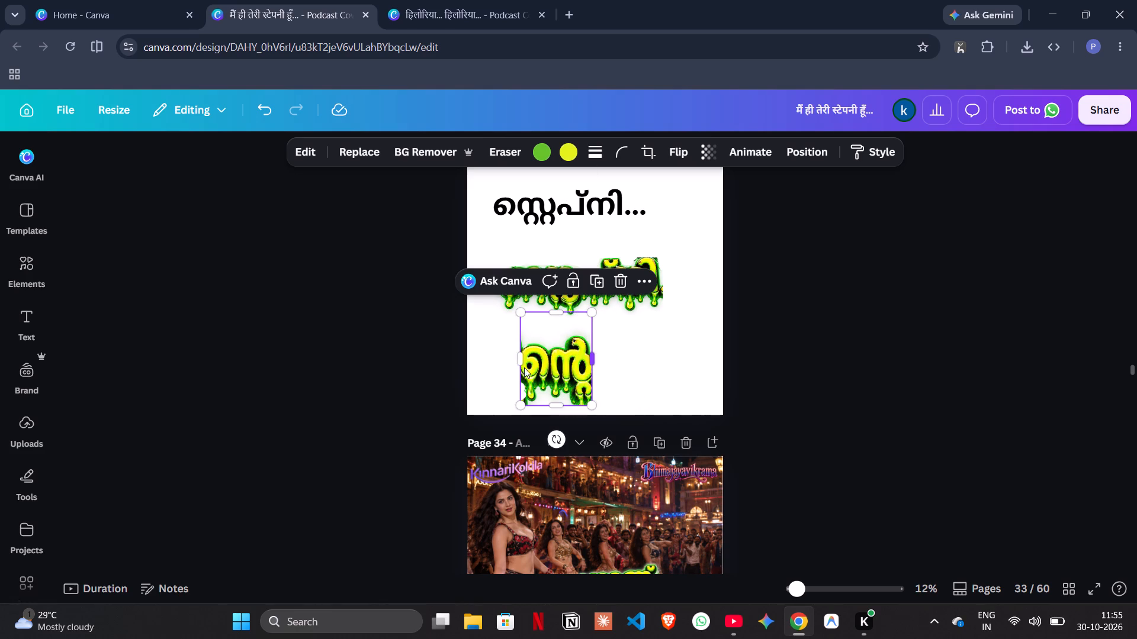
left_click_drag(523, 359, 490, 357)
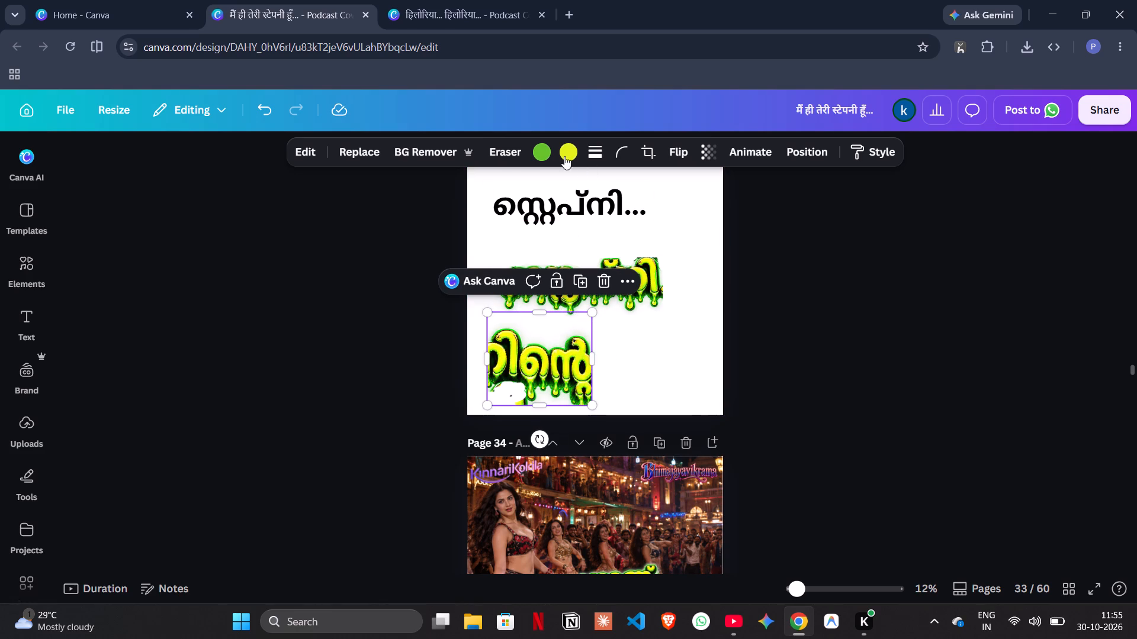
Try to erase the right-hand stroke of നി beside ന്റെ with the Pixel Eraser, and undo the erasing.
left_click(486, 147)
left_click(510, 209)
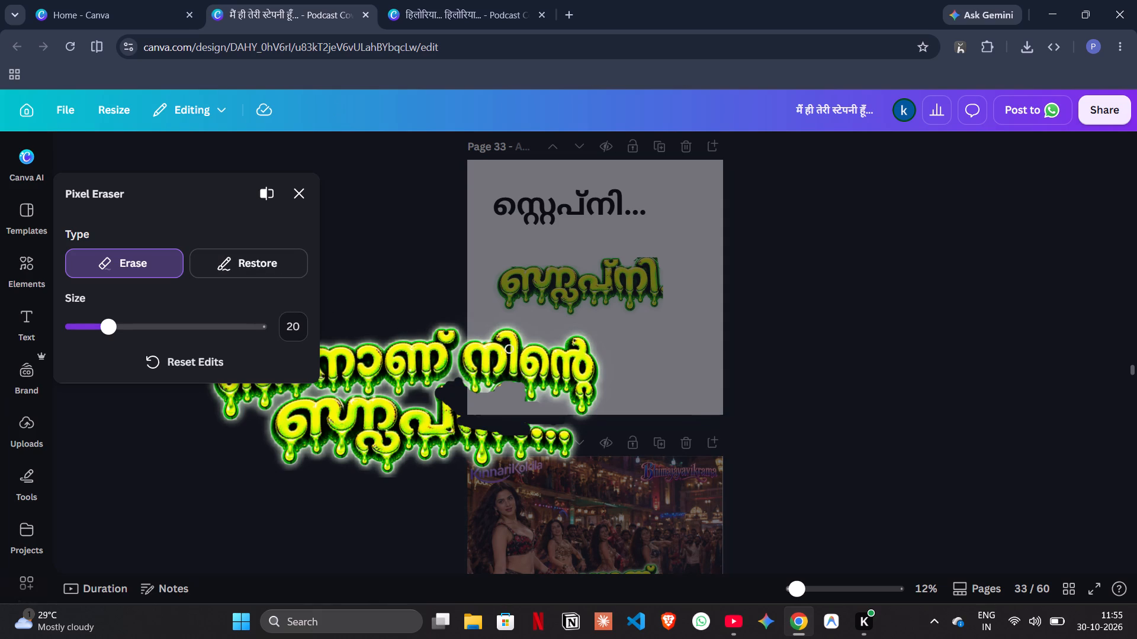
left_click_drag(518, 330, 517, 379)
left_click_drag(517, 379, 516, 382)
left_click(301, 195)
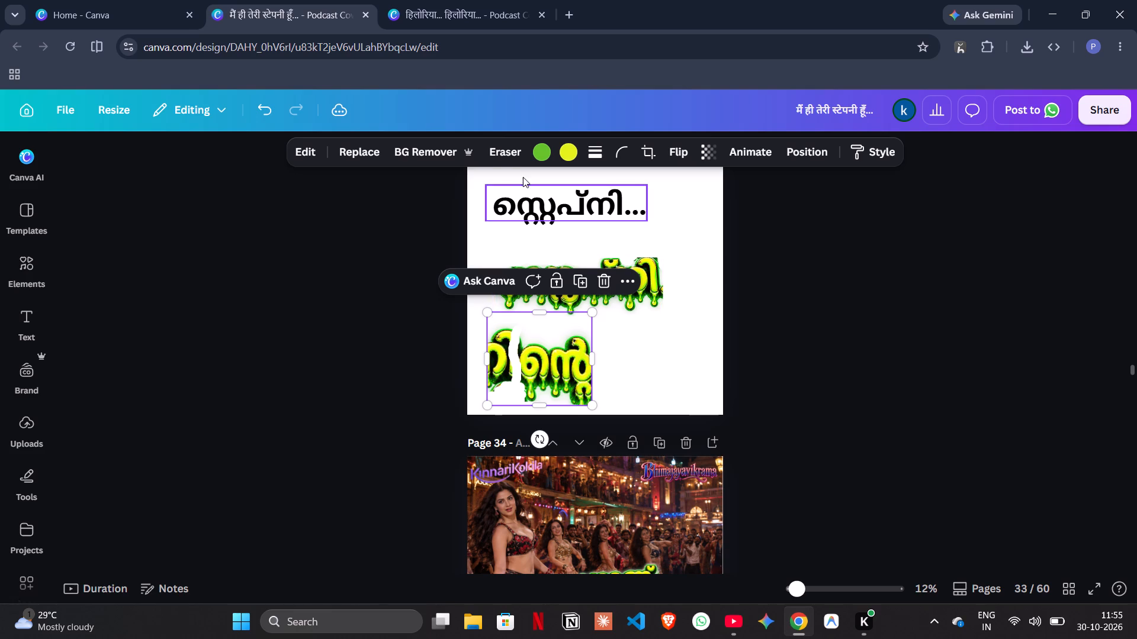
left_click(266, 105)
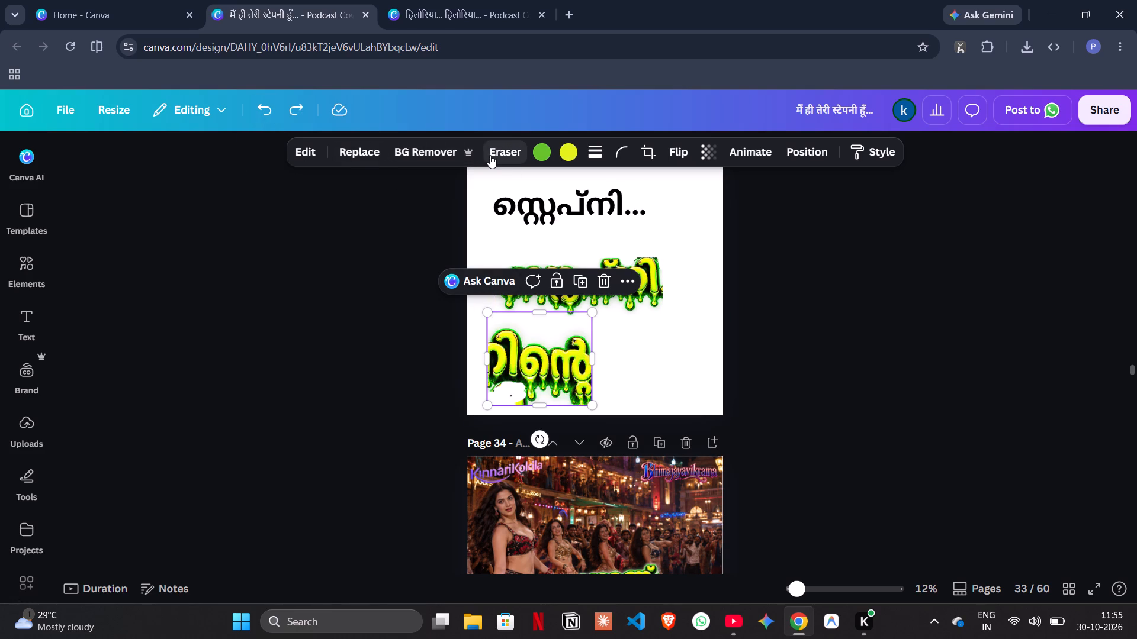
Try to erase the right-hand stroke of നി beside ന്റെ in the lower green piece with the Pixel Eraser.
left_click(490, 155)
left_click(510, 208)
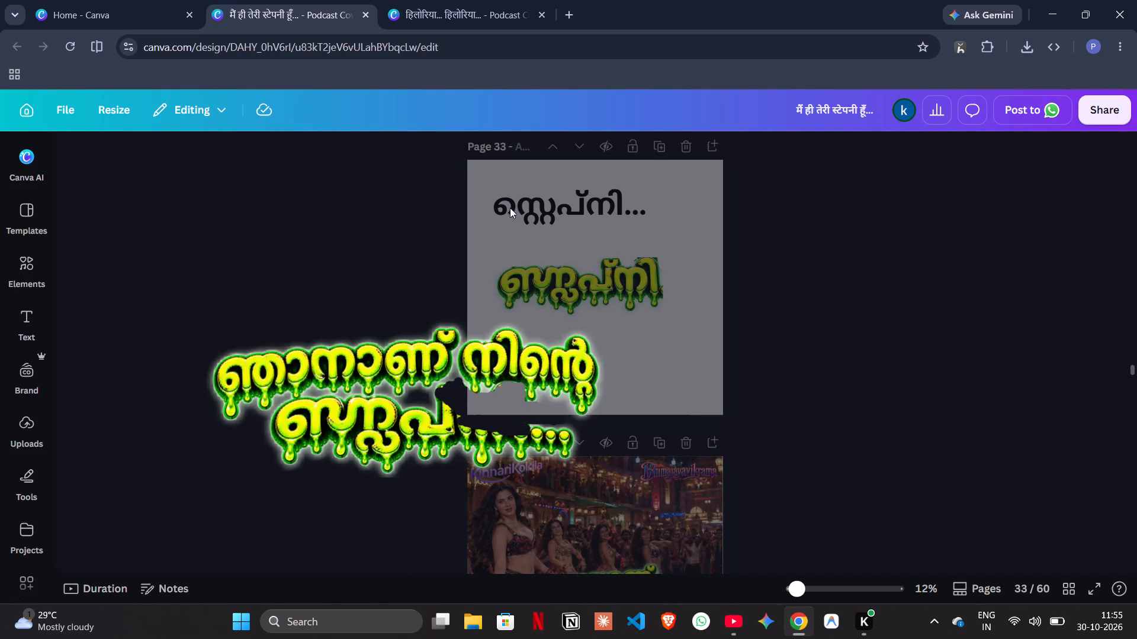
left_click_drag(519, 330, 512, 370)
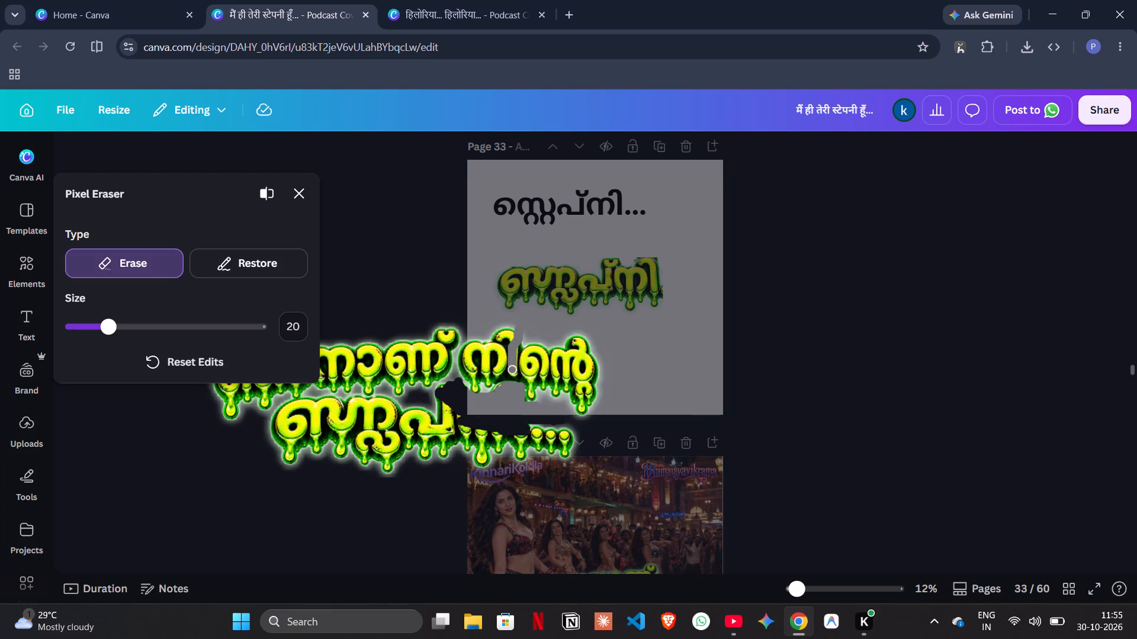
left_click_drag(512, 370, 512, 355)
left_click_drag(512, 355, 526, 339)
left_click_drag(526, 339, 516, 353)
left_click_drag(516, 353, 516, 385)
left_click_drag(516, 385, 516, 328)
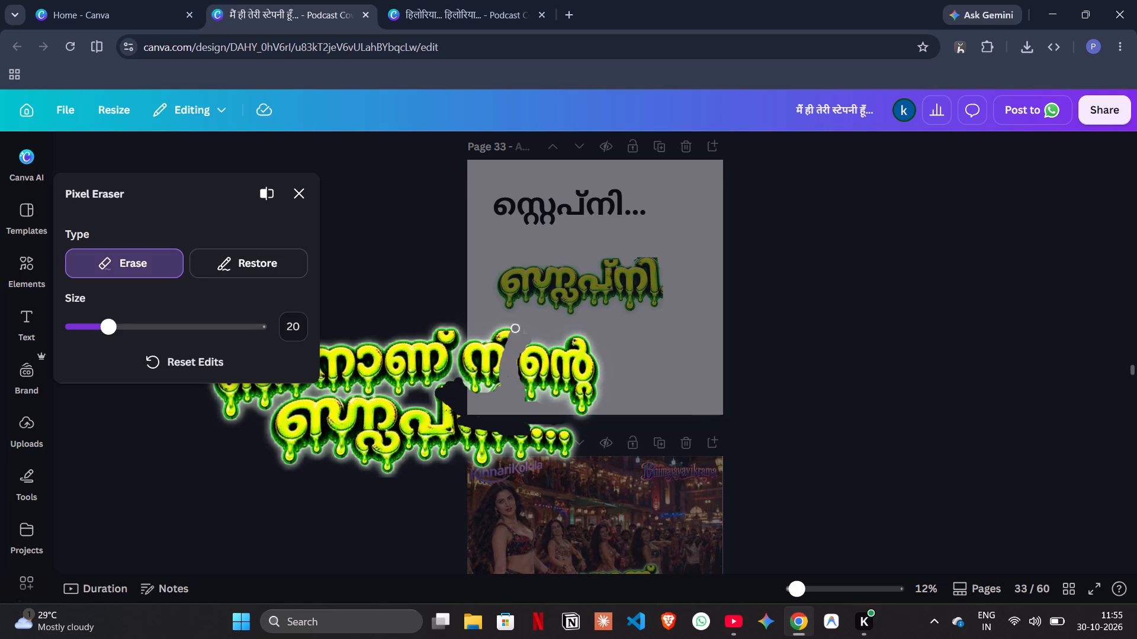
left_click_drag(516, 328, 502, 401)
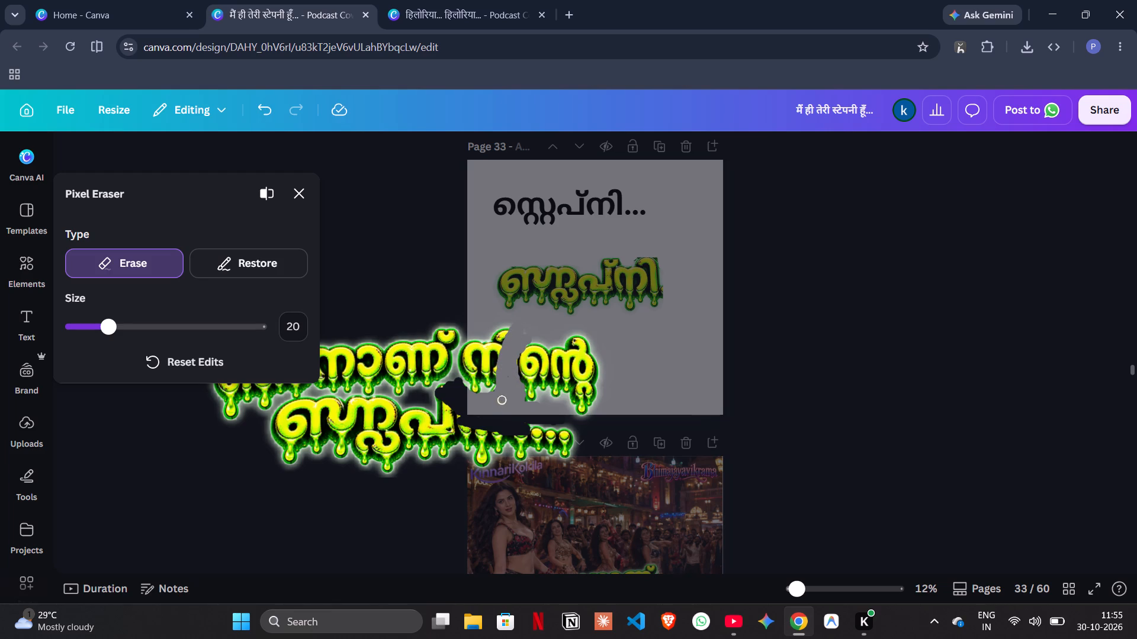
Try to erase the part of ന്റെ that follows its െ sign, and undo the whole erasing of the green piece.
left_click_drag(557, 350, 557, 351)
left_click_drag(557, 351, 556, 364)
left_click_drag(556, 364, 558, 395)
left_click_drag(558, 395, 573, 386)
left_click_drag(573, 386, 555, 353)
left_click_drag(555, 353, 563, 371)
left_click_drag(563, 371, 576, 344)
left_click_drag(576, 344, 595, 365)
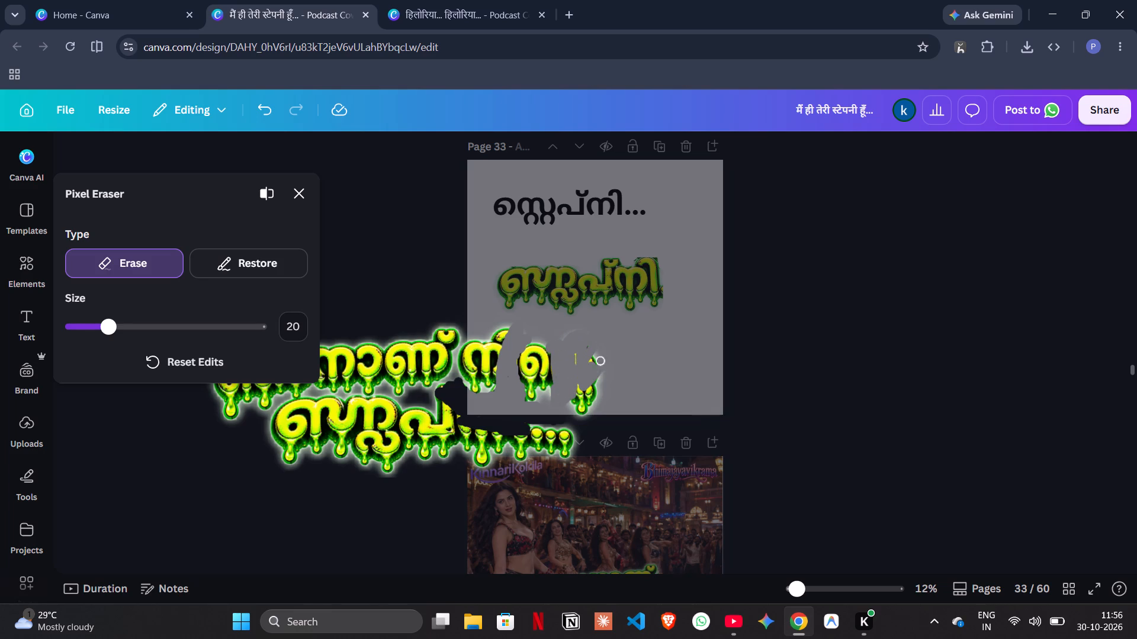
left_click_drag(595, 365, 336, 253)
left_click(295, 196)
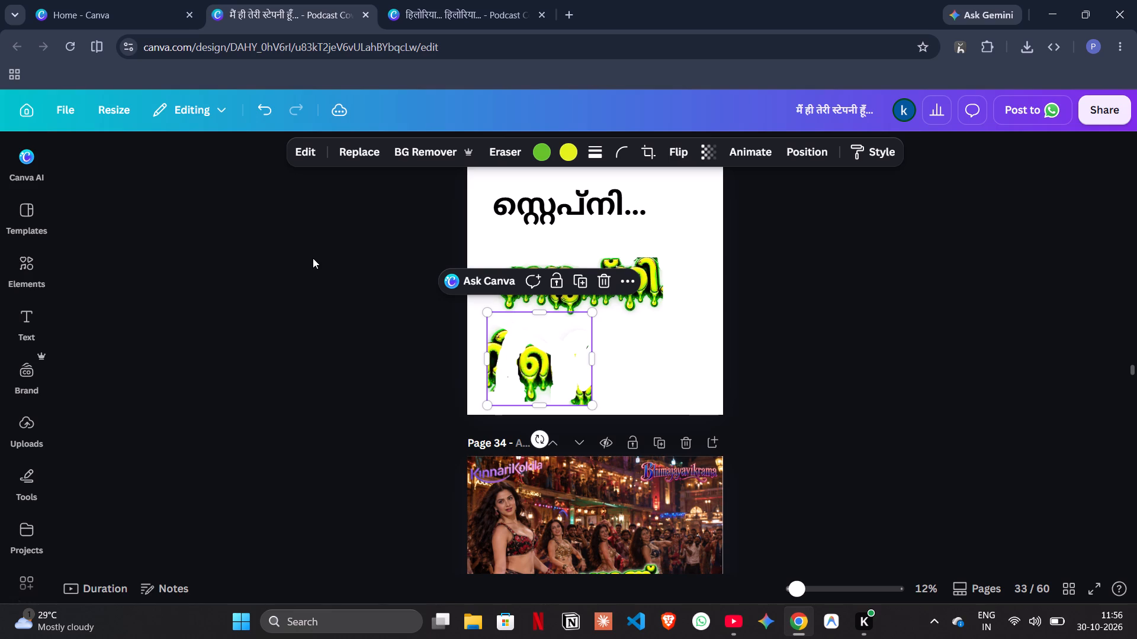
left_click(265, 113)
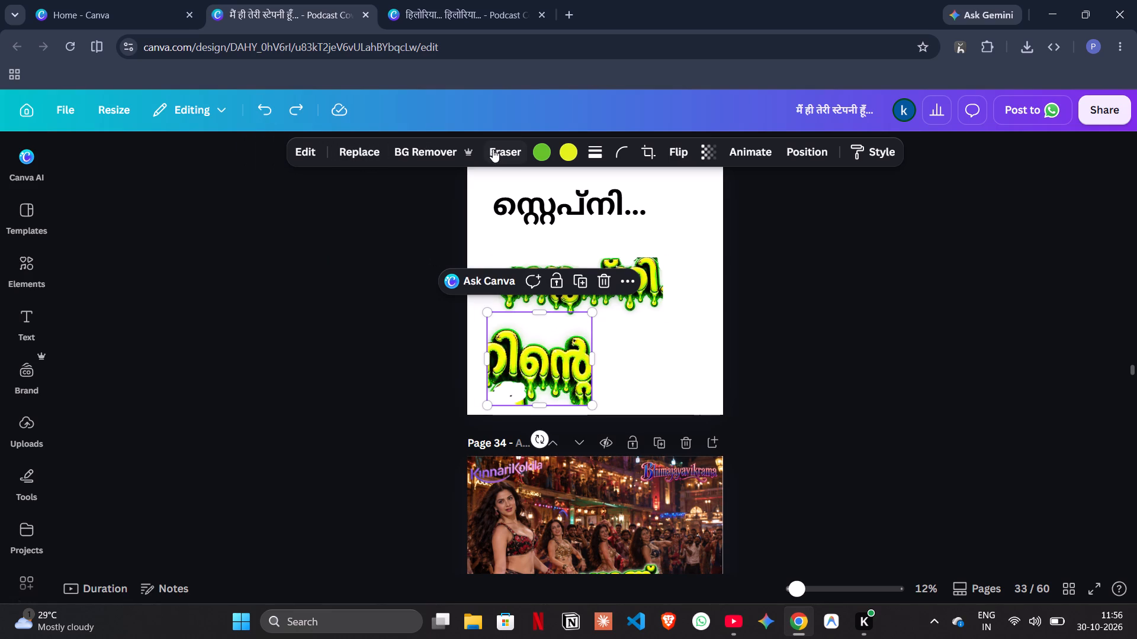
Erase a vertical gap through the green ന്റെ with the Pixel Eraser, separating its െ sign from the strokes after it.
left_click(493, 149)
left_click(519, 217)
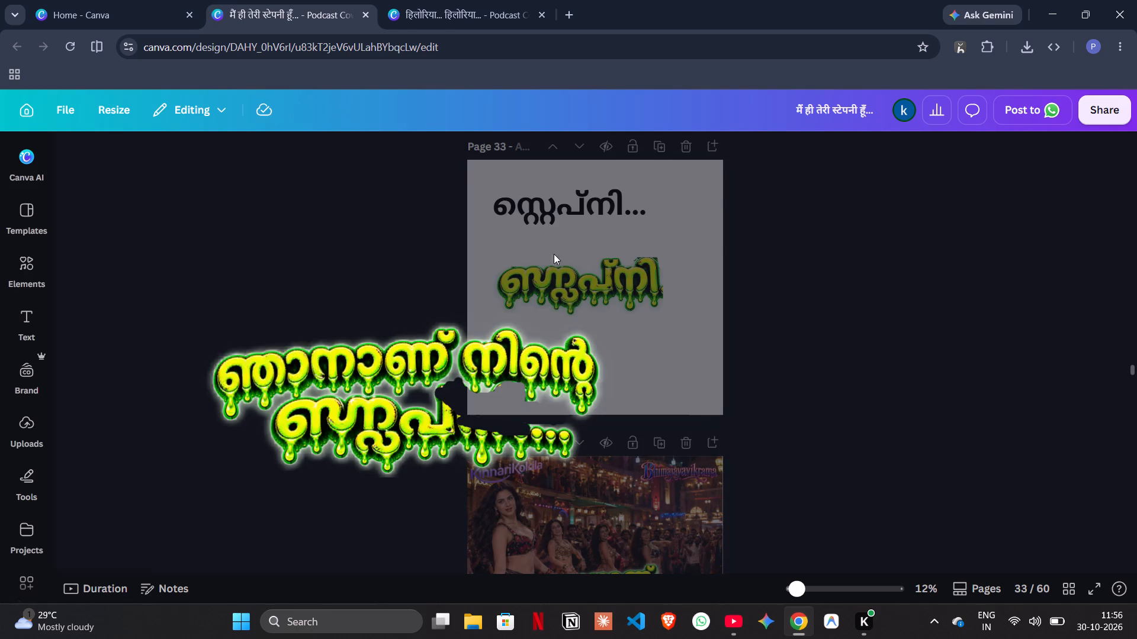
left_click_drag(558, 348, 558, 365)
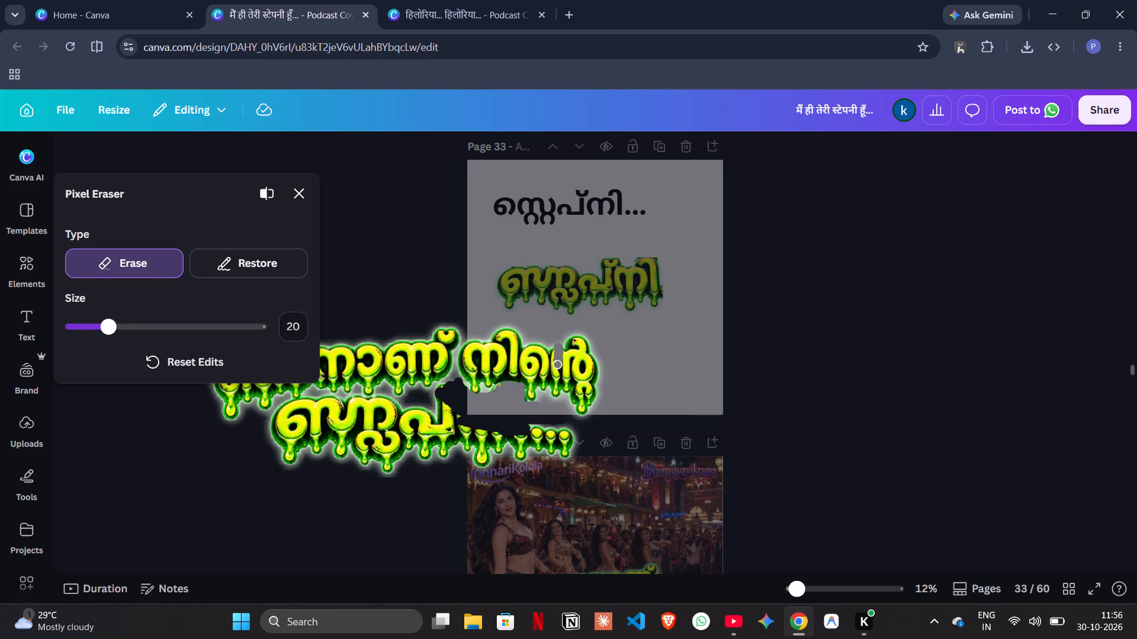
left_click_drag(558, 365, 558, 380)
left_click_drag(558, 380, 557, 375)
left_click_drag(558, 353, 557, 356)
left_click_drag(557, 356, 555, 354)
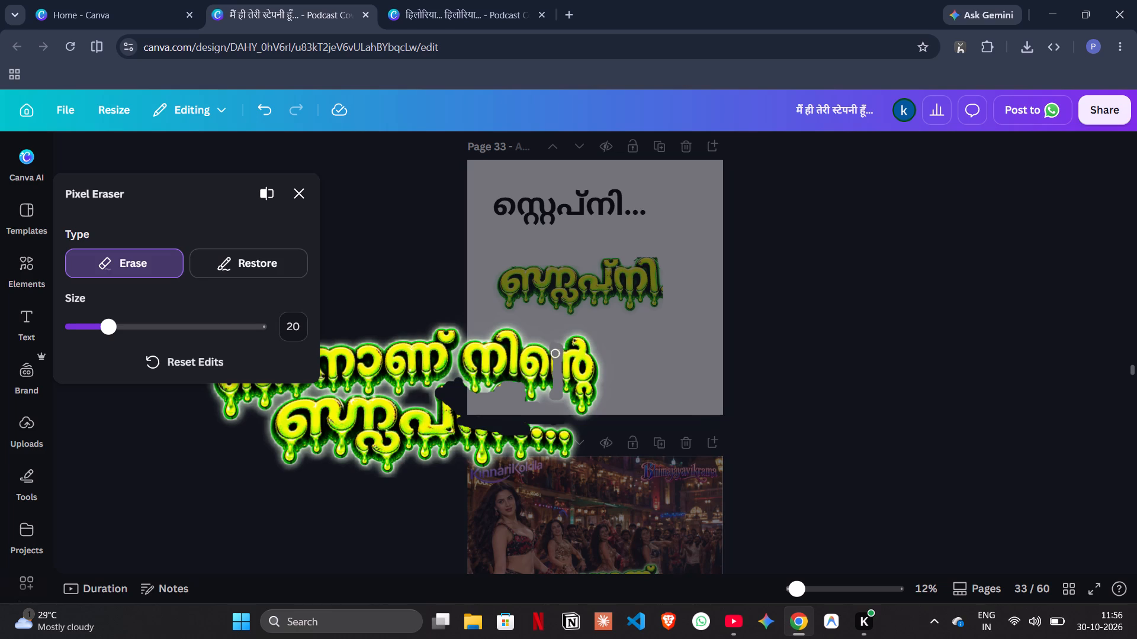
left_click_drag(555, 354, 558, 360)
left_click_drag(558, 360, 558, 360)
left_click_drag(558, 360, 557, 370)
left_click_drag(557, 370, 554, 406)
left_click_drag(554, 406, 552, 335)
left_click_drag(552, 335, 560, 344)
Erase the vertical stroke of നി just before the green െ sign with the Pixel Eraser at size 20.
left_click_drag(560, 344, 501, 330)
left_click_drag(501, 330, 522, 342)
left_click_drag(522, 342, 521, 343)
left_click_drag(514, 343, 516, 345)
left_click_drag(516, 345, 515, 353)
left_click_drag(515, 353, 512, 366)
left_click_drag(512, 366, 516, 382)
left_click_drag(516, 382, 509, 351)
Erase the stray edge pixels around the top, bottom and right side of the െ sign, and finish the pixel erasing.
left_click_drag(509, 351, 552, 341)
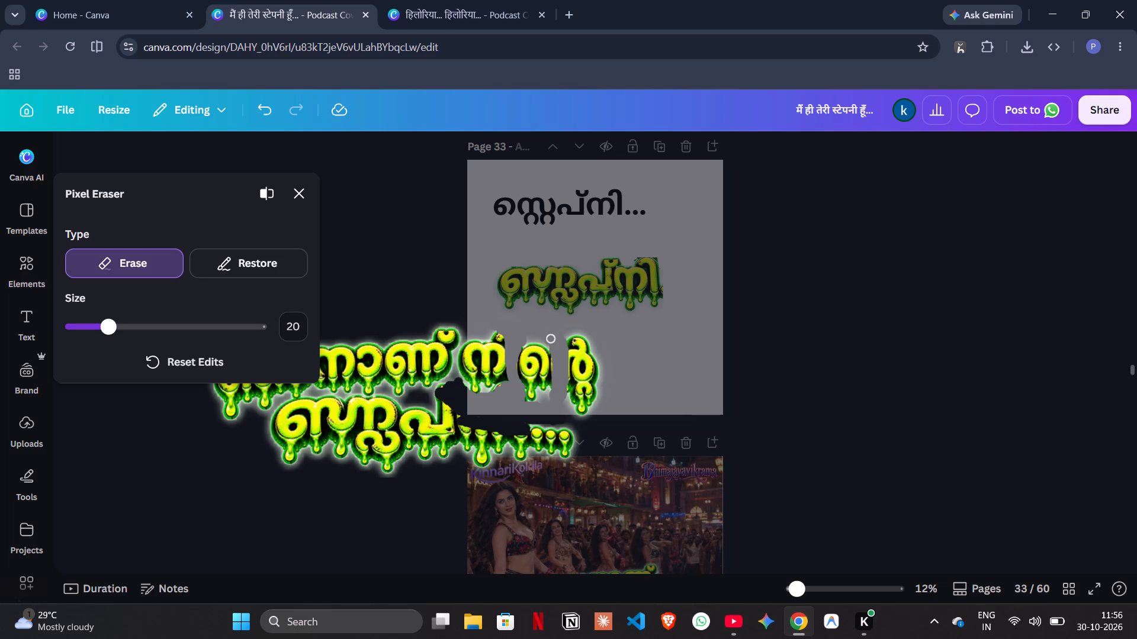
left_click_drag(552, 341, 538, 338)
left_click_drag(538, 338, 520, 344)
left_click_drag(520, 344, 505, 383)
left_click_drag(505, 383, 542, 407)
left_click_drag(542, 407, 540, 406)
left_click_drag(540, 406, 547, 398)
left_click_drag(547, 398, 548, 396)
left_click_drag(548, 396, 556, 369)
left_click_drag(556, 369, 555, 352)
left_click_drag(555, 352, 548, 344)
left_click_drag(548, 344, 536, 337)
left_click(297, 183)
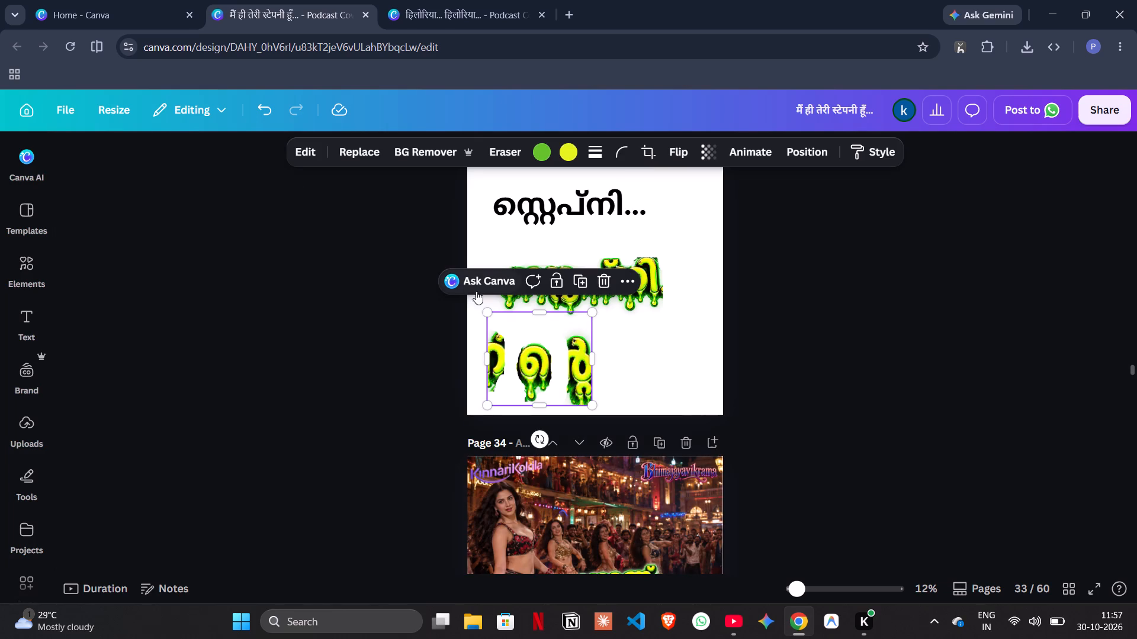
Crop the lower green piece from its right, left and top sides down to just the െ sign.
left_click_drag(594, 356, 559, 364)
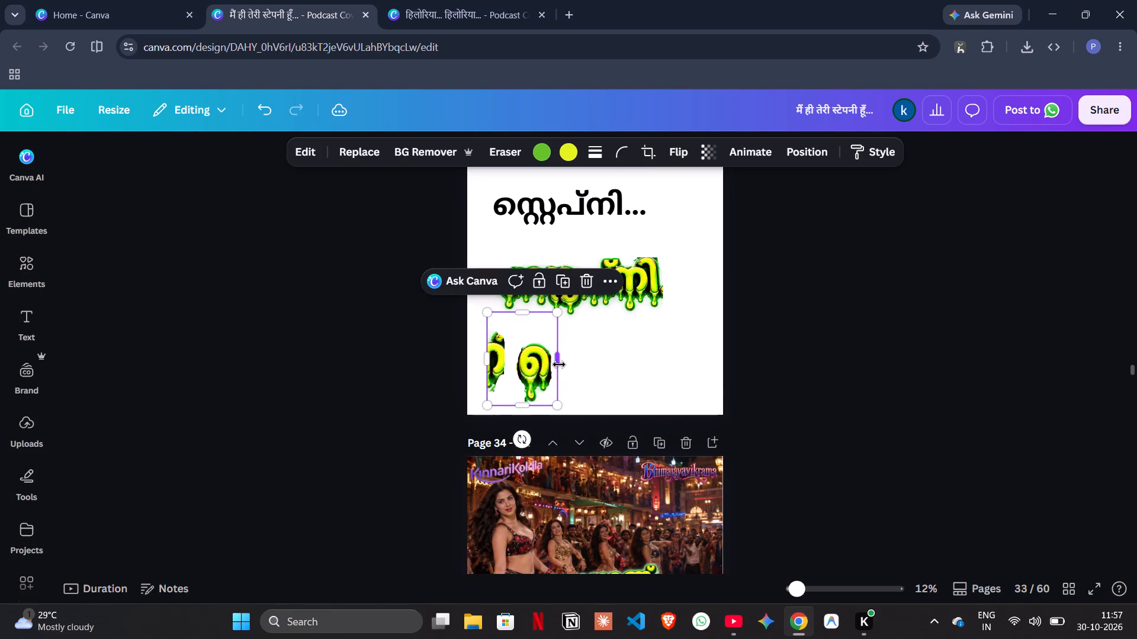
left_click_drag(490, 354, 515, 357)
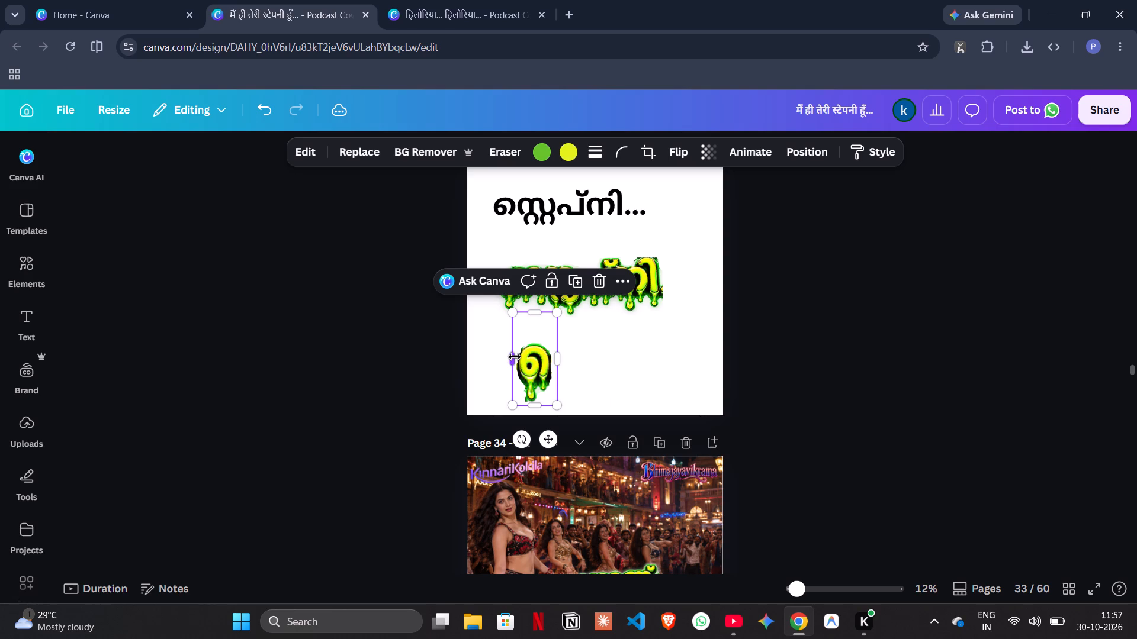
left_click_drag(537, 314, 539, 335)
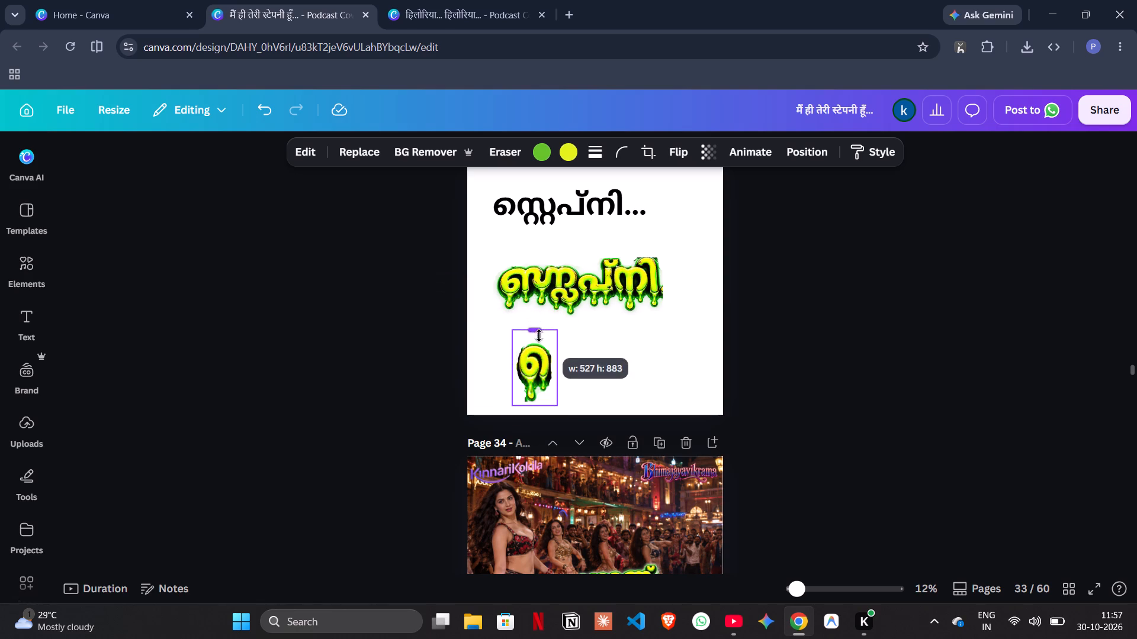
left_click_drag(539, 335, 539, 337)
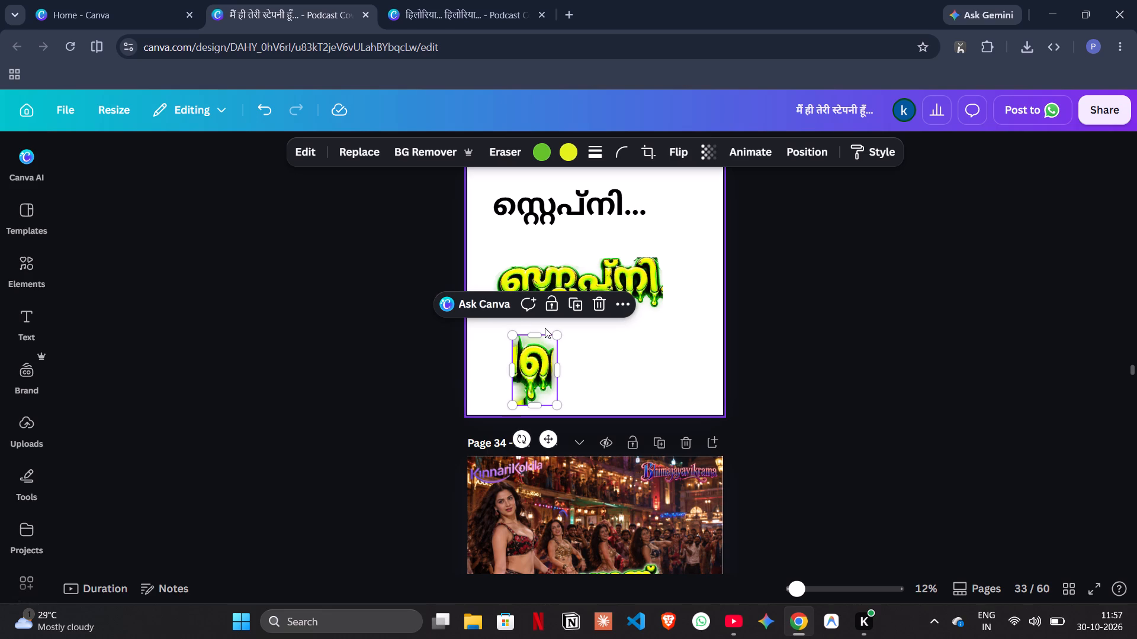
Try to erase the leftover stroke to the left of the െ sign using the Magic Eraser's Area brush at size 40.
left_click(574, 359)
left_click(542, 368)
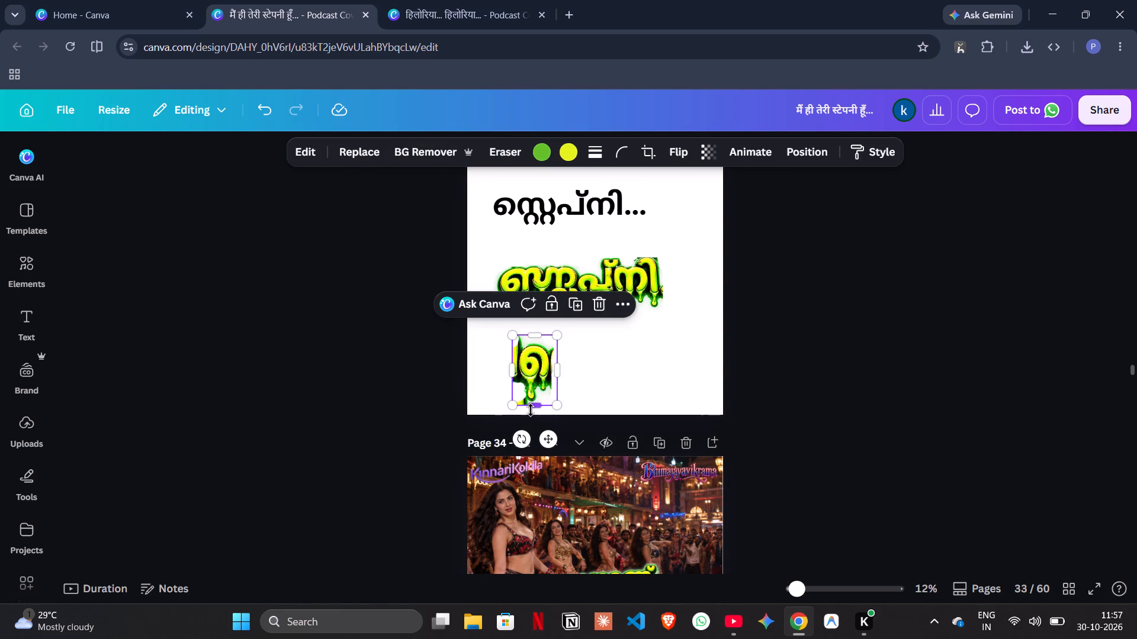
left_click(640, 380)
left_click(537, 350)
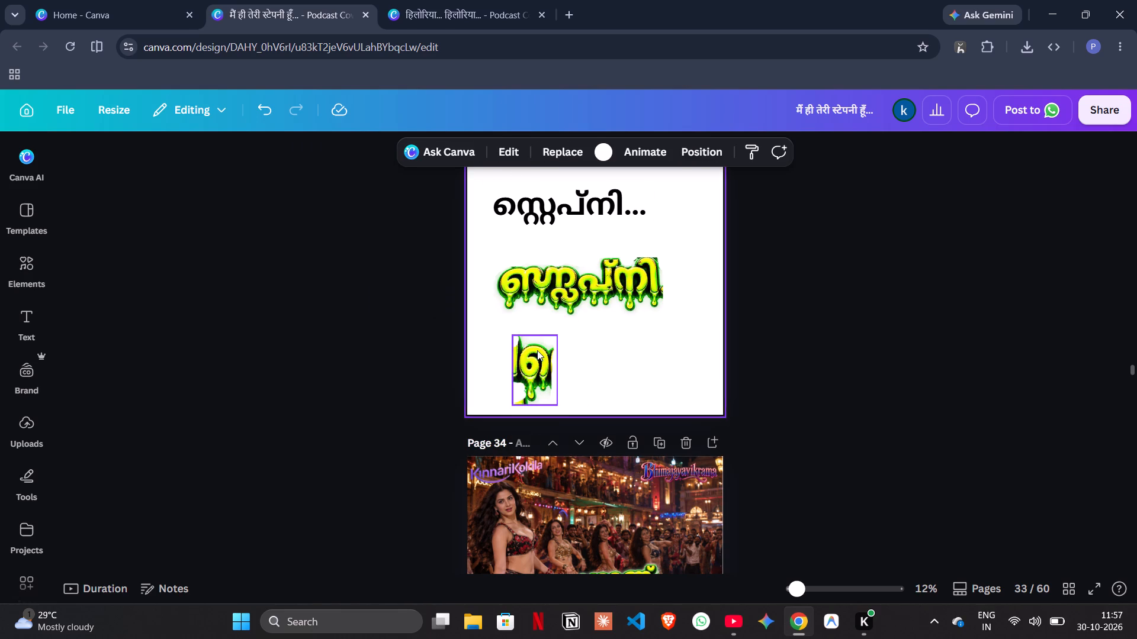
left_click(505, 150)
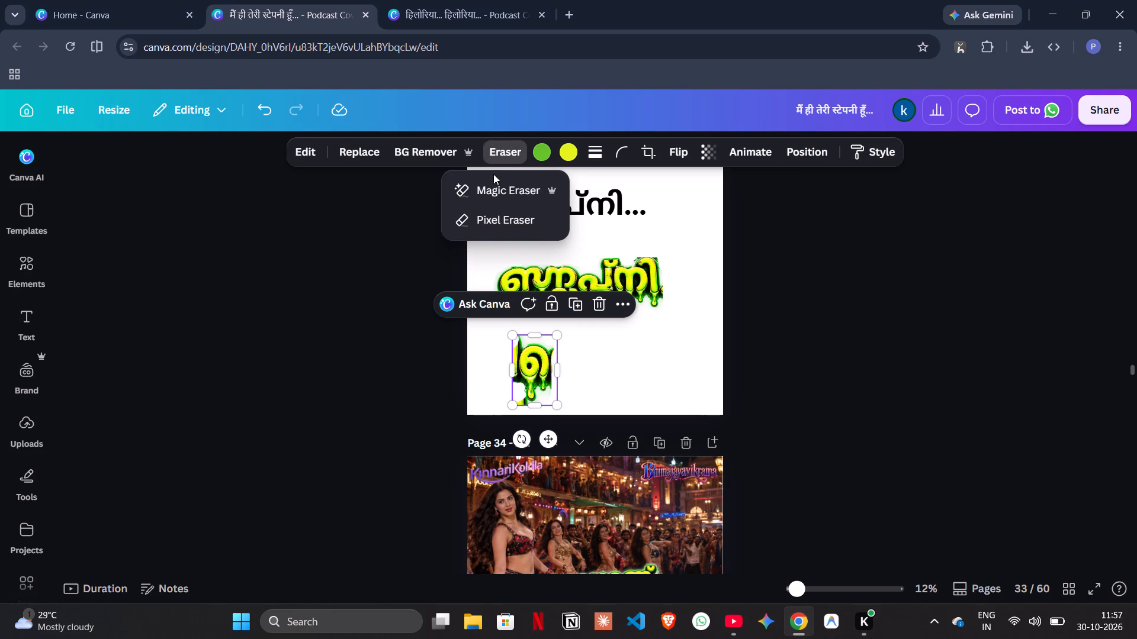
left_click(489, 186)
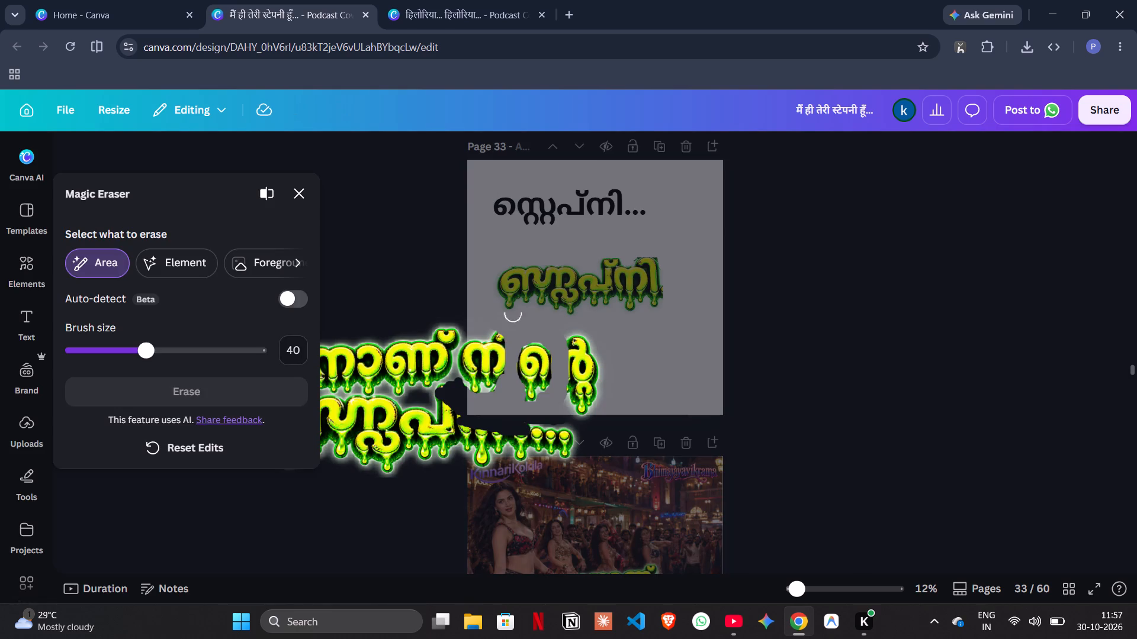
left_click_drag(518, 337, 506, 380)
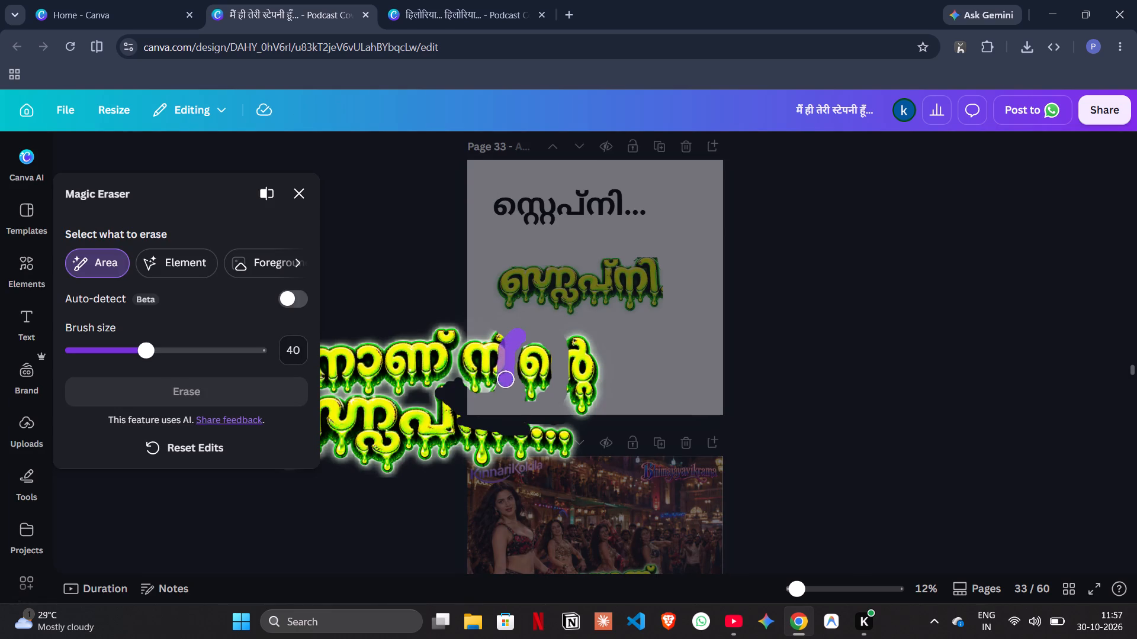
left_click_drag(506, 380, 510, 334)
left_click(231, 392)
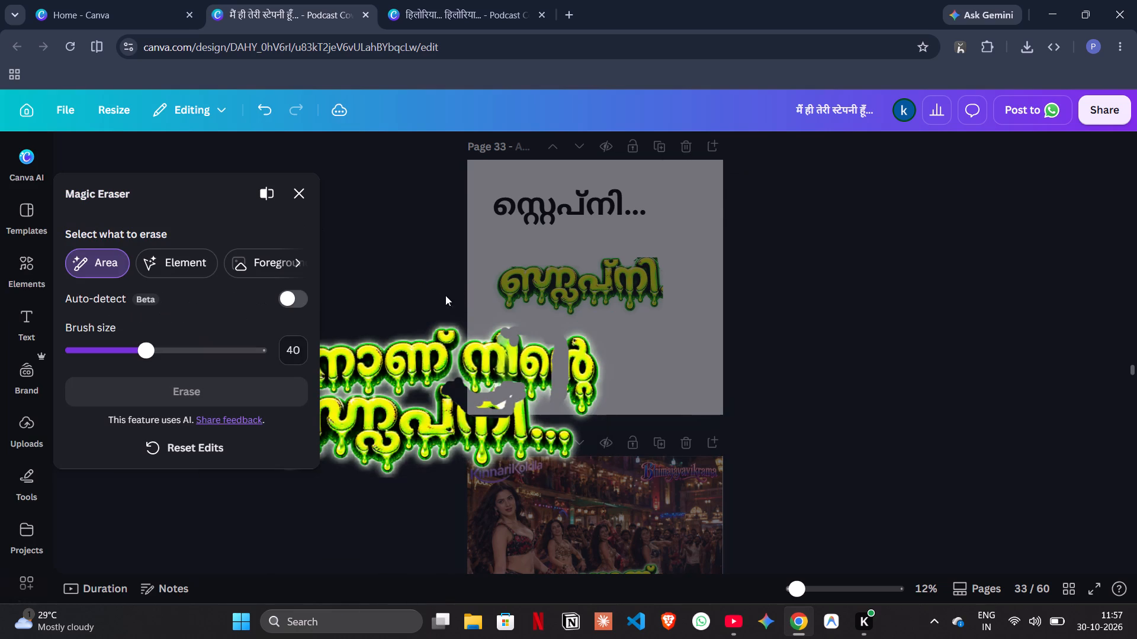
left_click(410, 185)
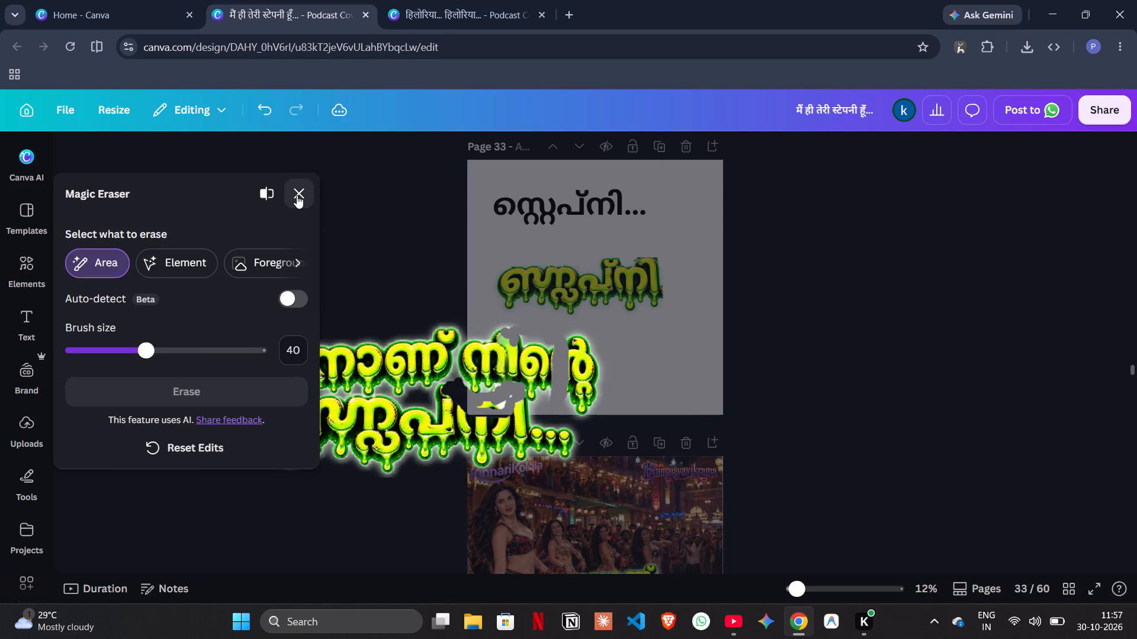
left_click(297, 195)
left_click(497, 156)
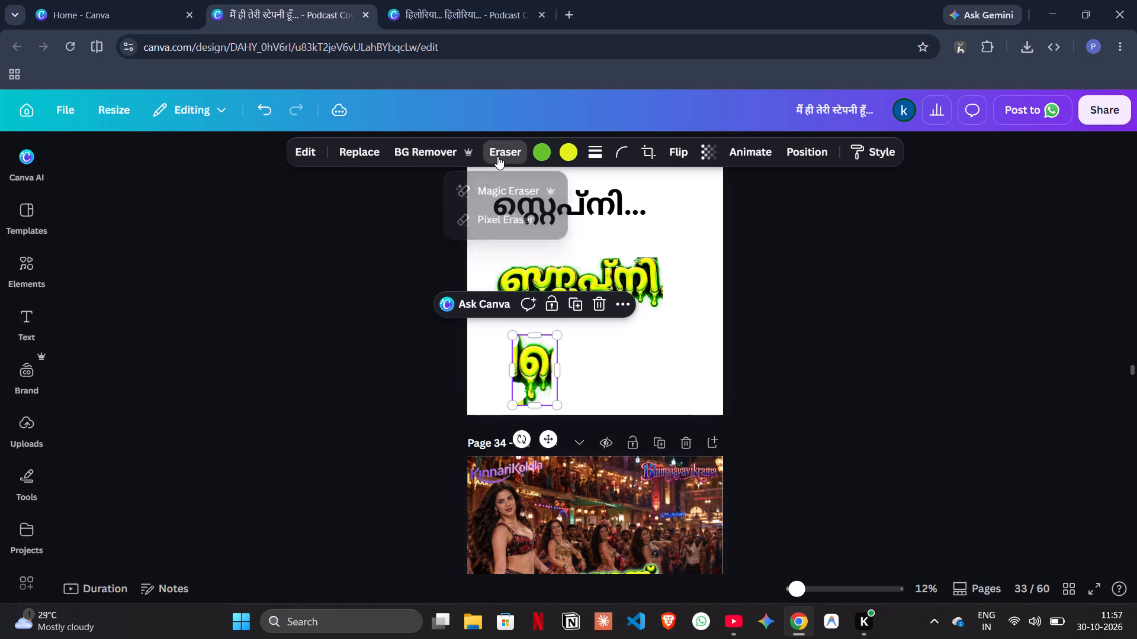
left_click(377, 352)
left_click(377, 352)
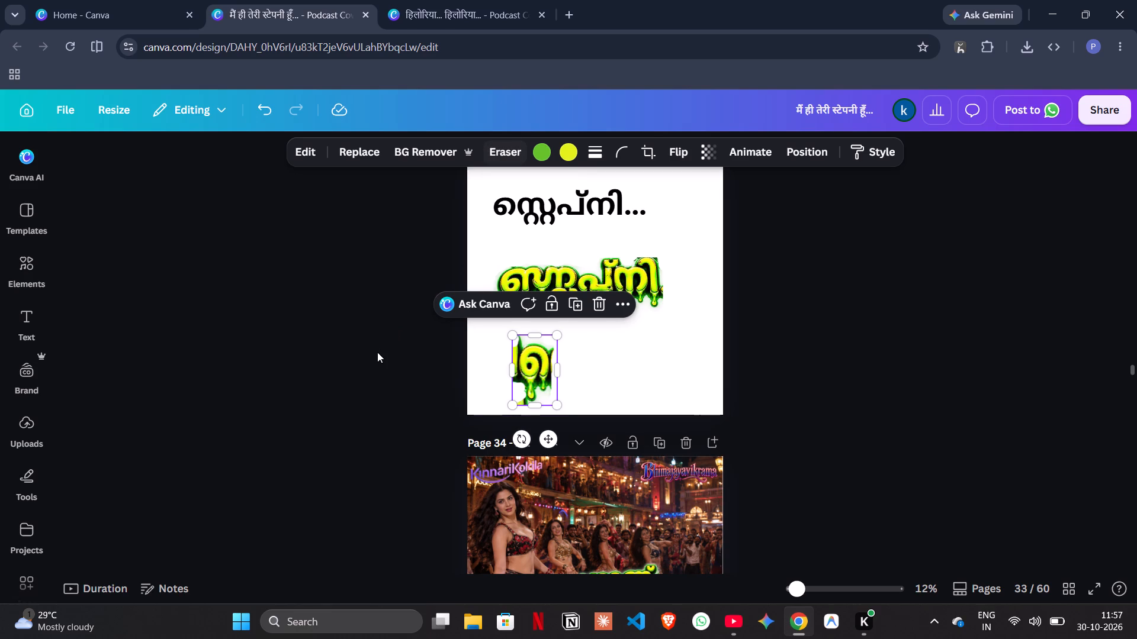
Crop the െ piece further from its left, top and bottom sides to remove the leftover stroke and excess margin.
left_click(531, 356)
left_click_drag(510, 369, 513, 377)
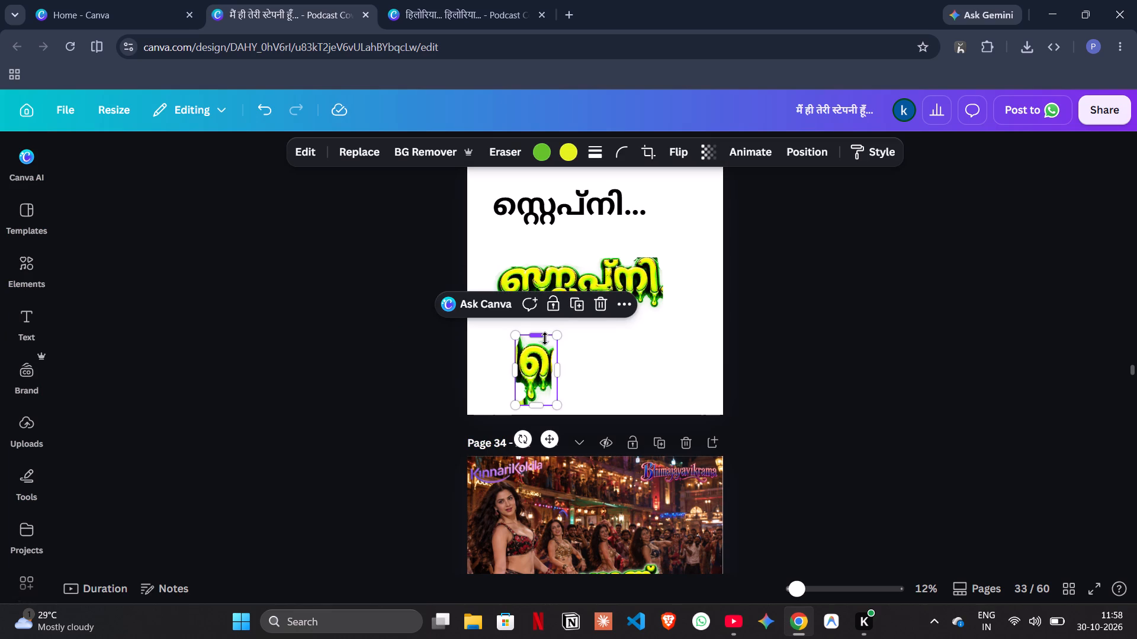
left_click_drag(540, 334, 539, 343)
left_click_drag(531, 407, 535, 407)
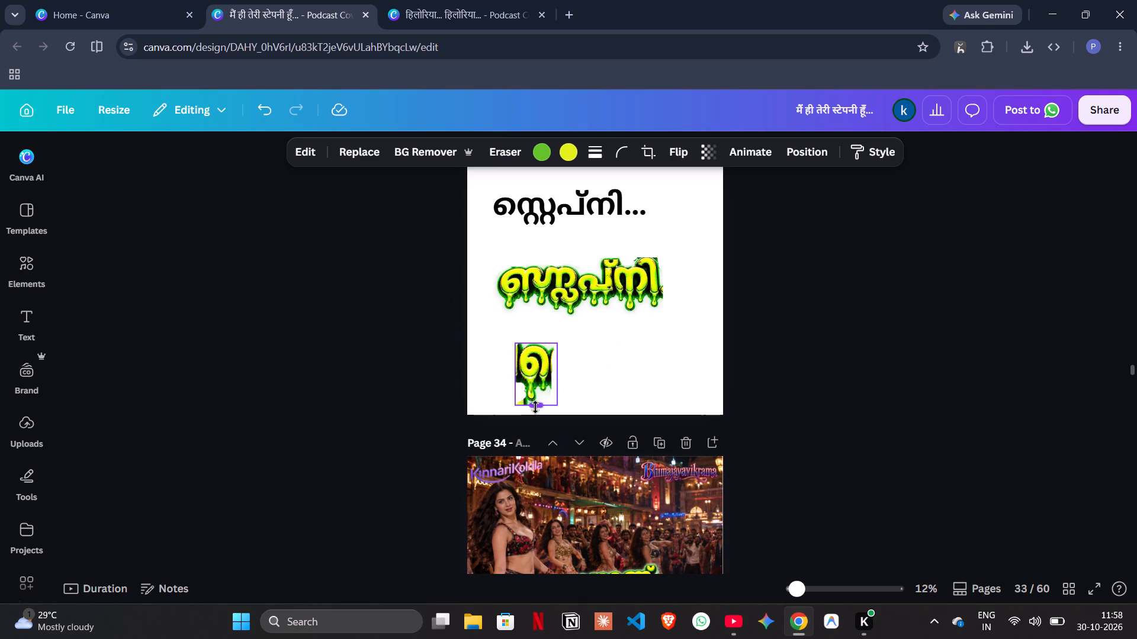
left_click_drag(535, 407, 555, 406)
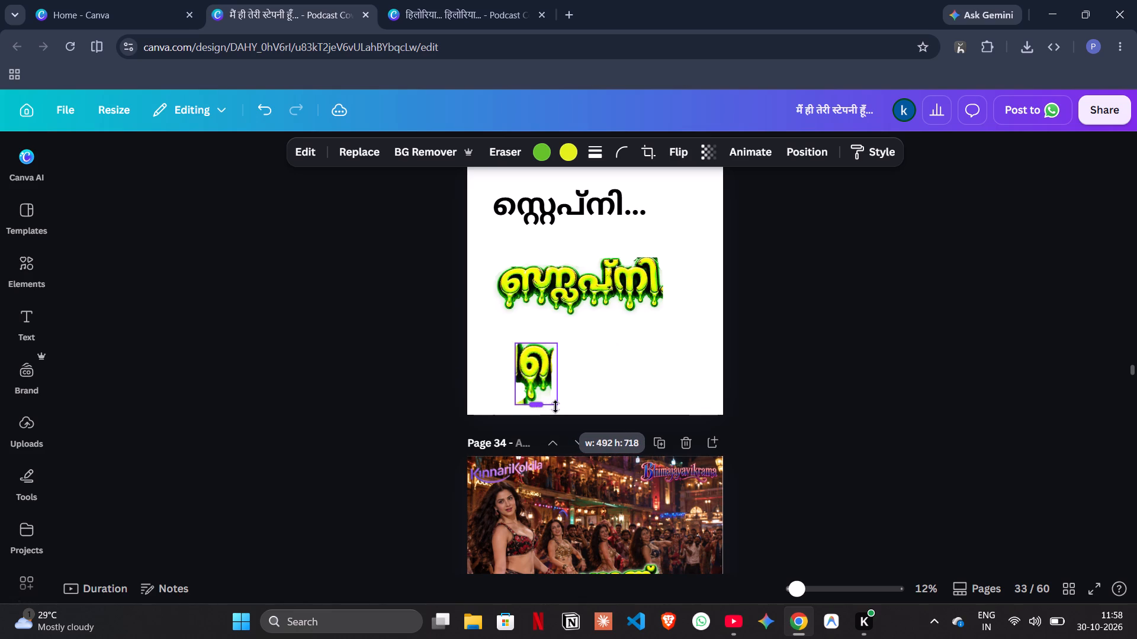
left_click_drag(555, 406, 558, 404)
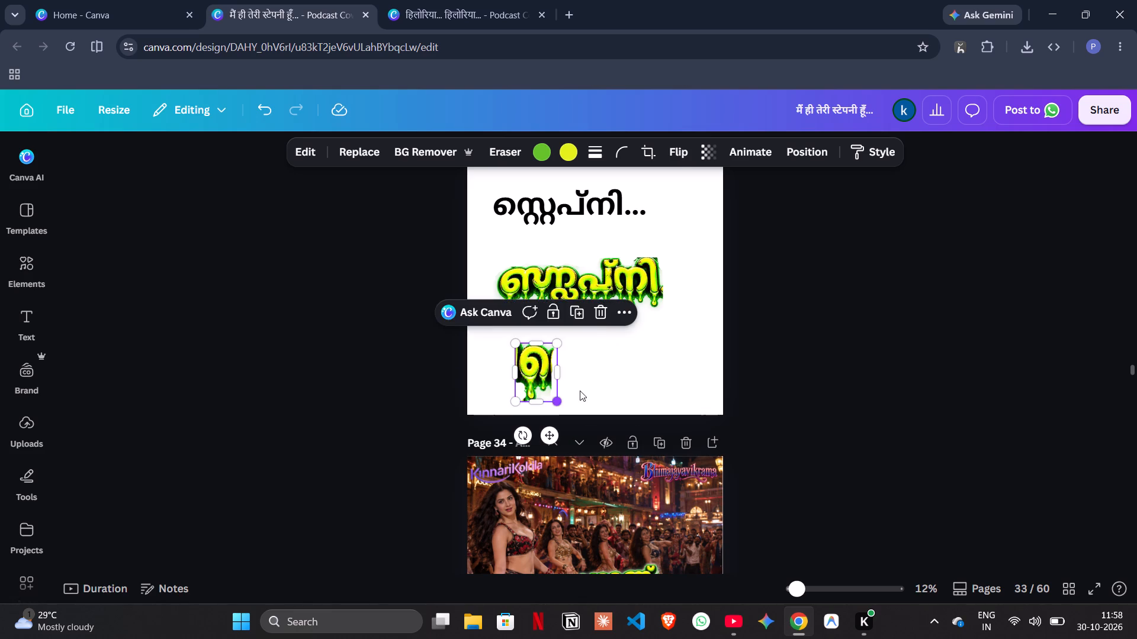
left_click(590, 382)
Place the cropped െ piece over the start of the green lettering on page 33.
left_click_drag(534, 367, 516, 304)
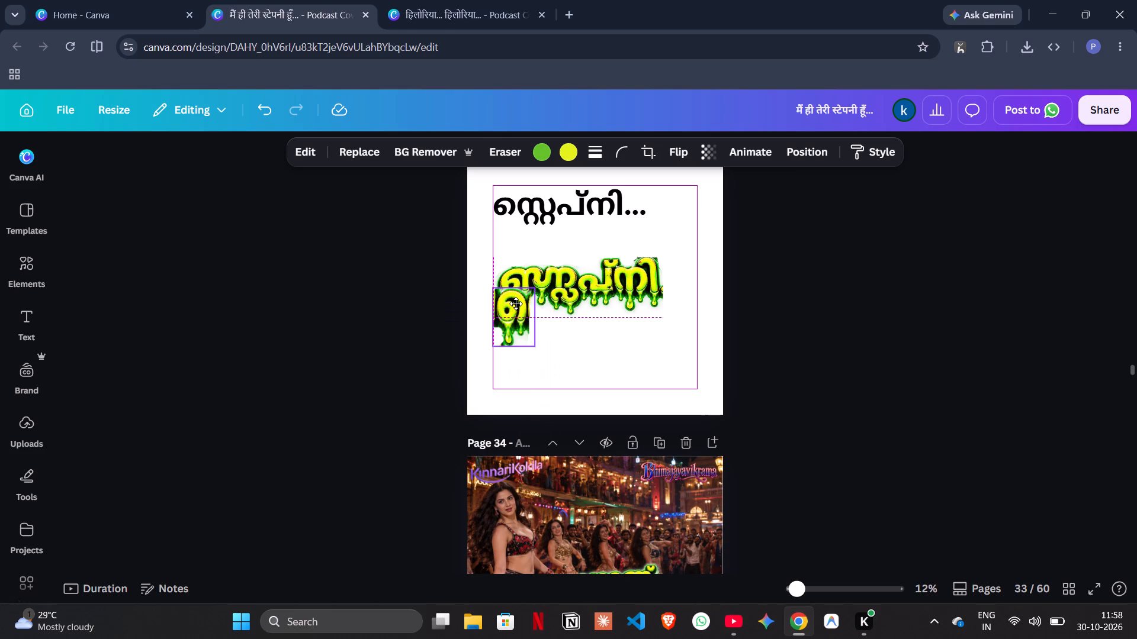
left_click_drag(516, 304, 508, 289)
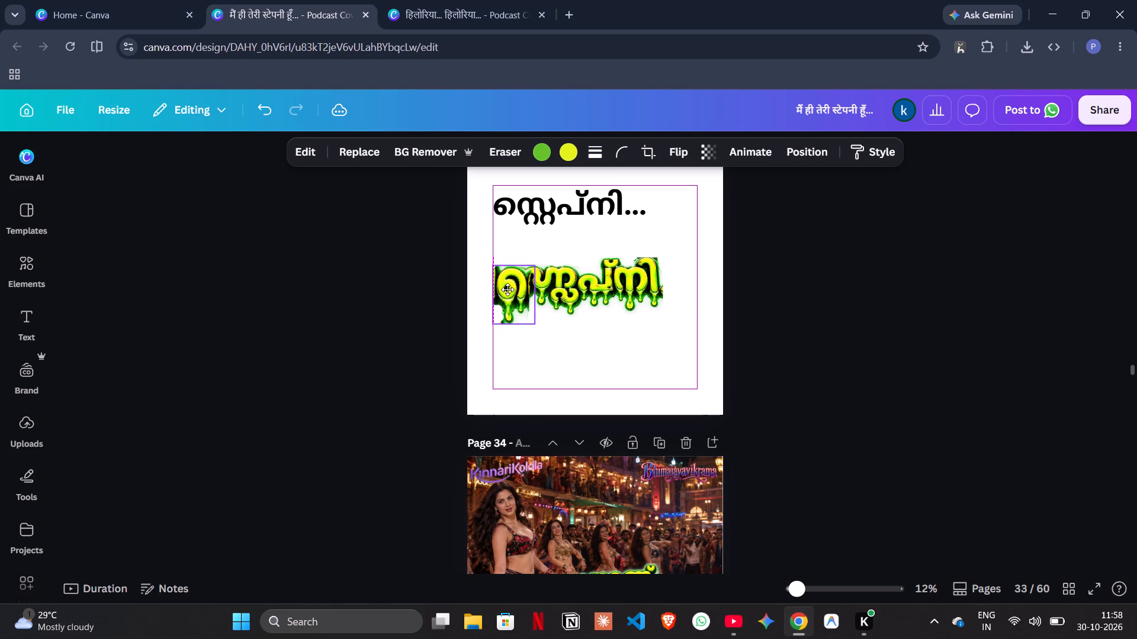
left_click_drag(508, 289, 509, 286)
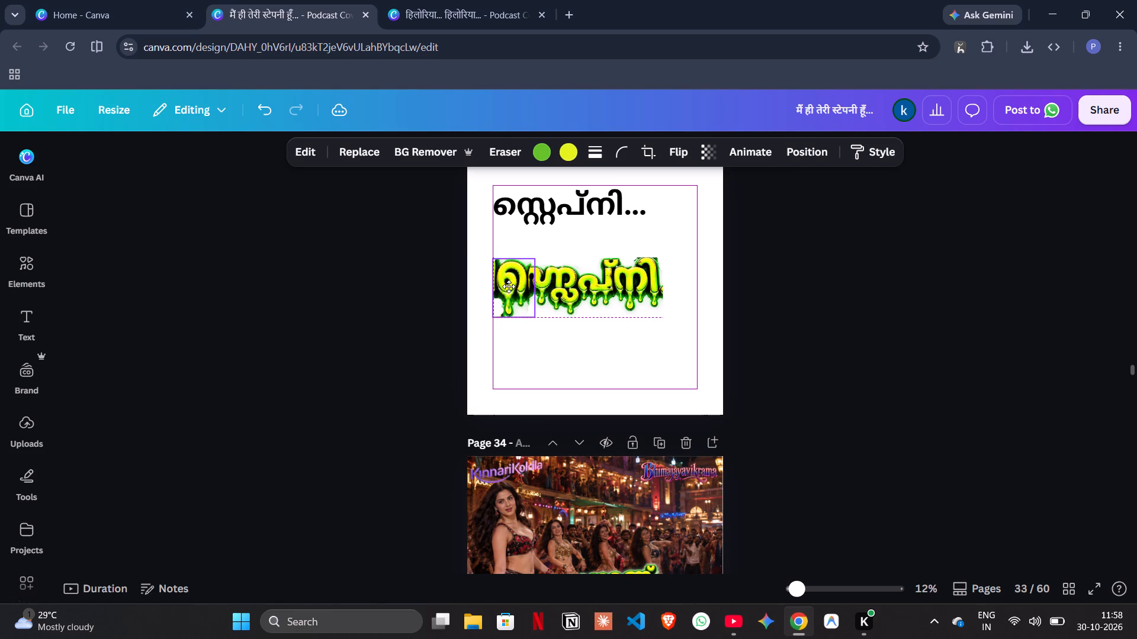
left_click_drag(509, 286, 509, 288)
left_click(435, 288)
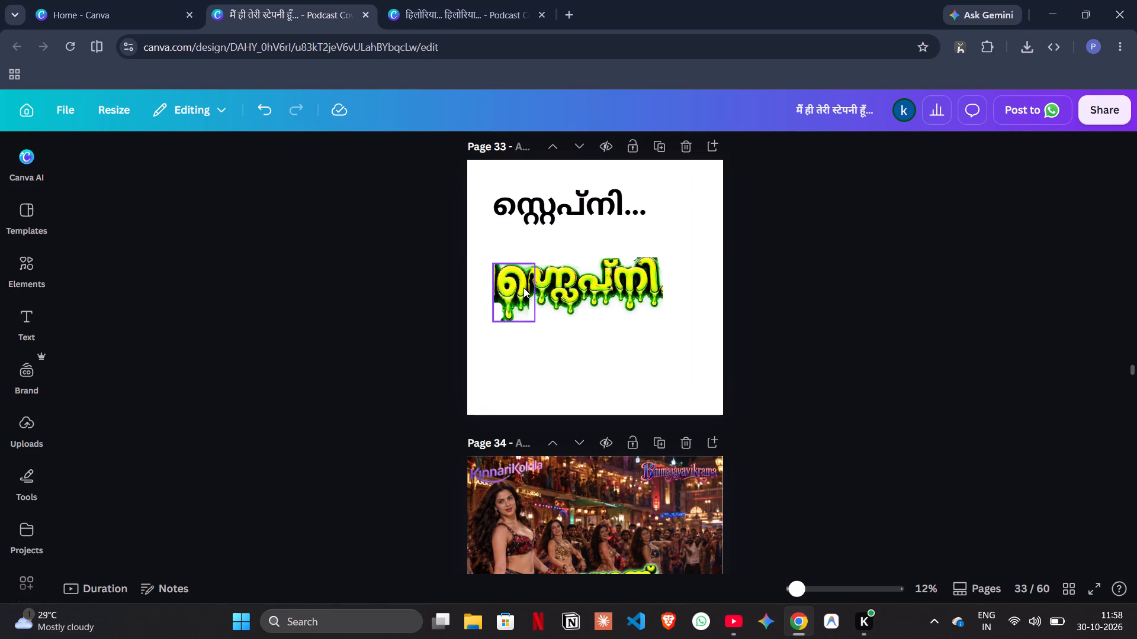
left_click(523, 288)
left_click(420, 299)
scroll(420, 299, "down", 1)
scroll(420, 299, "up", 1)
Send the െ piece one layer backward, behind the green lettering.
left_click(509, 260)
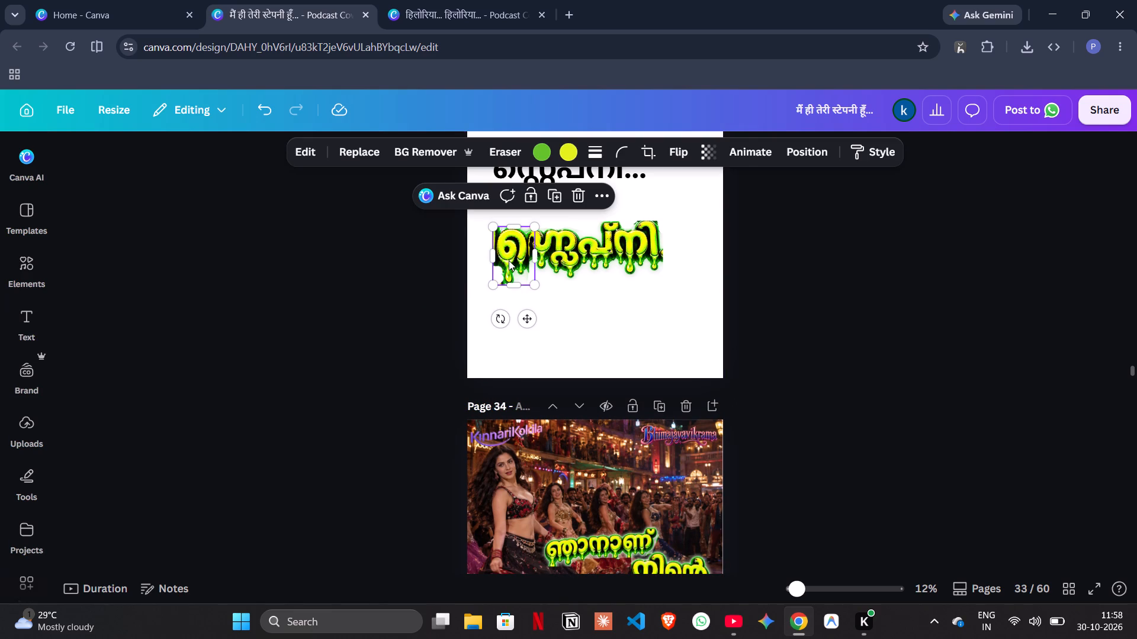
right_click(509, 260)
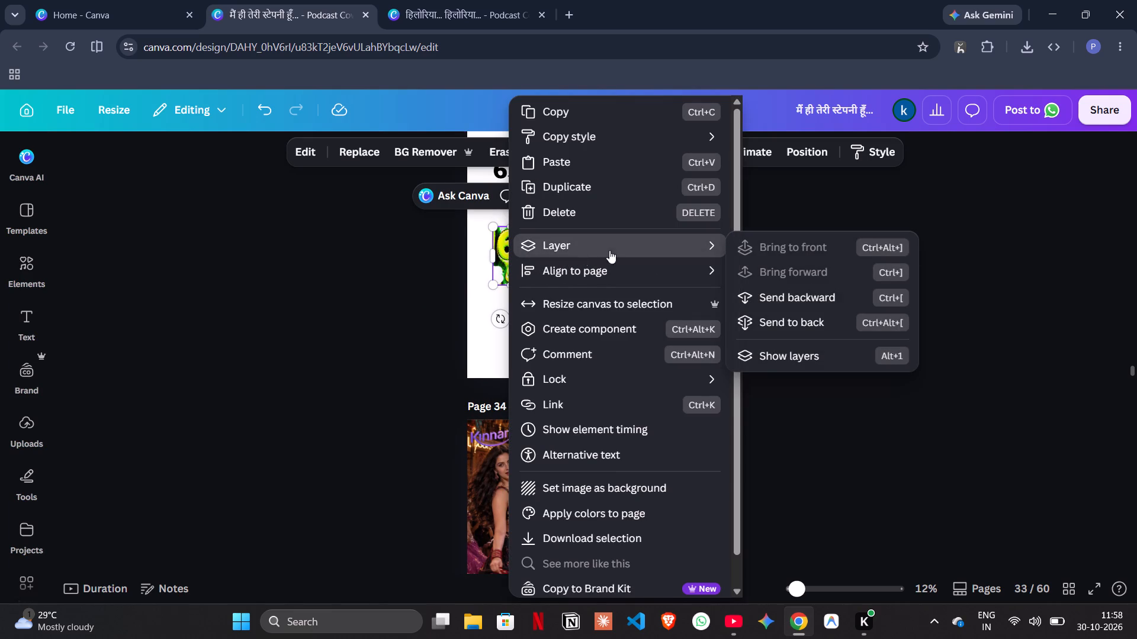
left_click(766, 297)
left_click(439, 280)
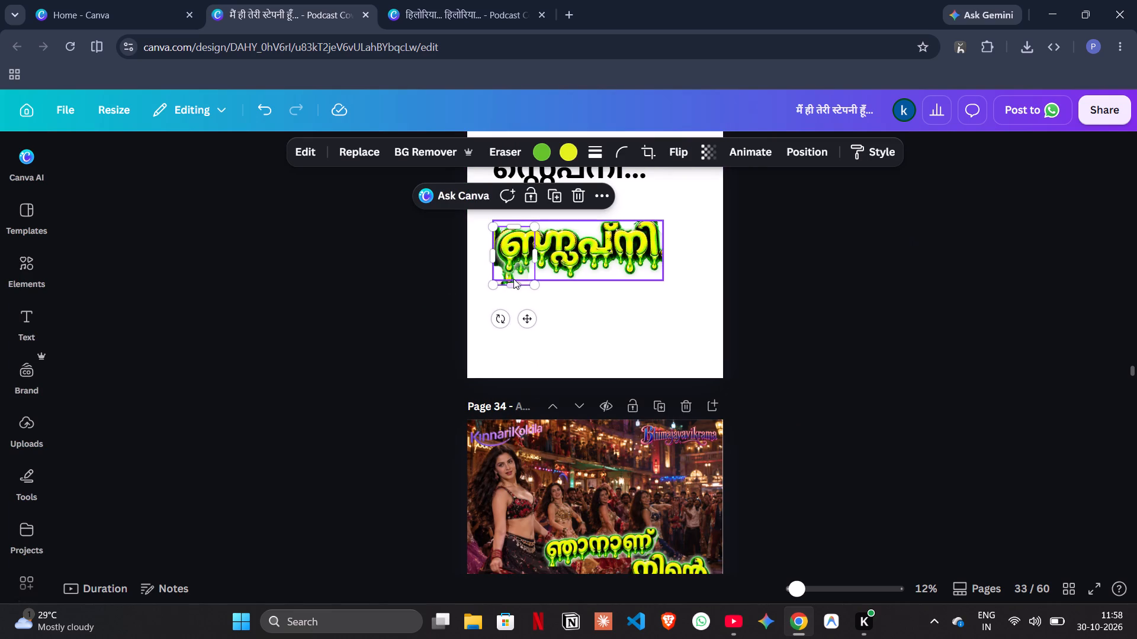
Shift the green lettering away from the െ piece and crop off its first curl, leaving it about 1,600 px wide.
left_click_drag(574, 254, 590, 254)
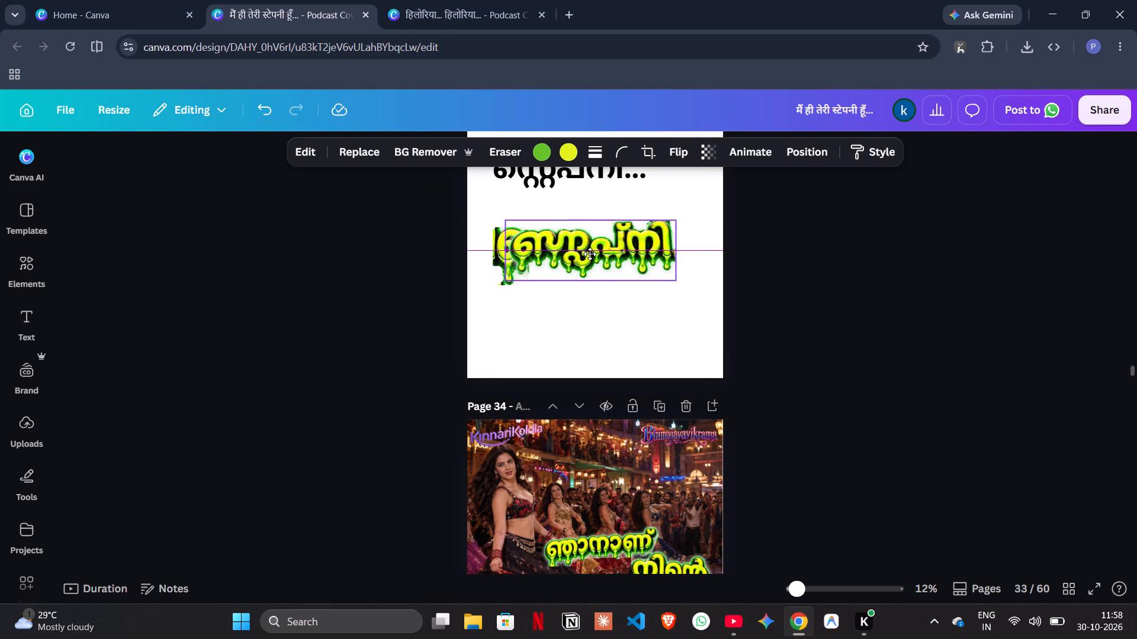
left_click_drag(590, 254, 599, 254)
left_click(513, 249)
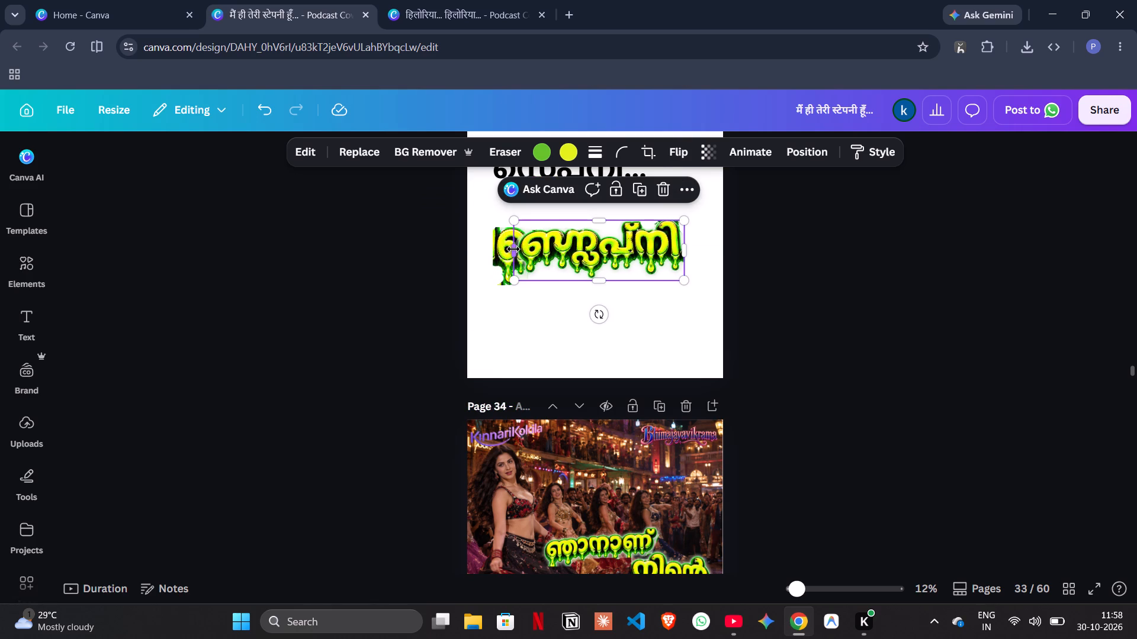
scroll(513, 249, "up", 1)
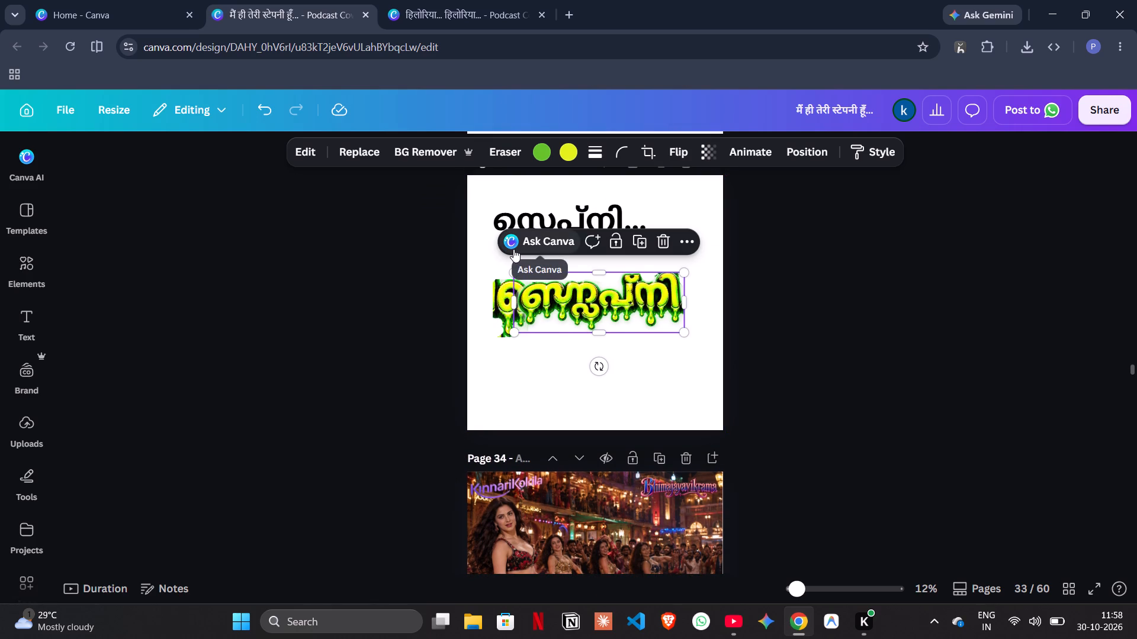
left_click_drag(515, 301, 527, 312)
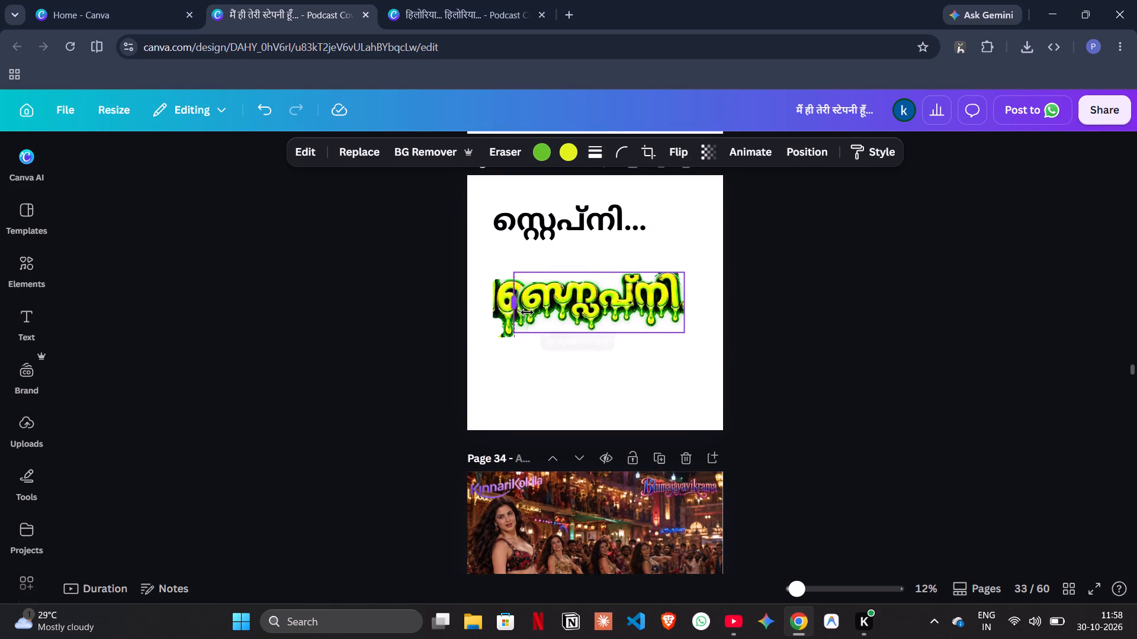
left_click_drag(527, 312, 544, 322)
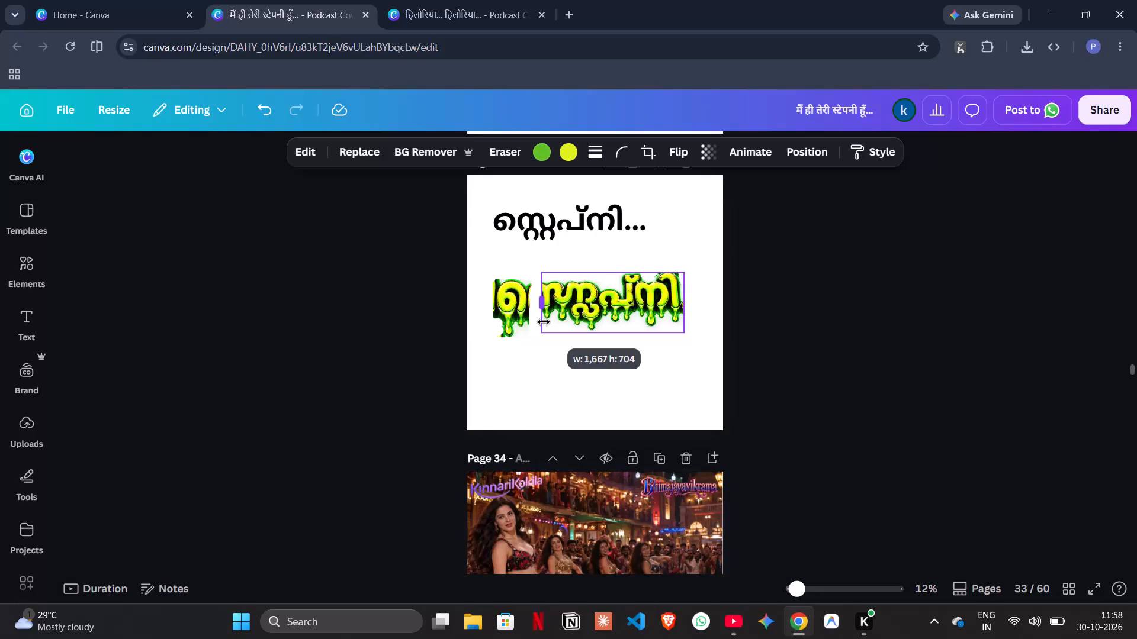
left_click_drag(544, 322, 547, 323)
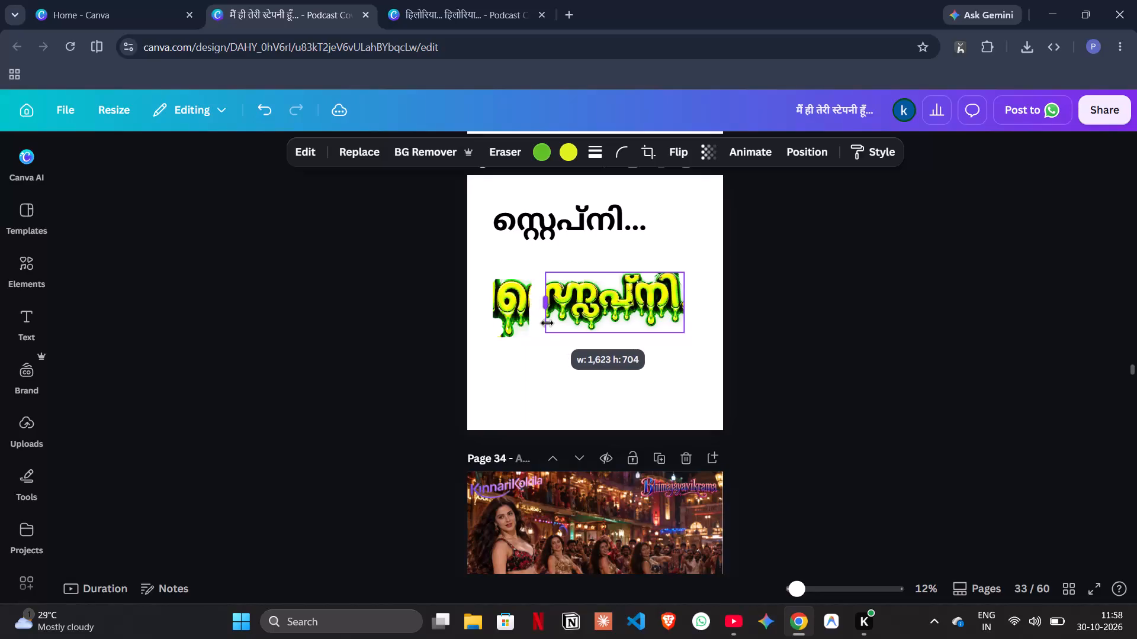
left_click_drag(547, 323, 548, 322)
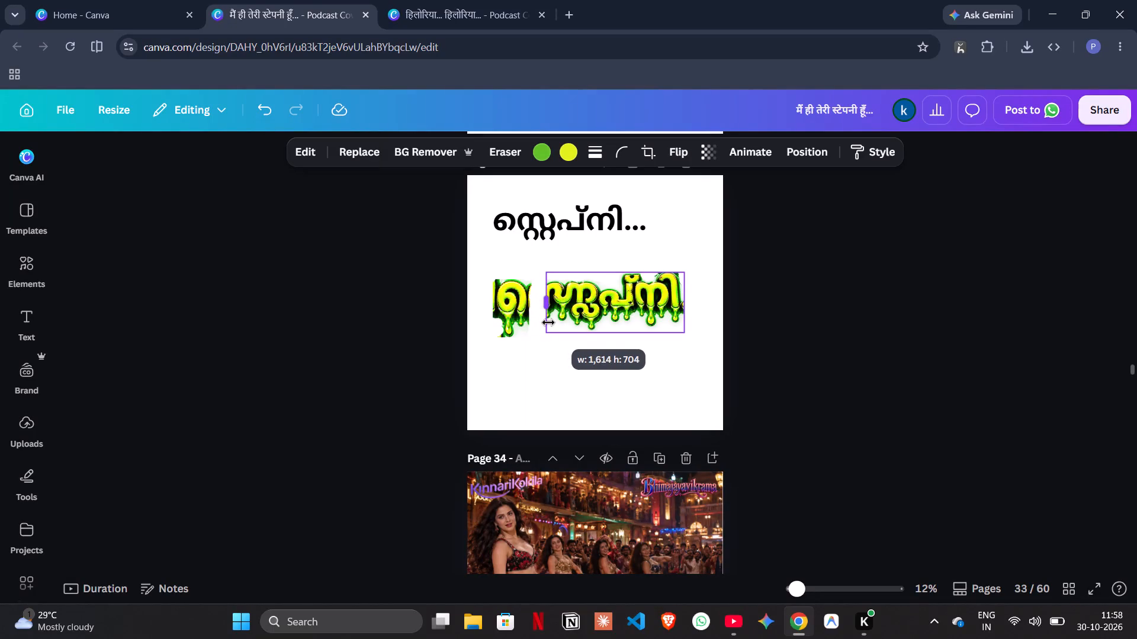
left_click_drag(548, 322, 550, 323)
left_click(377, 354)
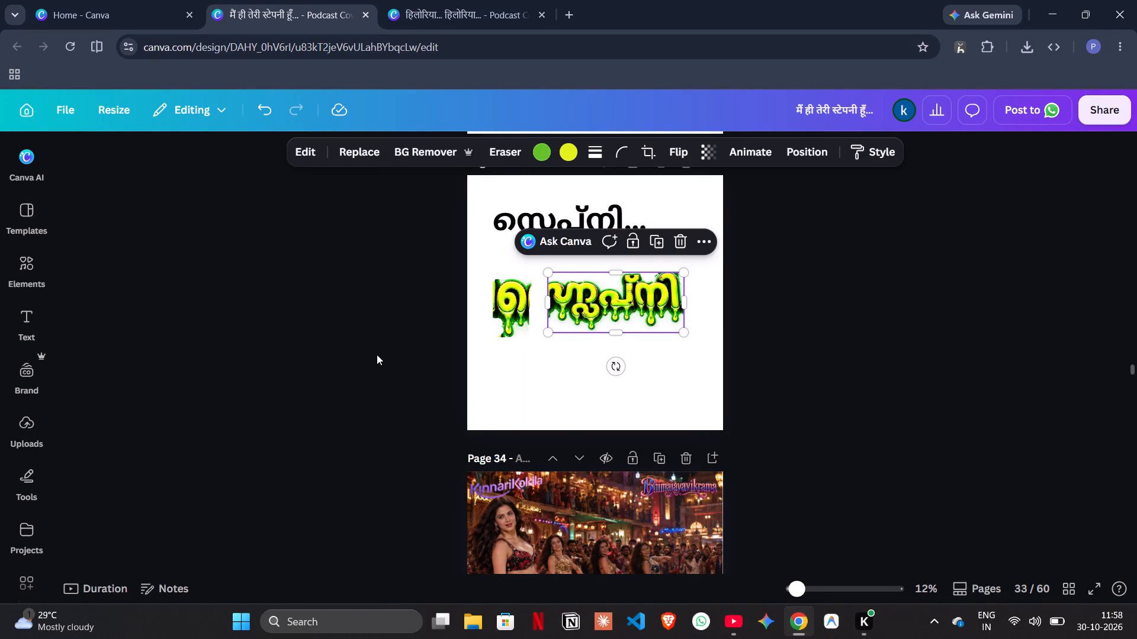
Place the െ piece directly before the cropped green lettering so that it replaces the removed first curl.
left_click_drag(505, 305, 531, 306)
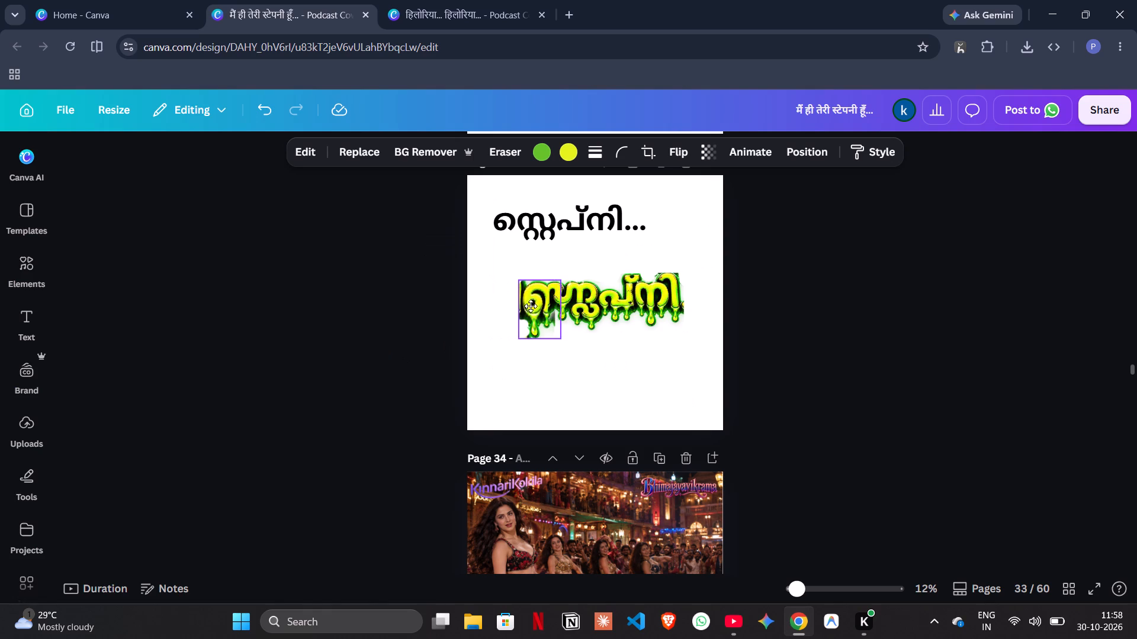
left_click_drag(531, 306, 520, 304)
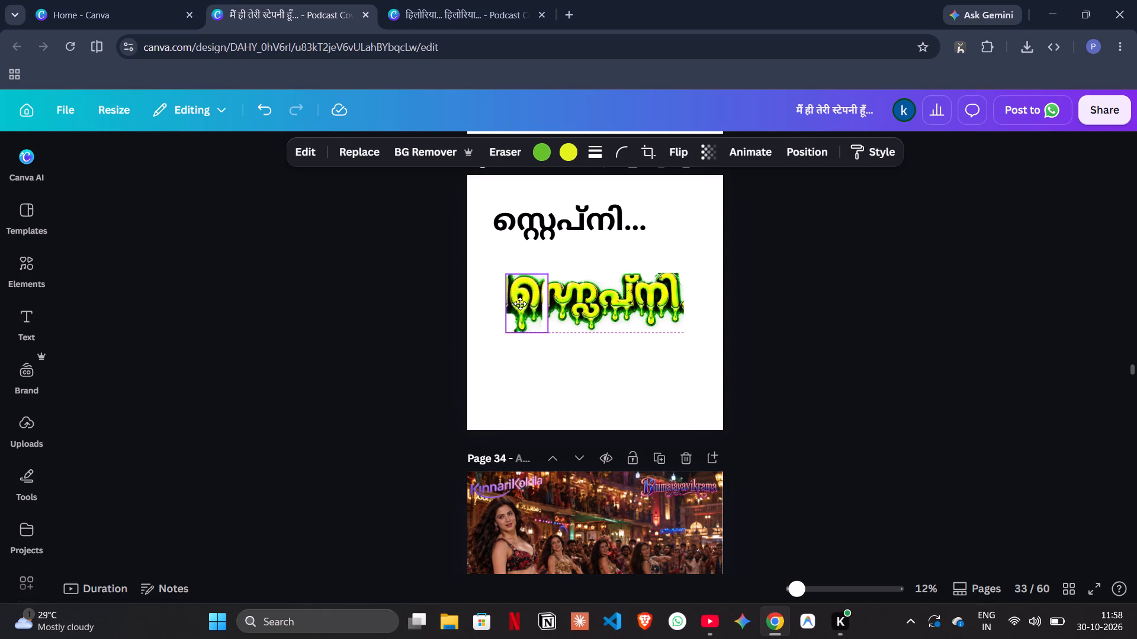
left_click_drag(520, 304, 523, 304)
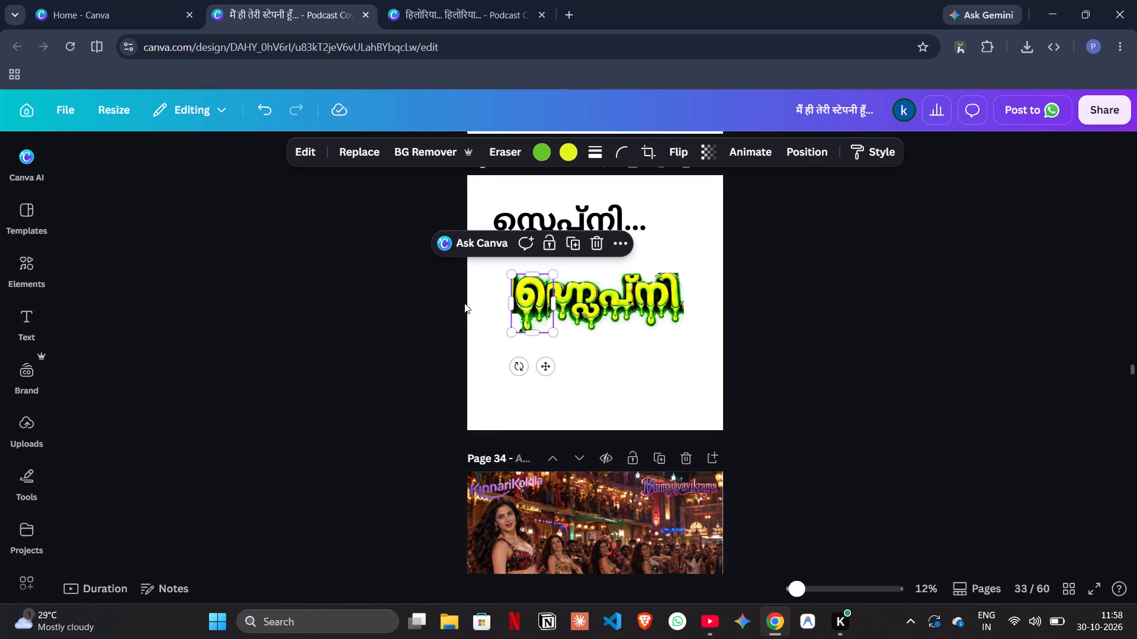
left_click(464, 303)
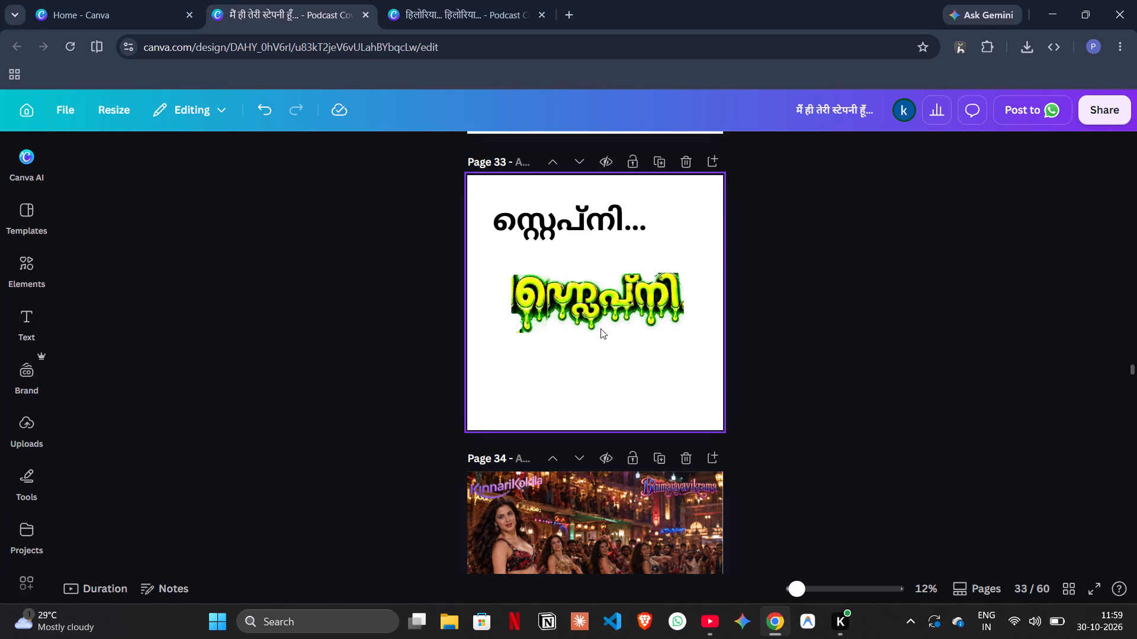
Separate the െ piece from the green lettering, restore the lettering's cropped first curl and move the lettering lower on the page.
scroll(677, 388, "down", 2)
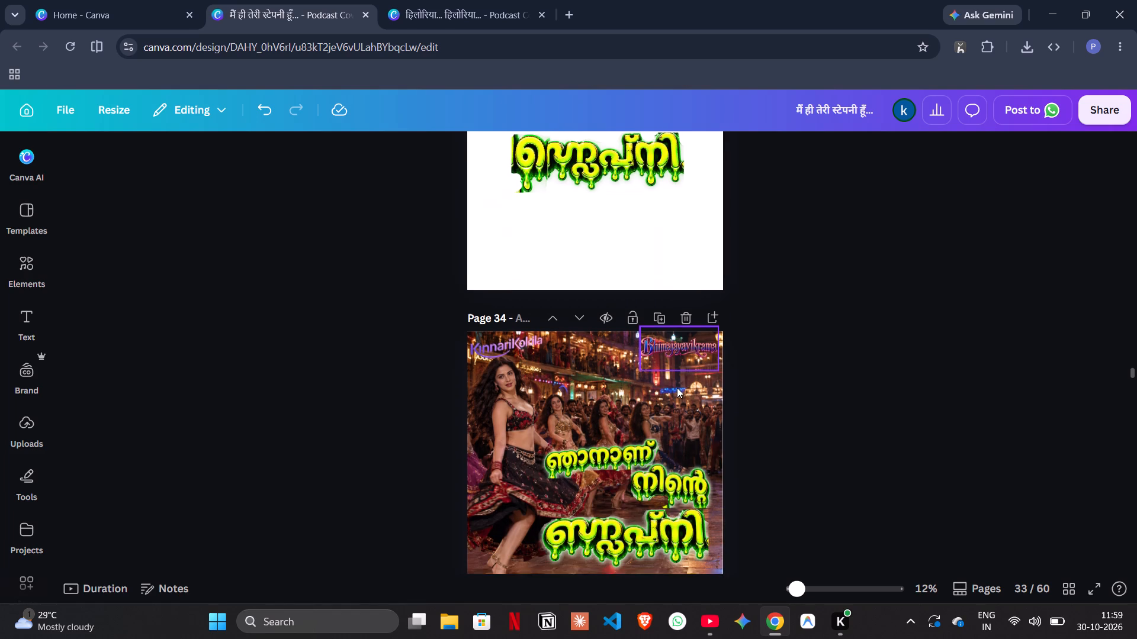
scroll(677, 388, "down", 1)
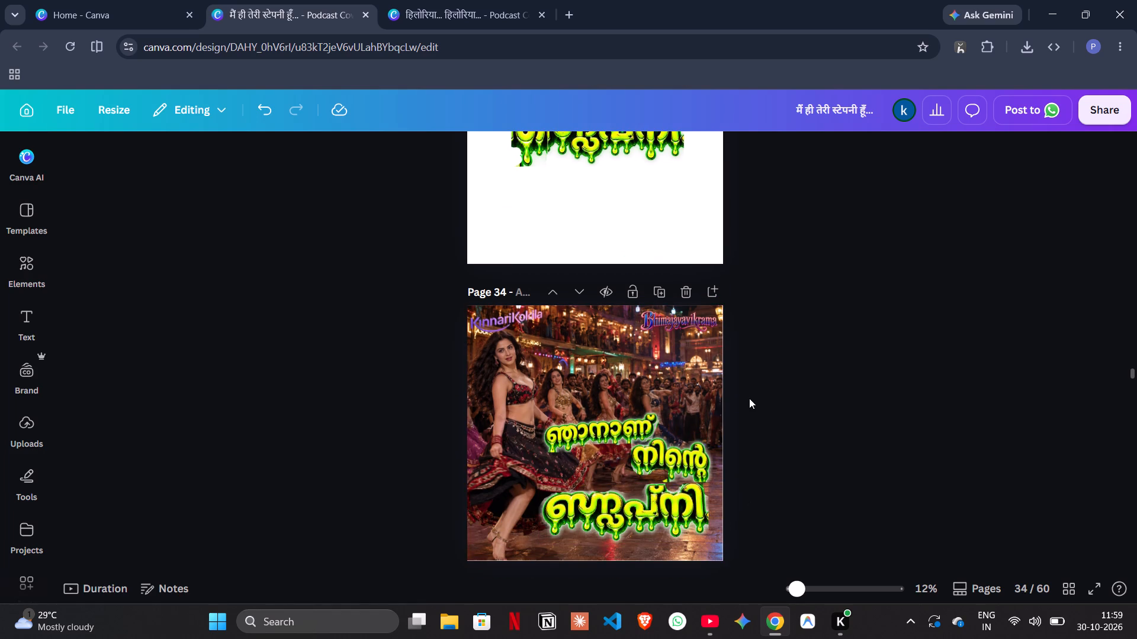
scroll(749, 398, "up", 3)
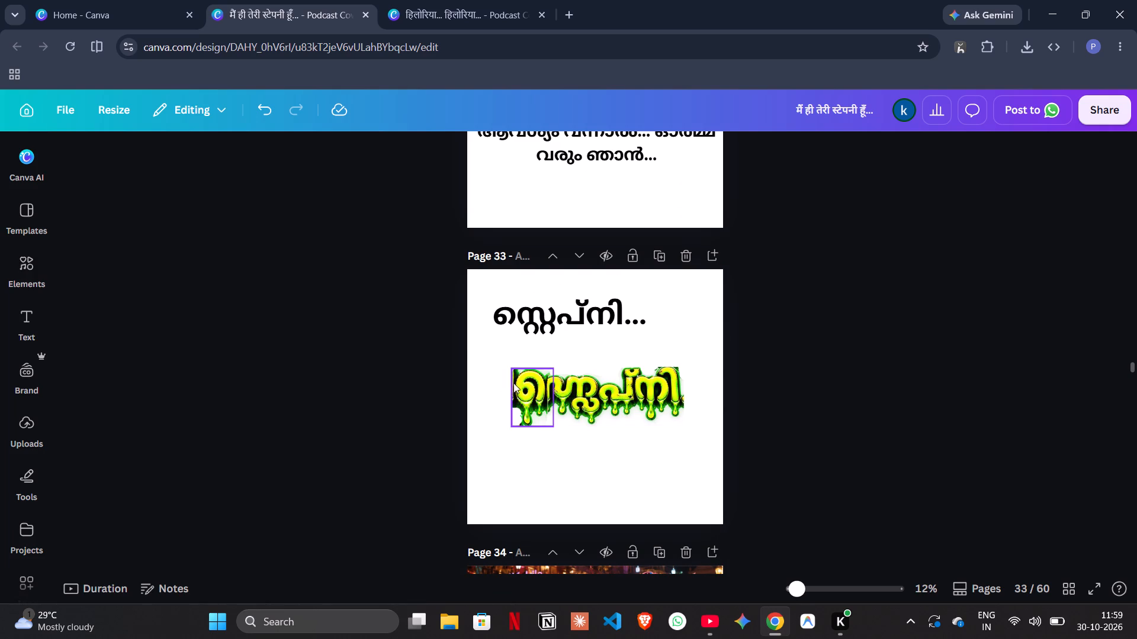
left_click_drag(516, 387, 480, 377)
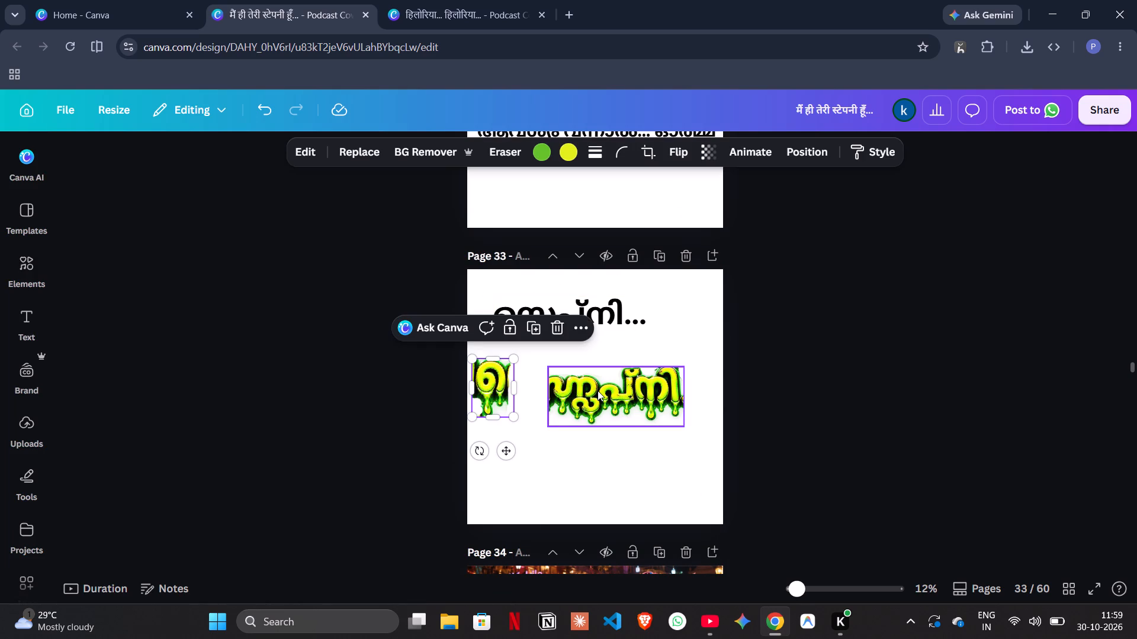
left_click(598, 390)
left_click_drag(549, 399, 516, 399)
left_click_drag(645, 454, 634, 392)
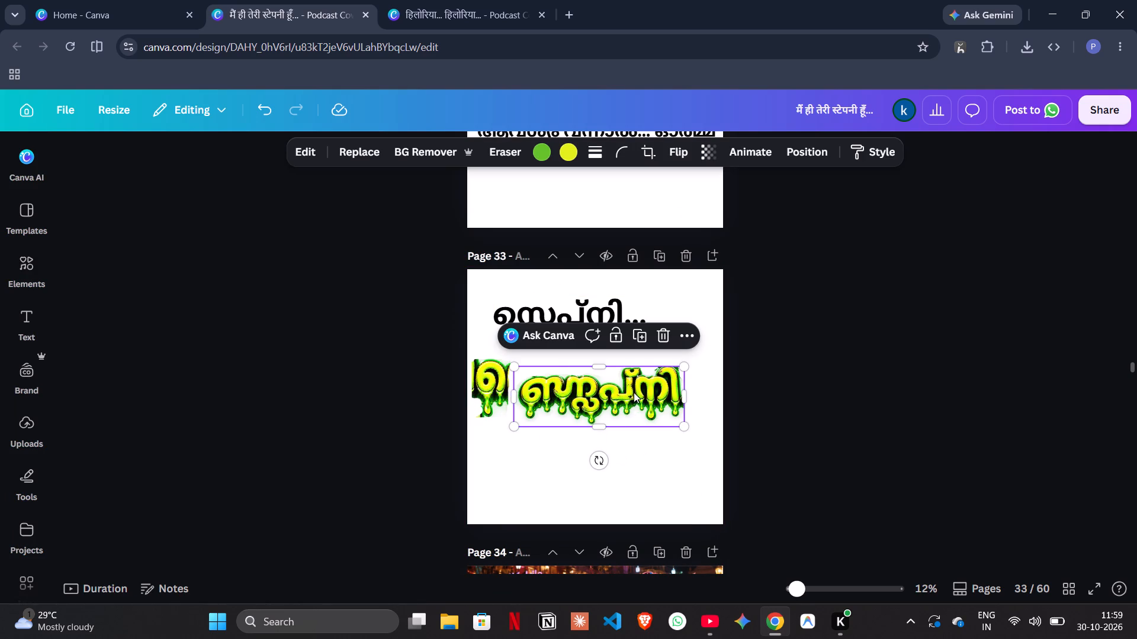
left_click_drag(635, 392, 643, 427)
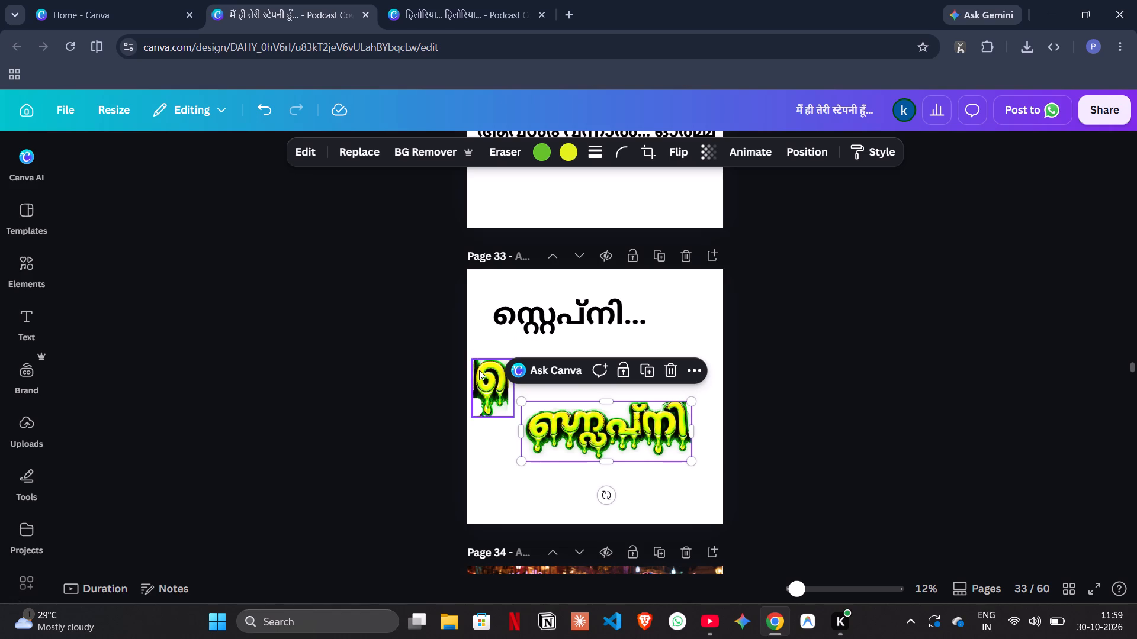
Delete the െ piece and reposition the full green lettering beneath the black സ്റ്റെപ്നി... text.
left_click(479, 371)
key("BackSpace")
left_click_drag(612, 429, 582, 406)
left_click(760, 397)
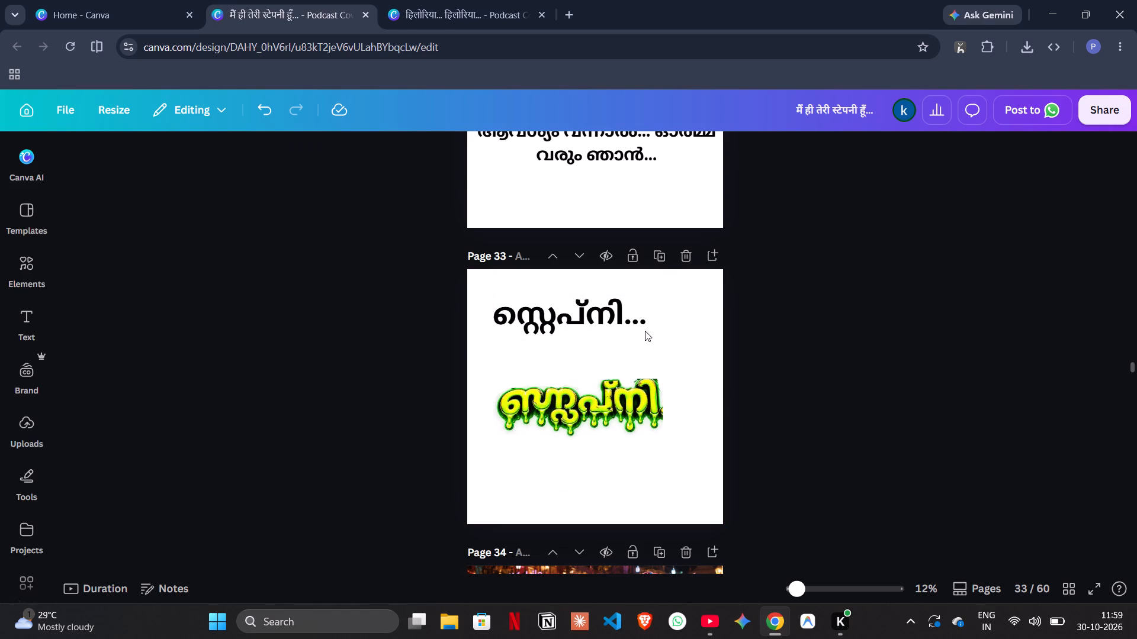
Copy the whole black സ്റ്റെപ്നി... text from its text box on page 33.
left_click_drag(608, 315, 625, 331)
left_click(520, 333)
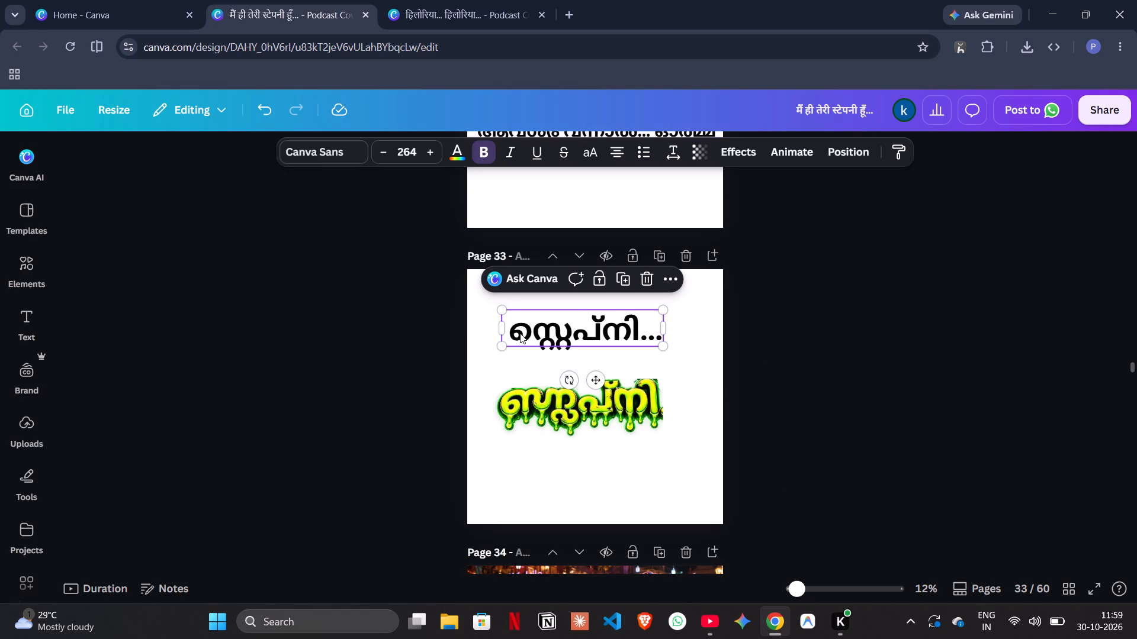
left_click(520, 333)
left_click_drag(512, 331, 653, 339)
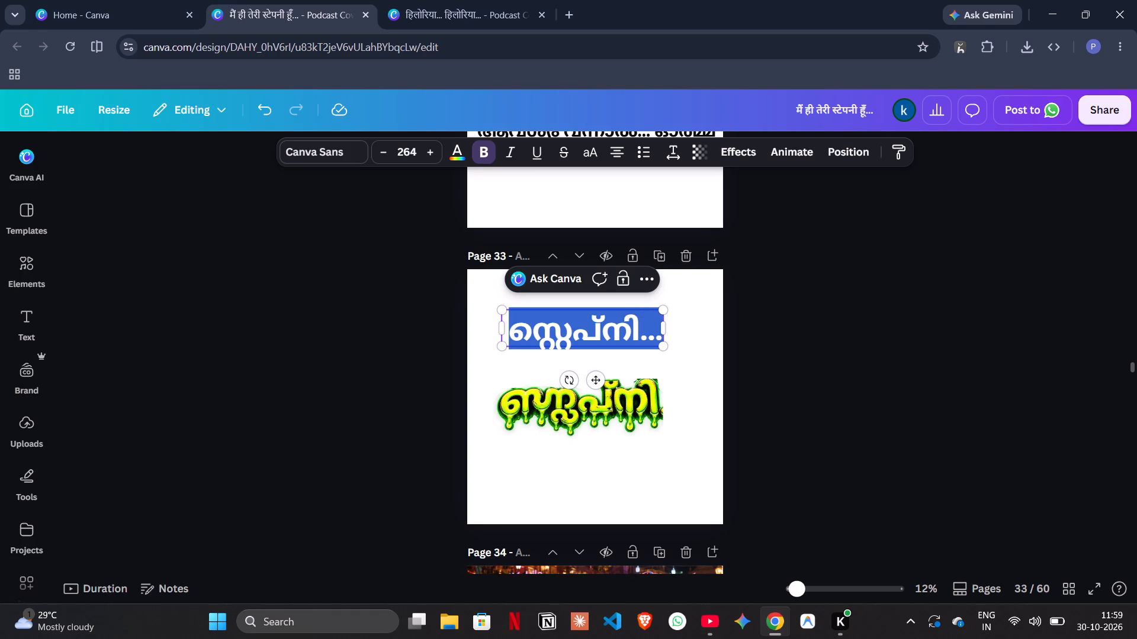
left_click_drag(653, 339, 656, 339)
key("ctrl+c")
left_click(445, 341)
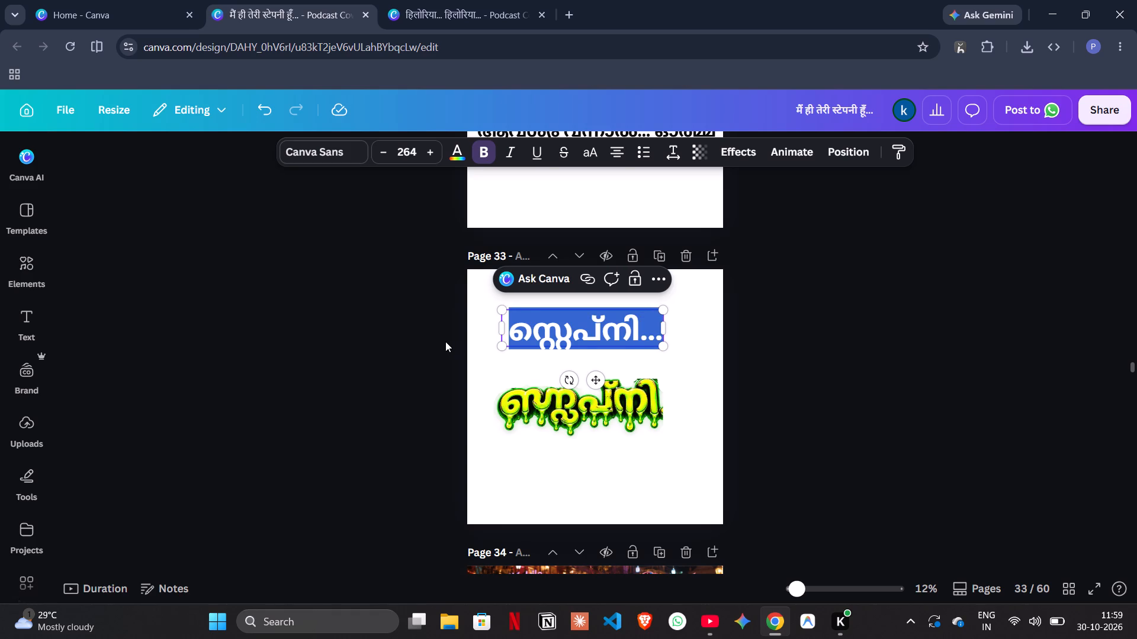
Move the black സ്റ്റെപ്നി... text box from page 33 to the bottom of page 32.
left_click_drag(557, 344, 557, 215)
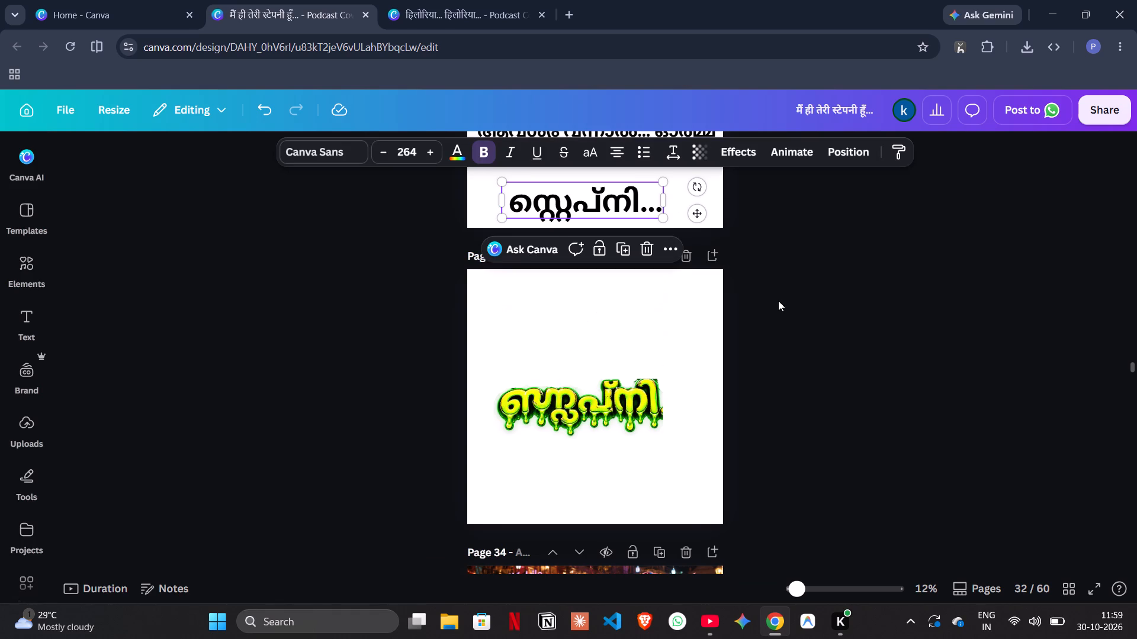
left_click(839, 331)
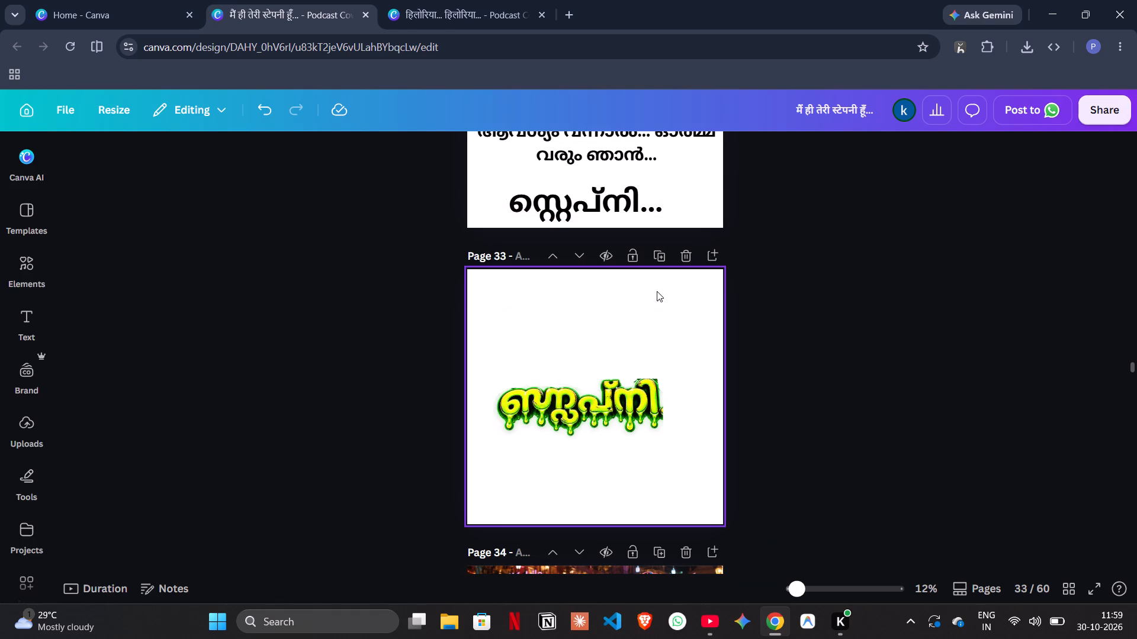
Download only page 33 as a PNG at size 1 and high quality.
left_click(1099, 111)
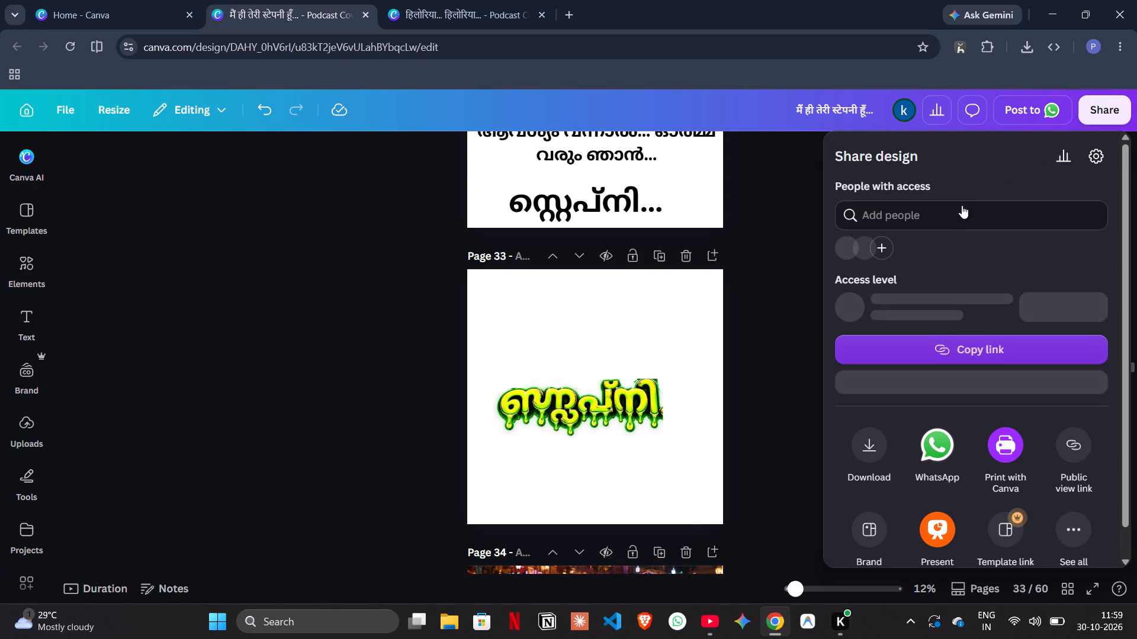
left_click(868, 464)
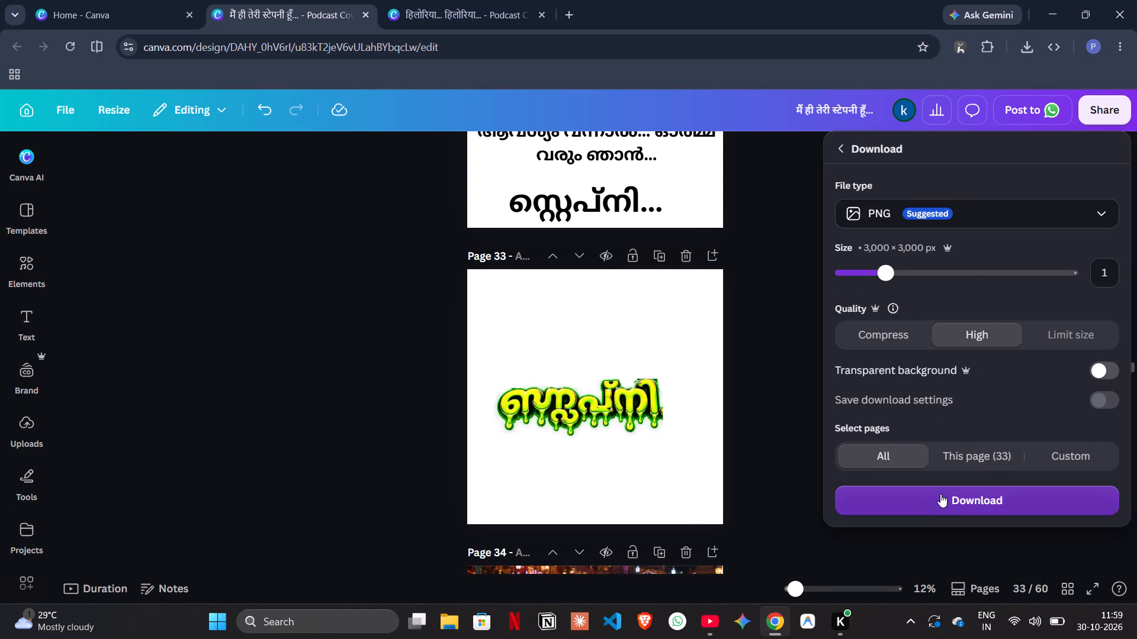
left_click(987, 459)
left_click(959, 497)
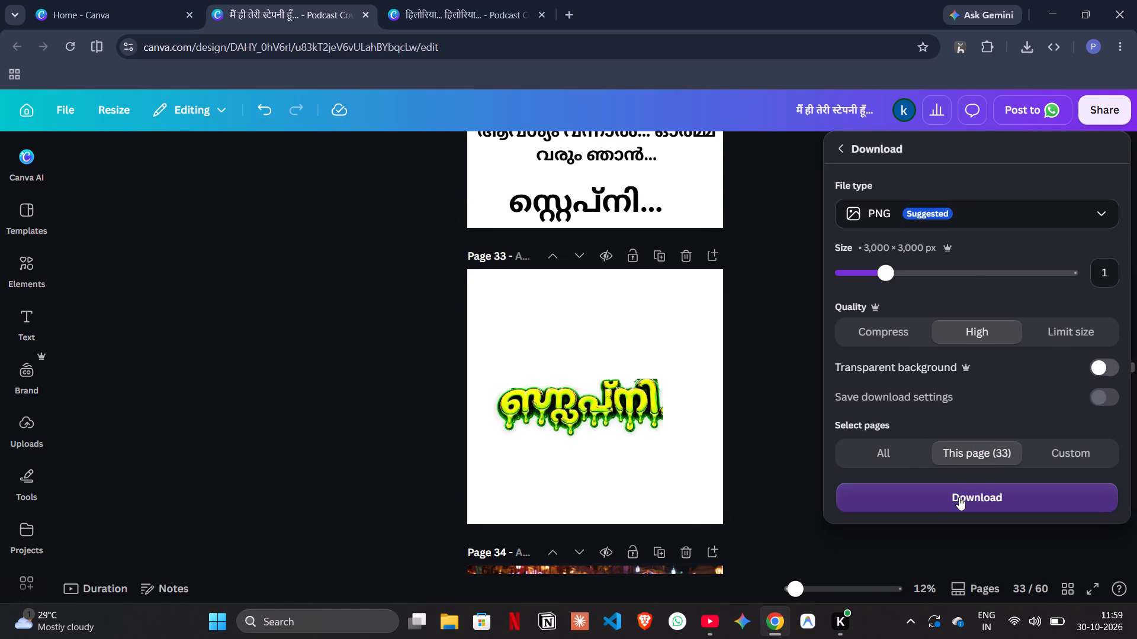
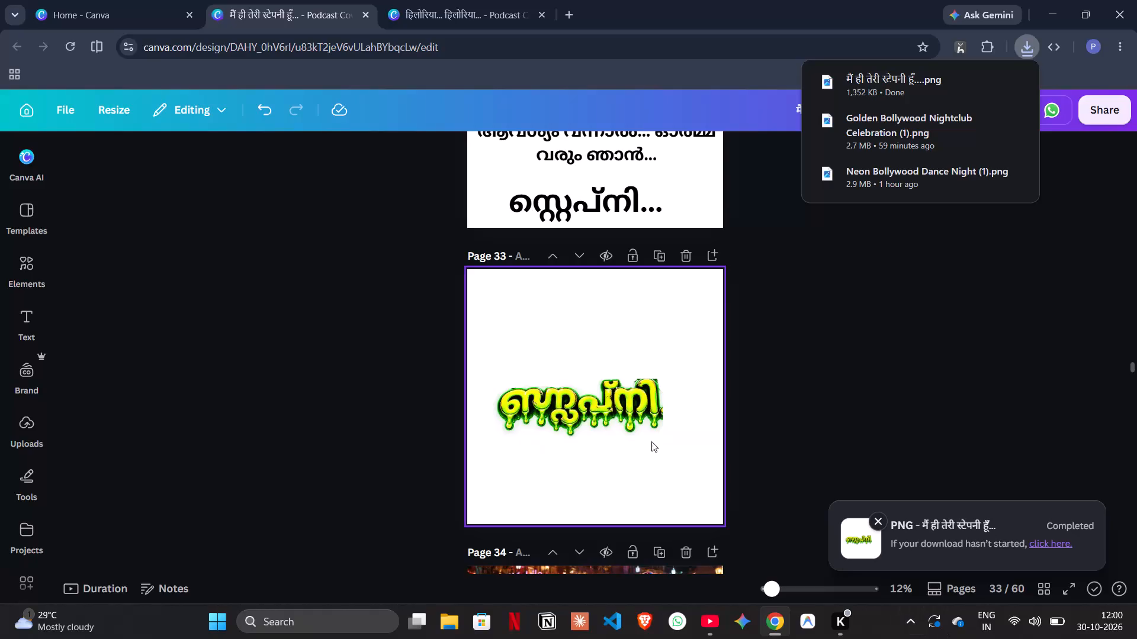
Move the green Malayalam lettering on page 33 upward, slightly above the middle of the page, and deselect it.
left_click_drag(643, 415, 641, 376)
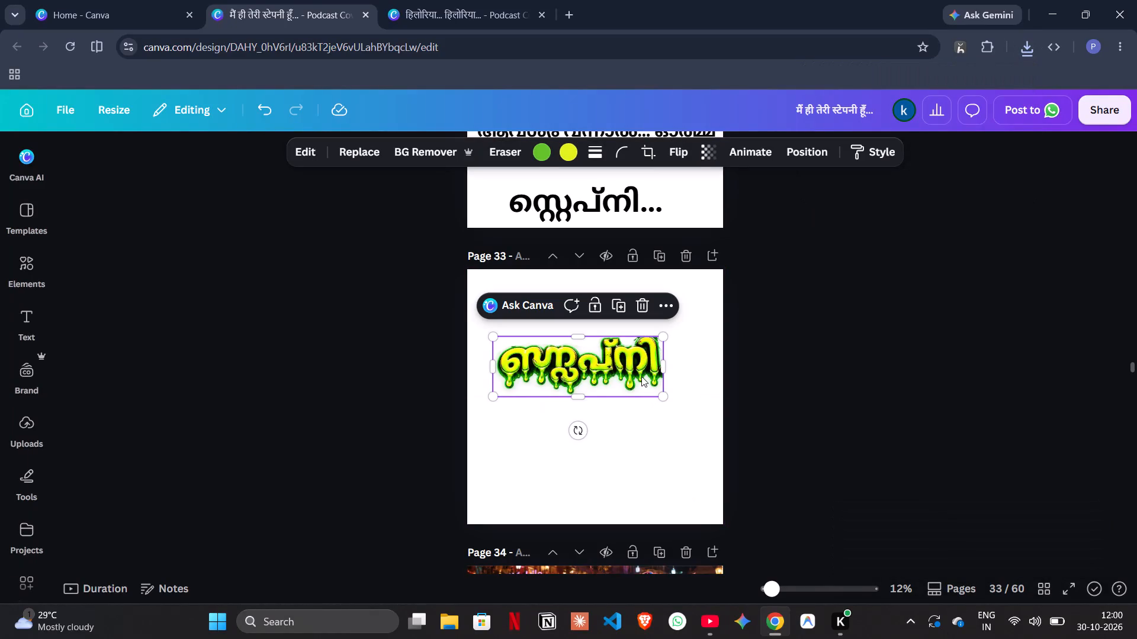
left_click(746, 388)
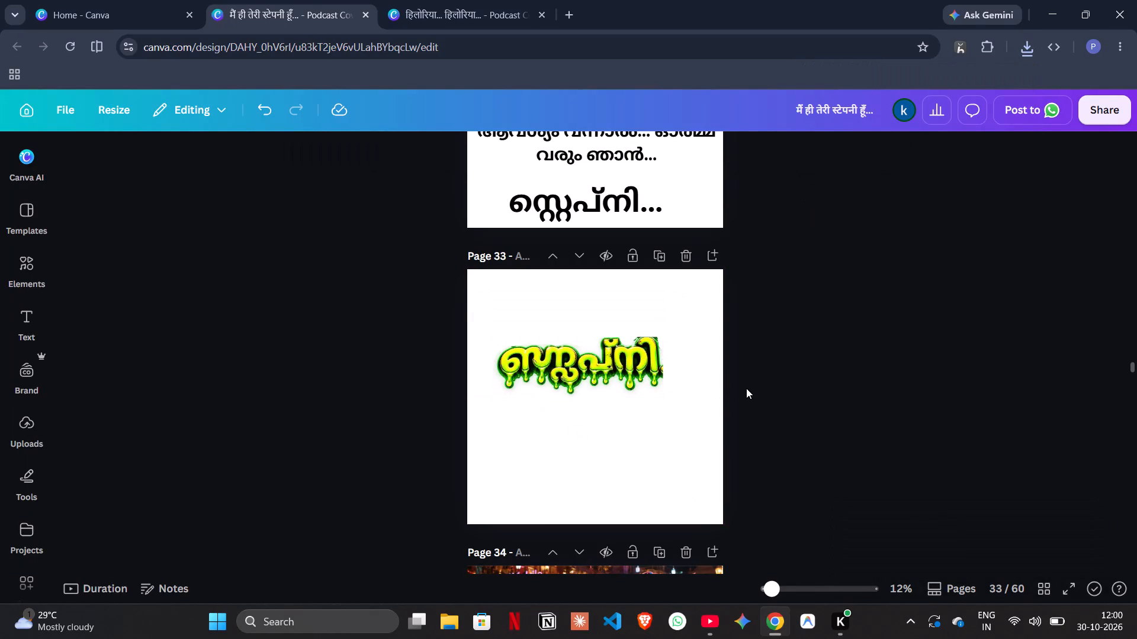
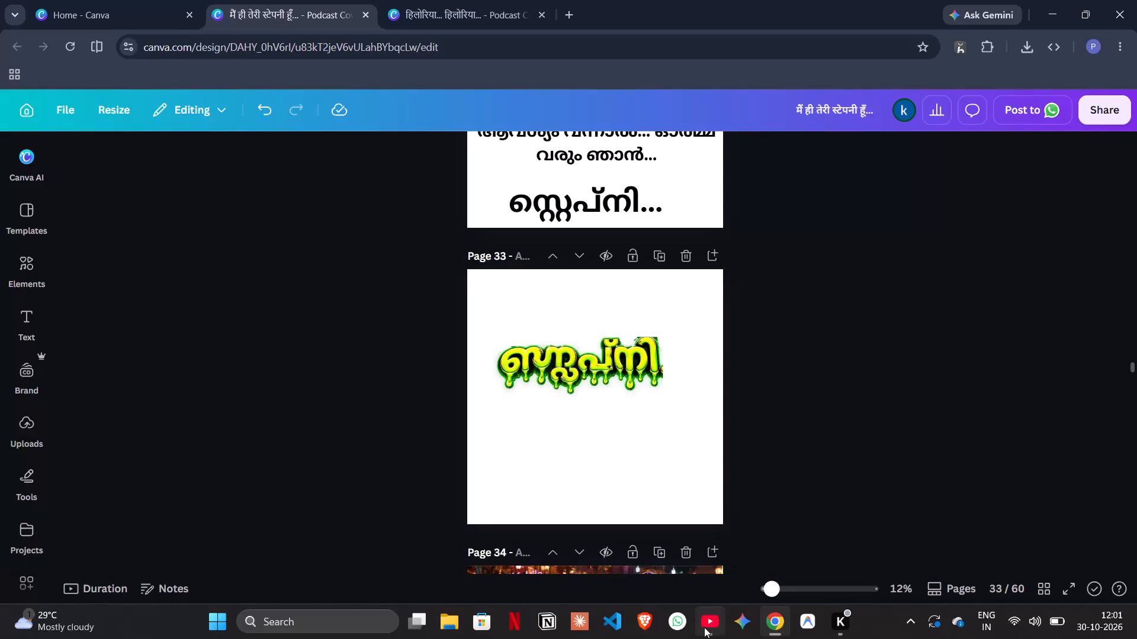
Switch to YouTube, search for "aankhein navjot ahuja" and play the official lyrical video of Aankhein, leaving it running while returning to the Canva design.
left_click(704, 627)
left_click(478, 49)
key("Return")
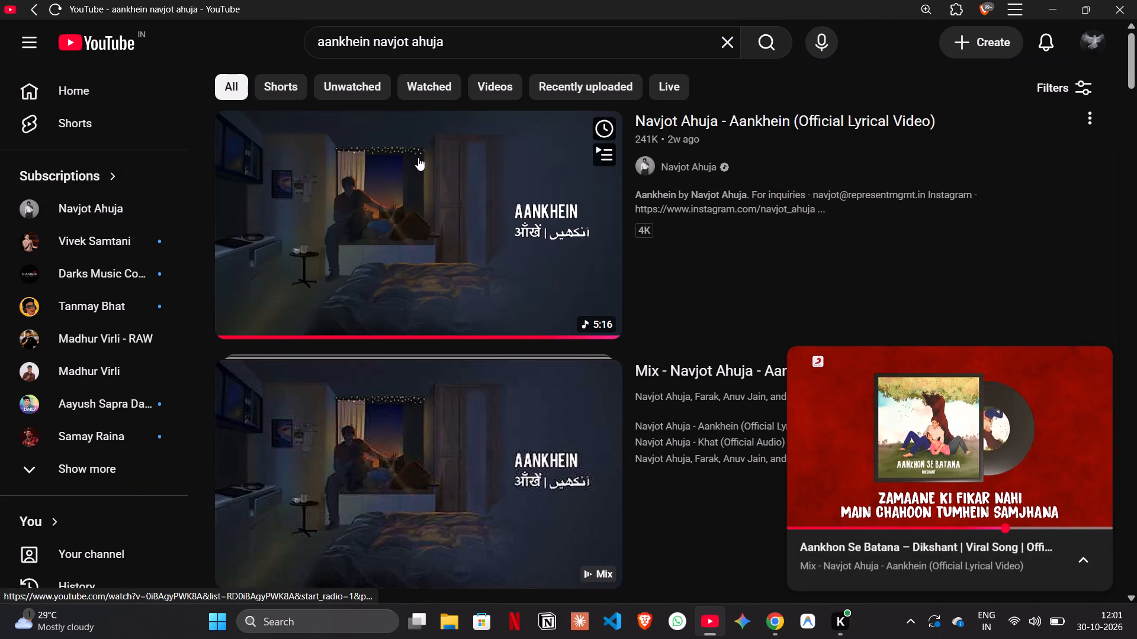
left_click(418, 157)
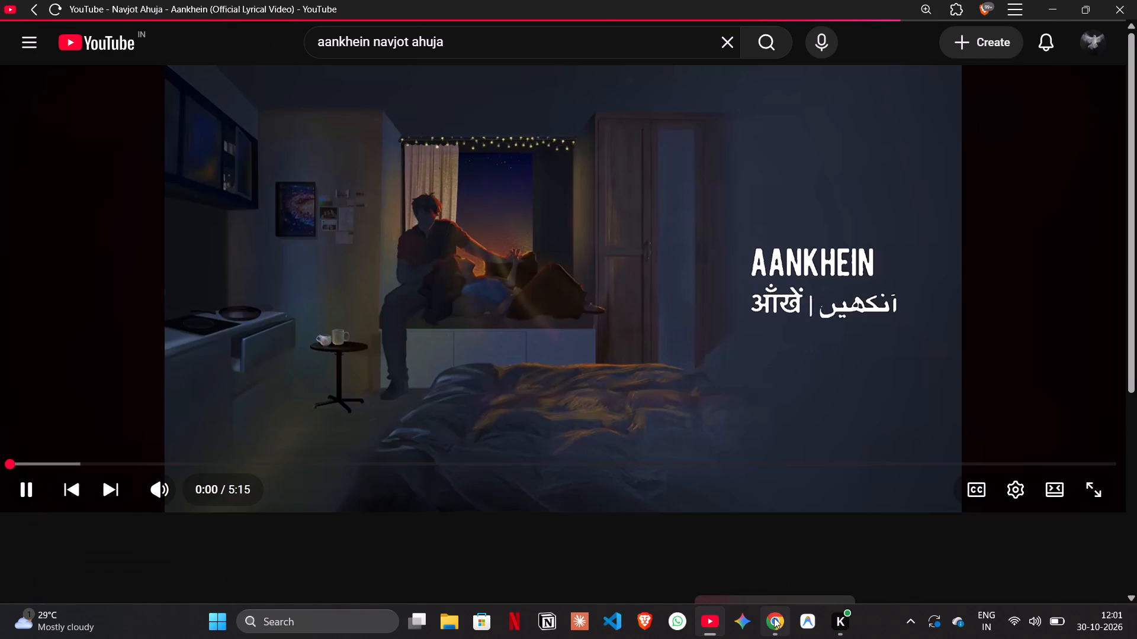
left_click(774, 618)
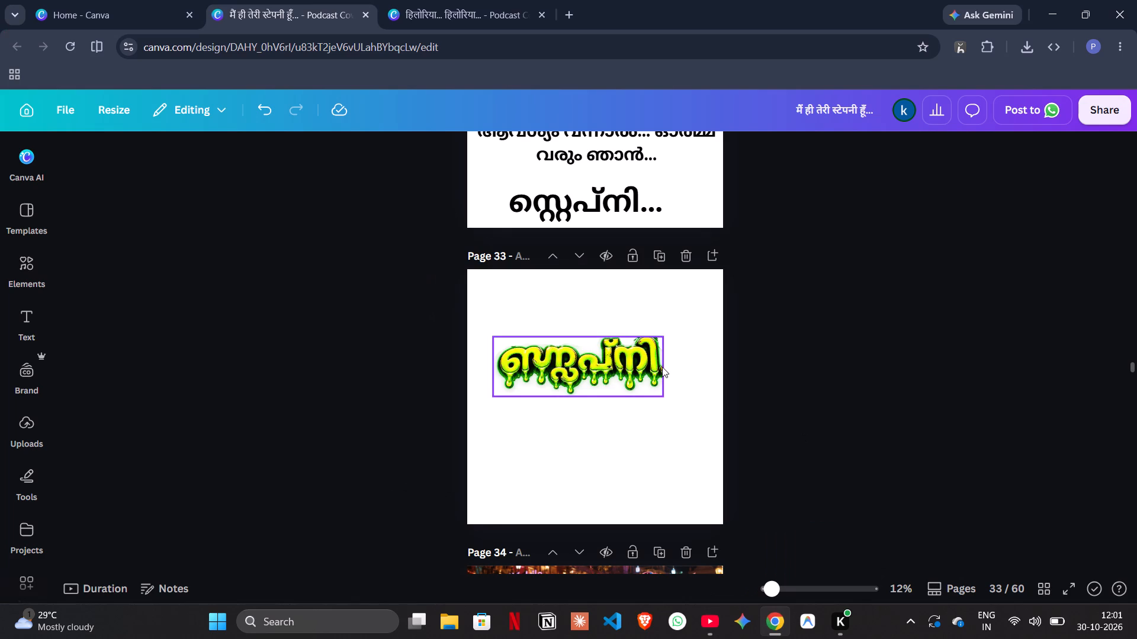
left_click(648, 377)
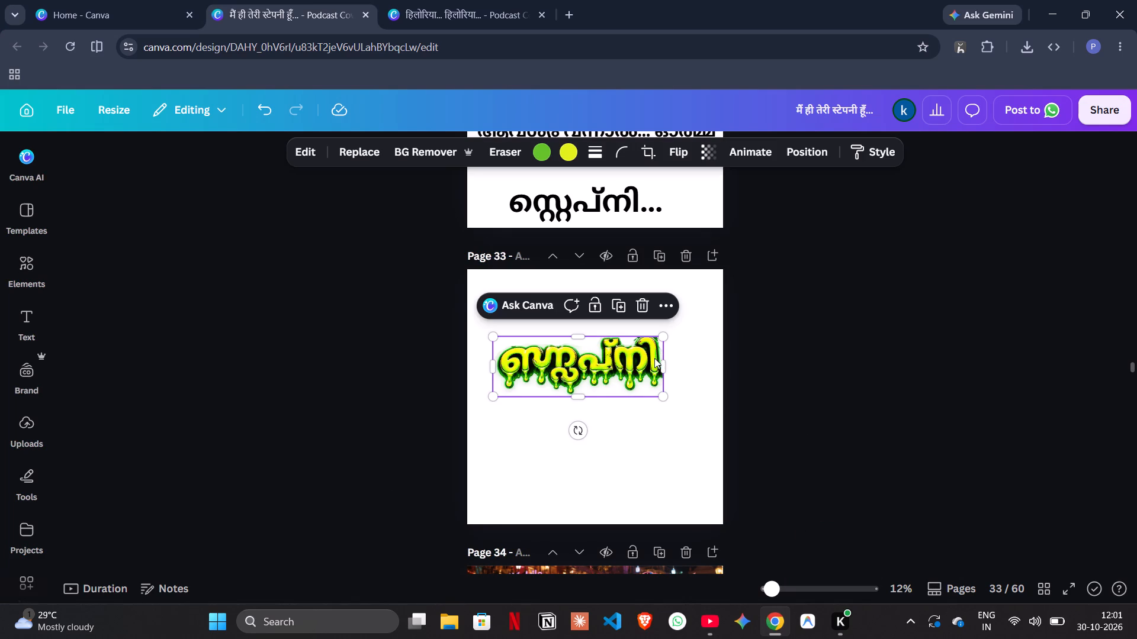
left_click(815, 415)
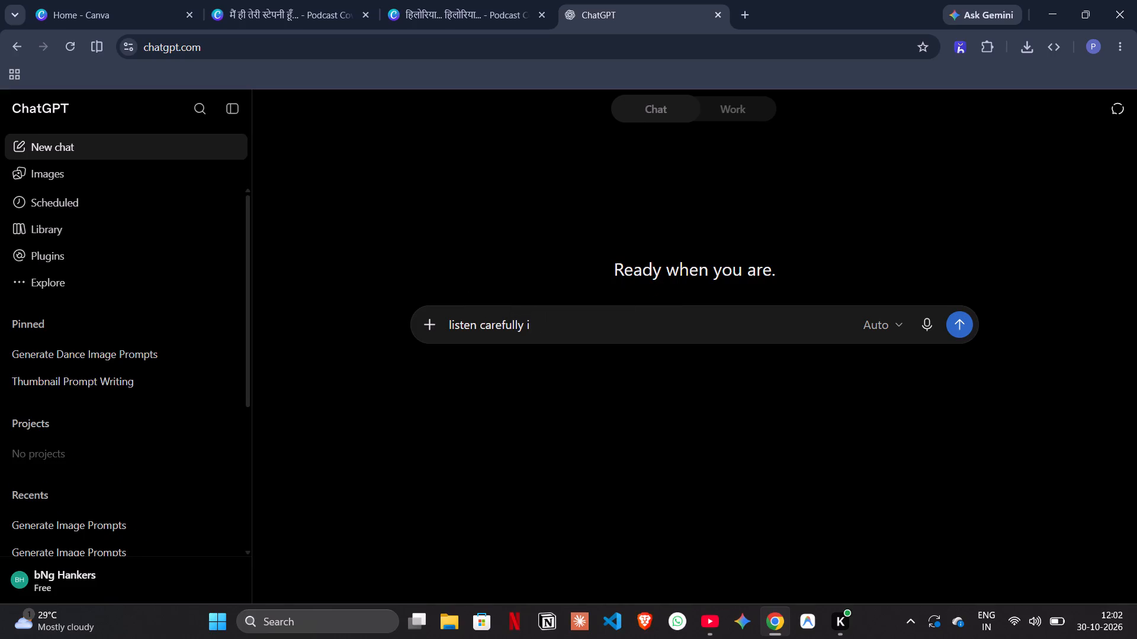
Continue the unsent ChatGPT prompt so it reads "listen carefully i need".
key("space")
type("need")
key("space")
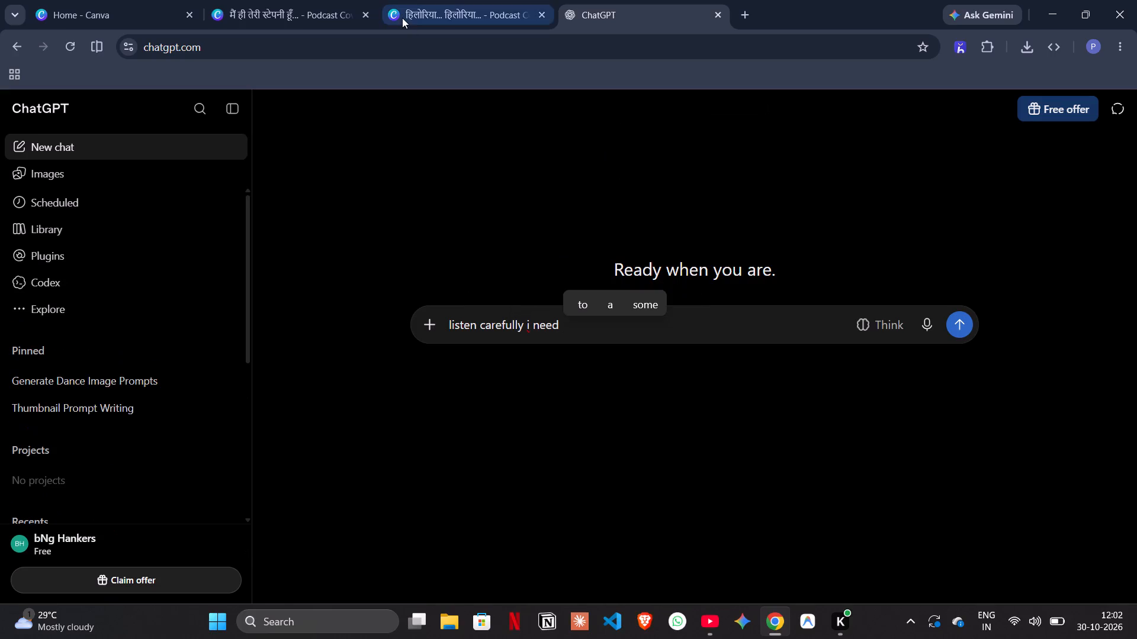
Open a new blank browser tab alongside the ChatGPT draft.
left_click(748, 9)
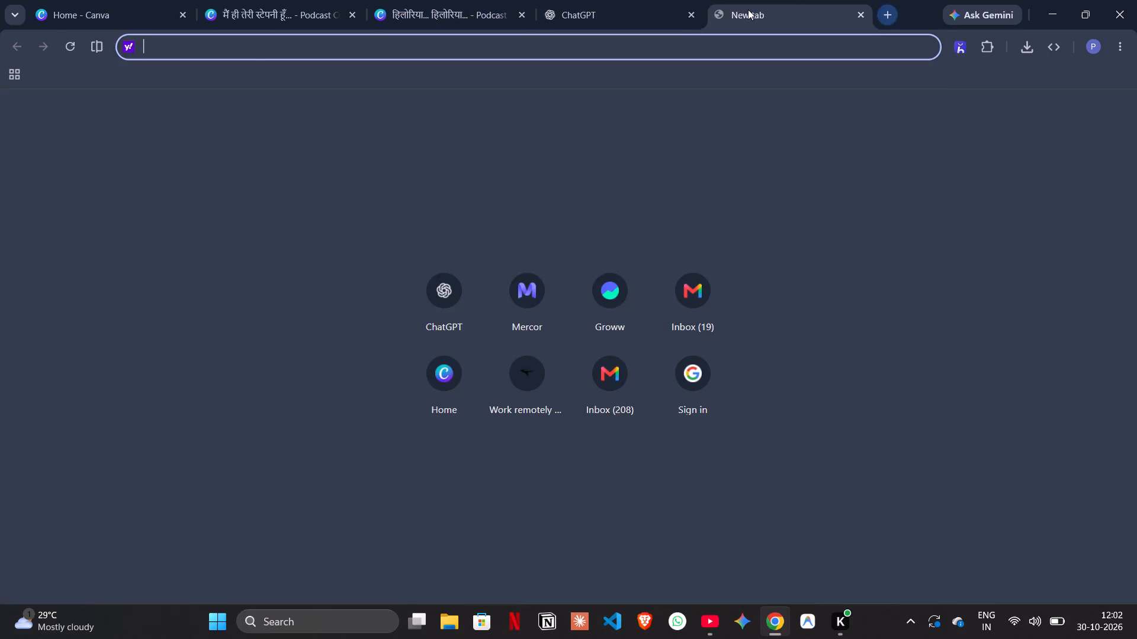
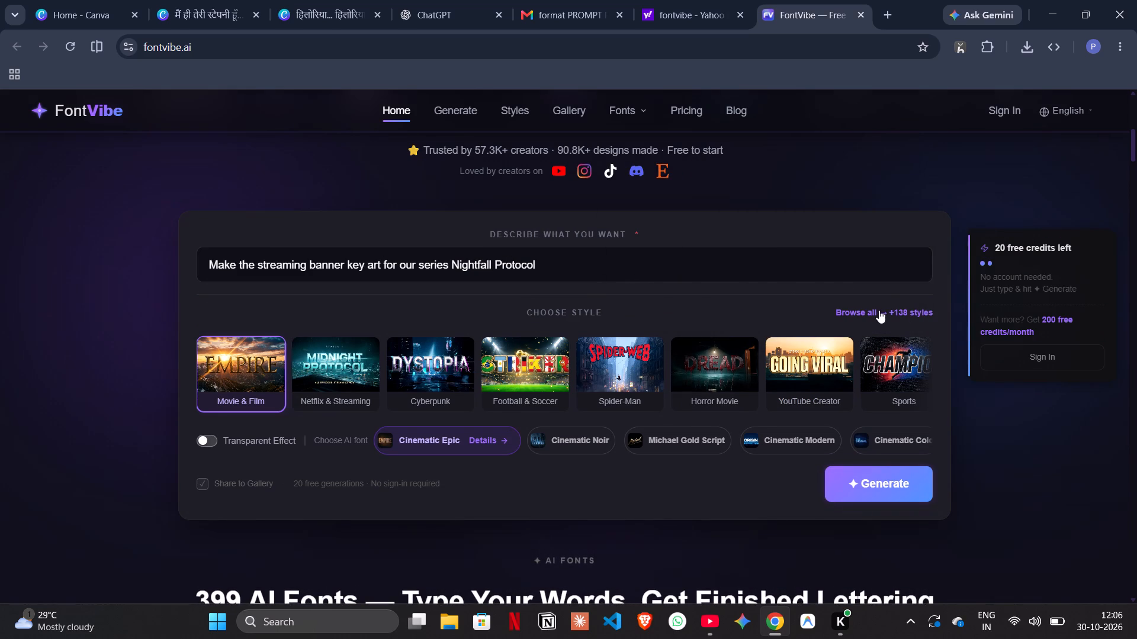
scroll(782, 433, "down", 2)
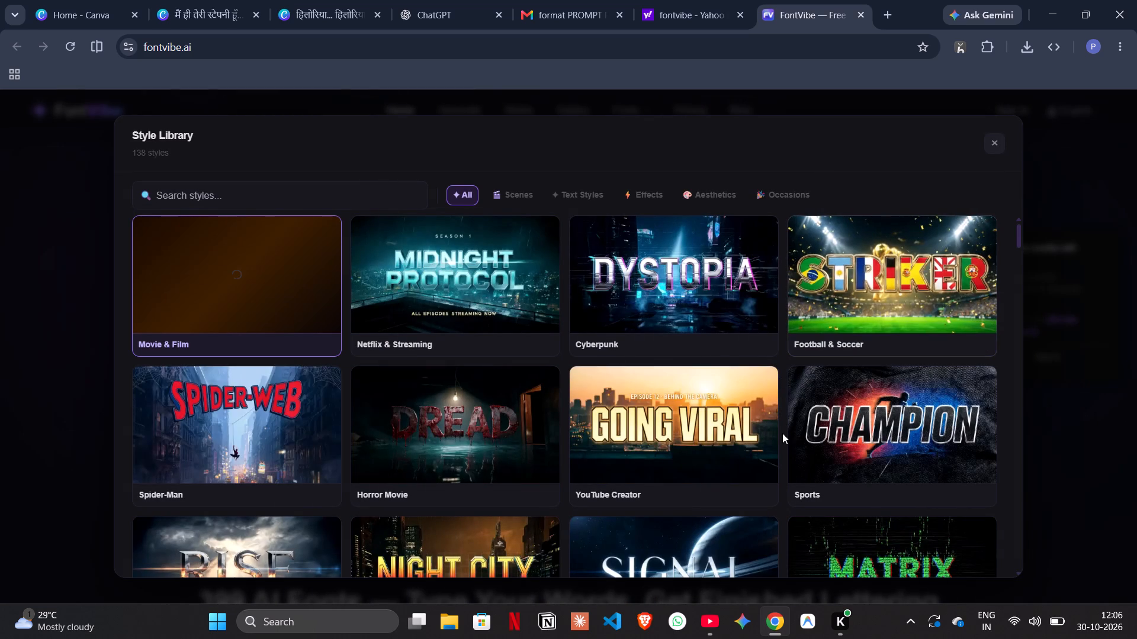
scroll(782, 433, "down", 1)
scroll(620, 410, "down", 1)
scroll(577, 459, "down", 1)
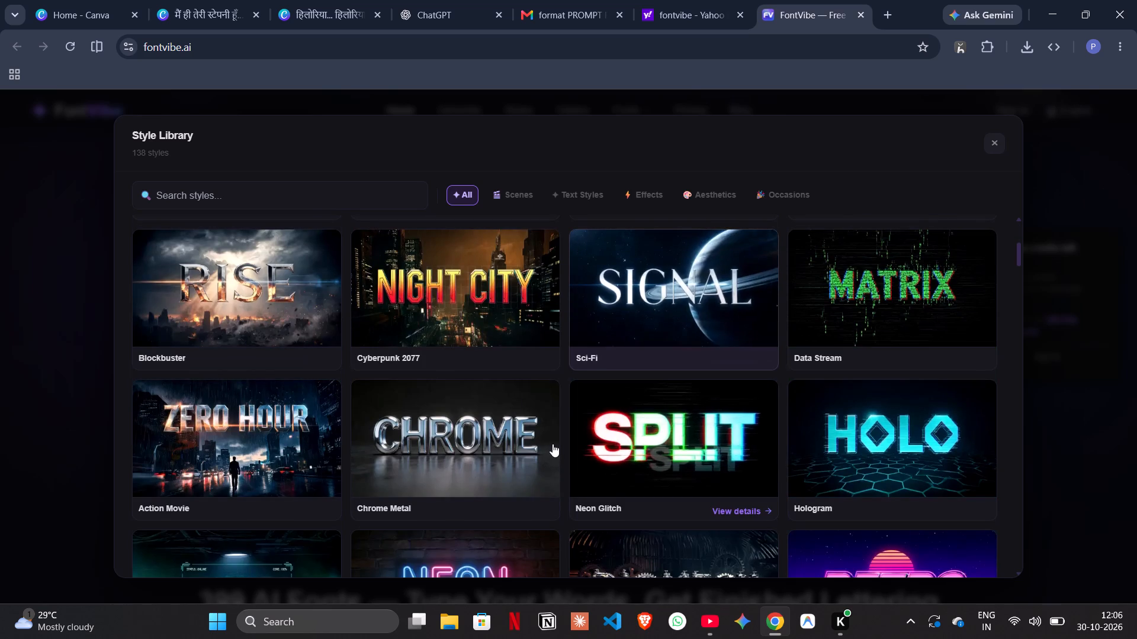
scroll(553, 444, "down", 2)
scroll(817, 427, "down", 3)
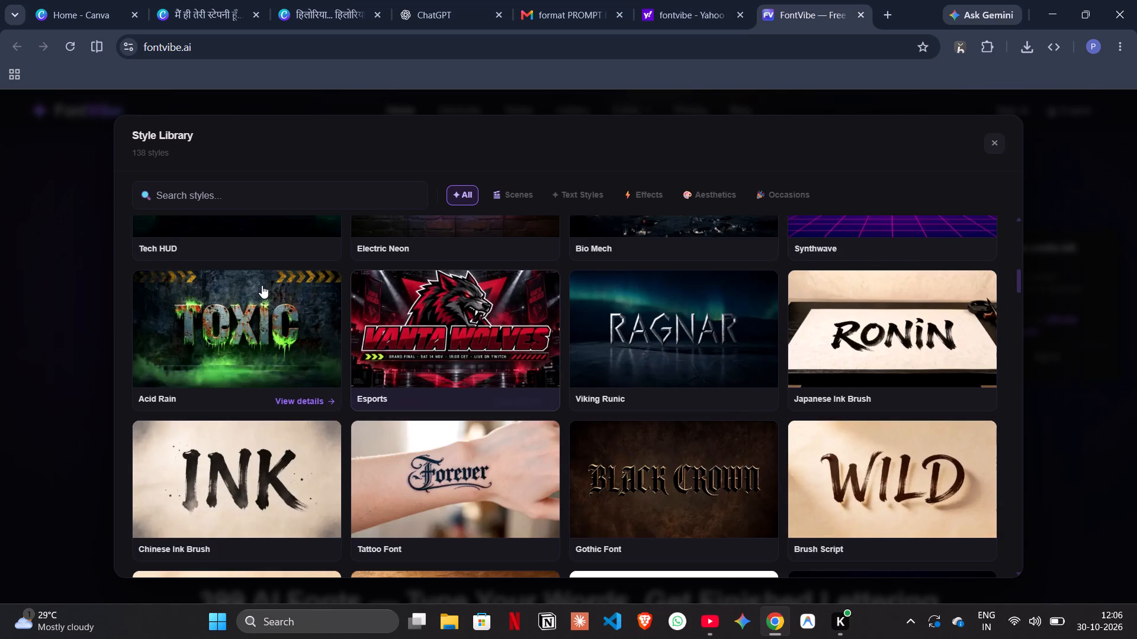
scroll(372, 334, "down", 4)
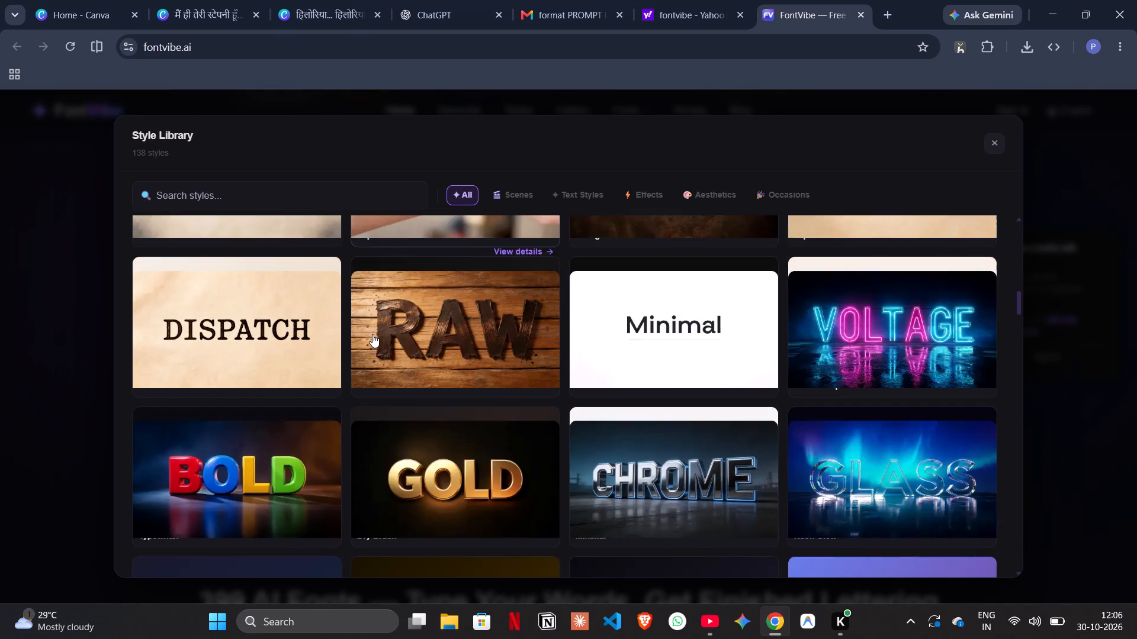
scroll(372, 334, "down", 4)
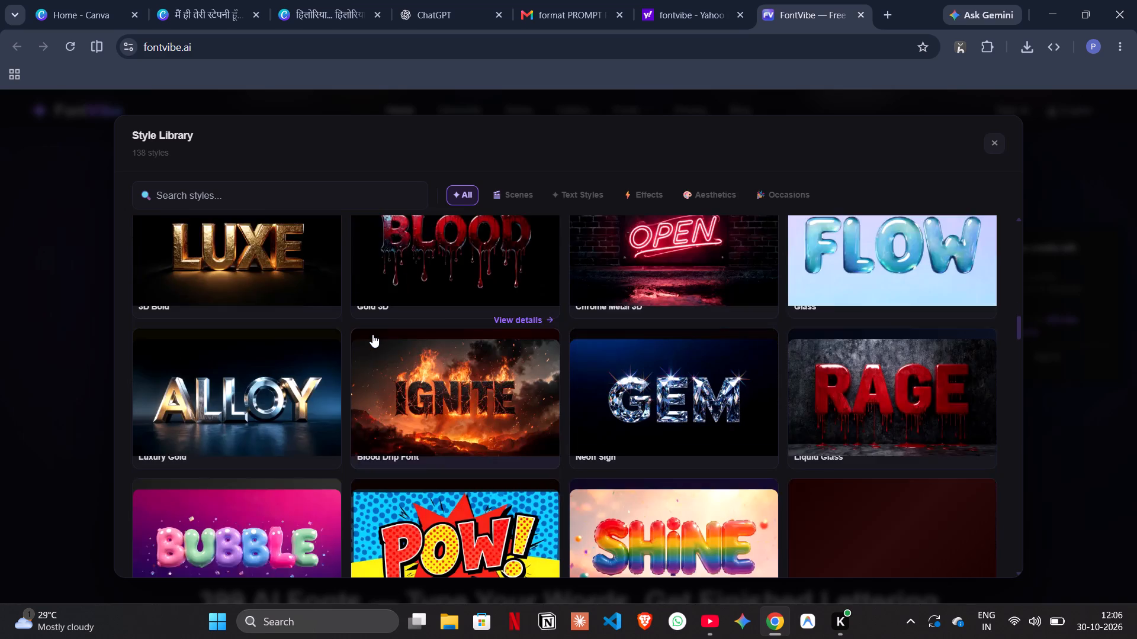
scroll(372, 334, "down", 5)
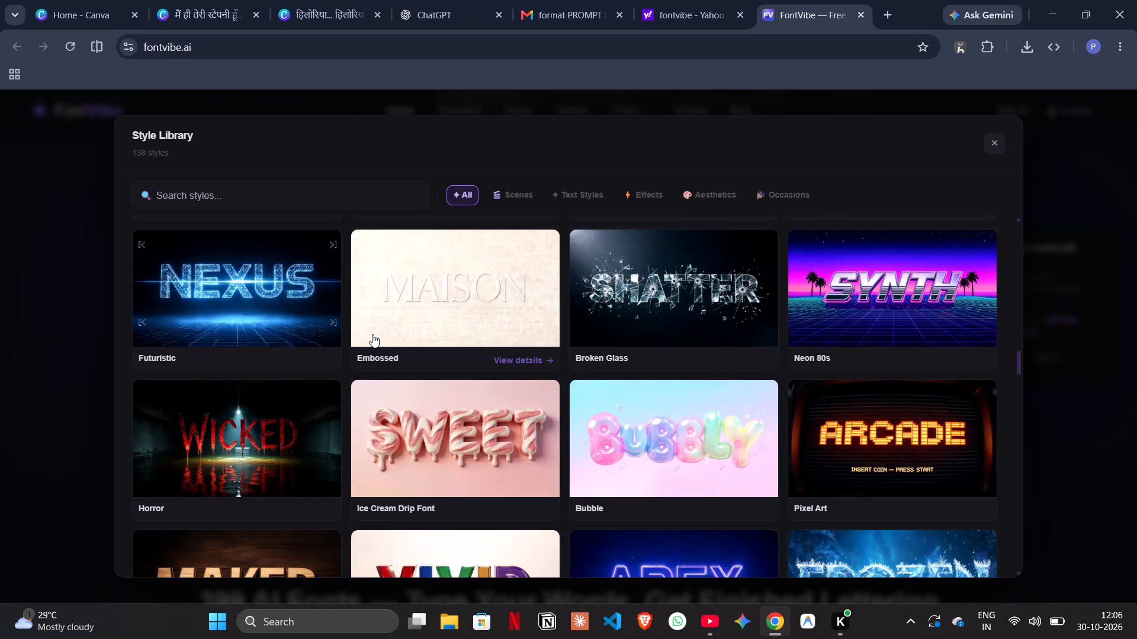
scroll(372, 334, "down", 5)
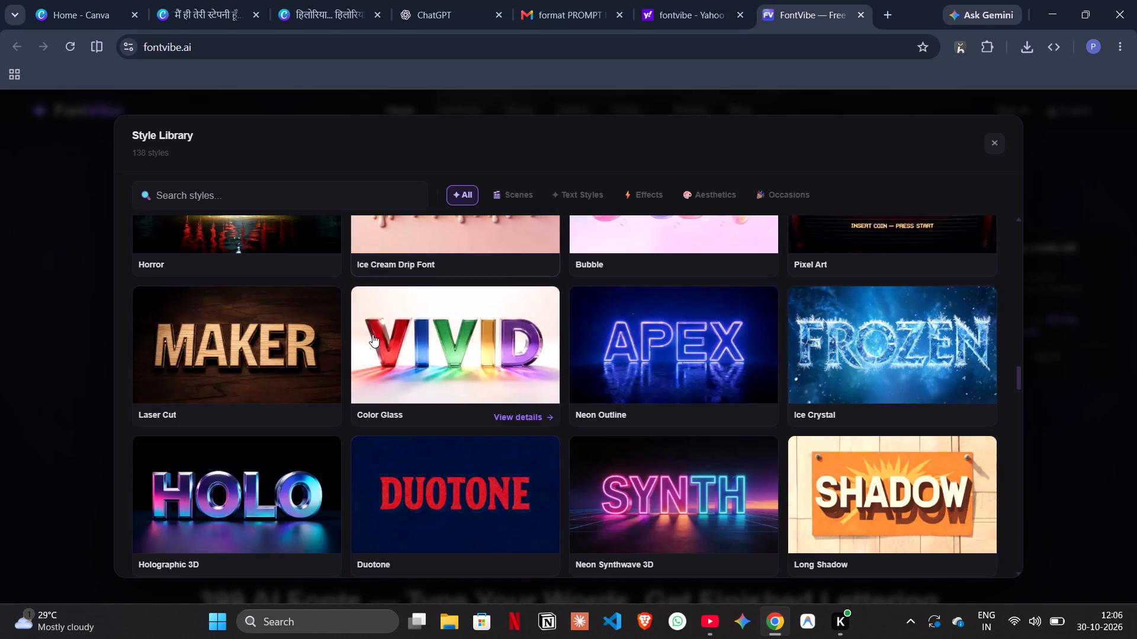
scroll(412, 380, "down", 4)
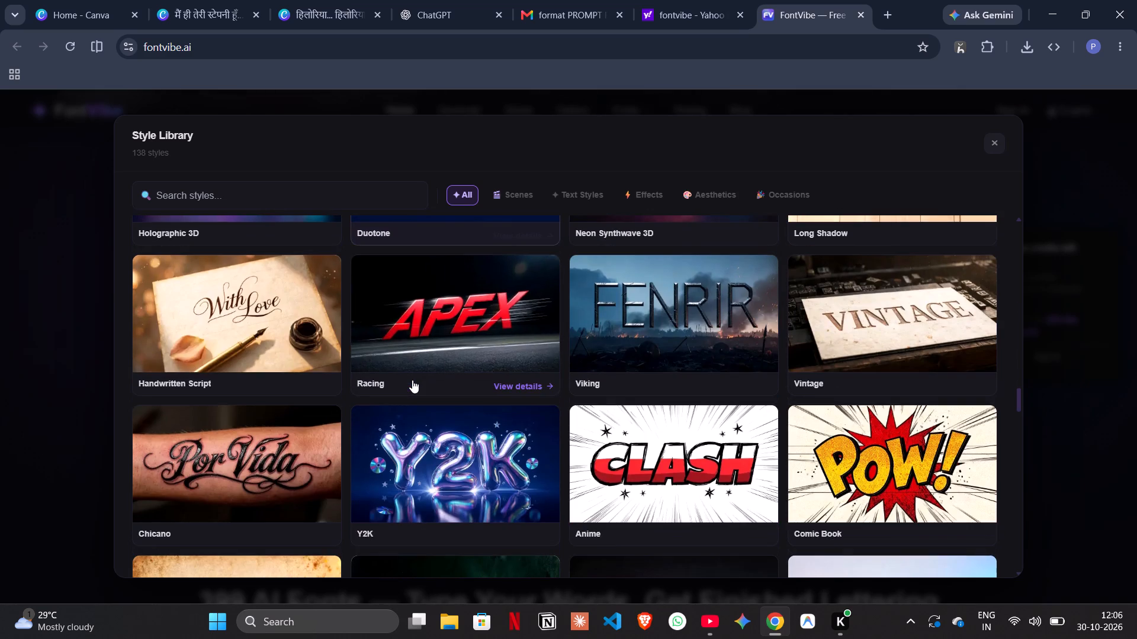
scroll(412, 380, "down", 2)
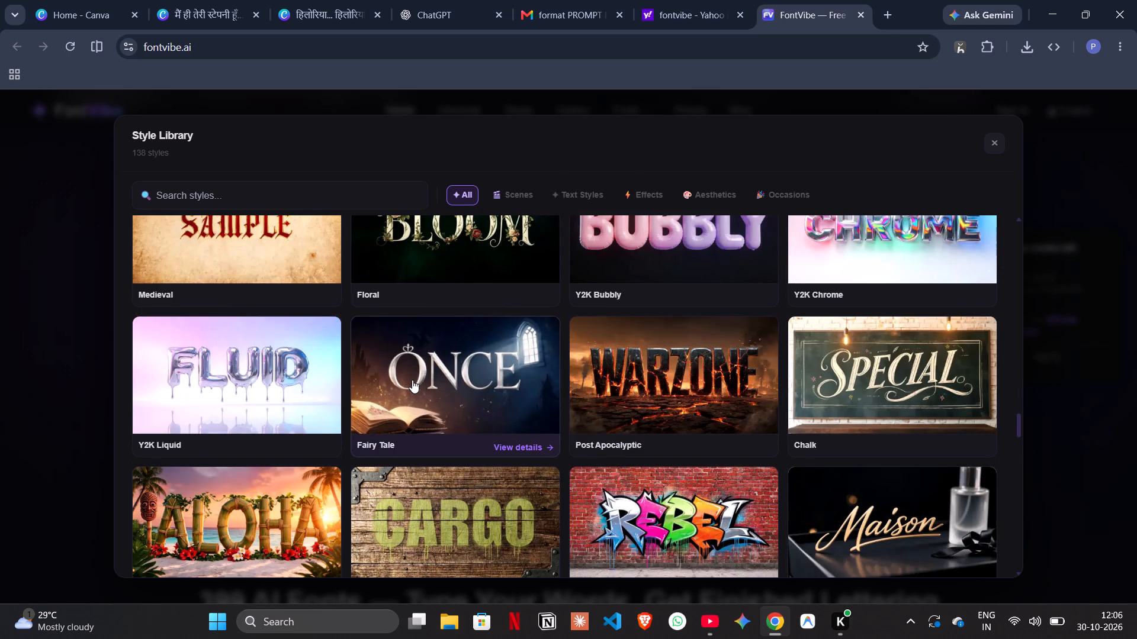
scroll(412, 380, "down", 4)
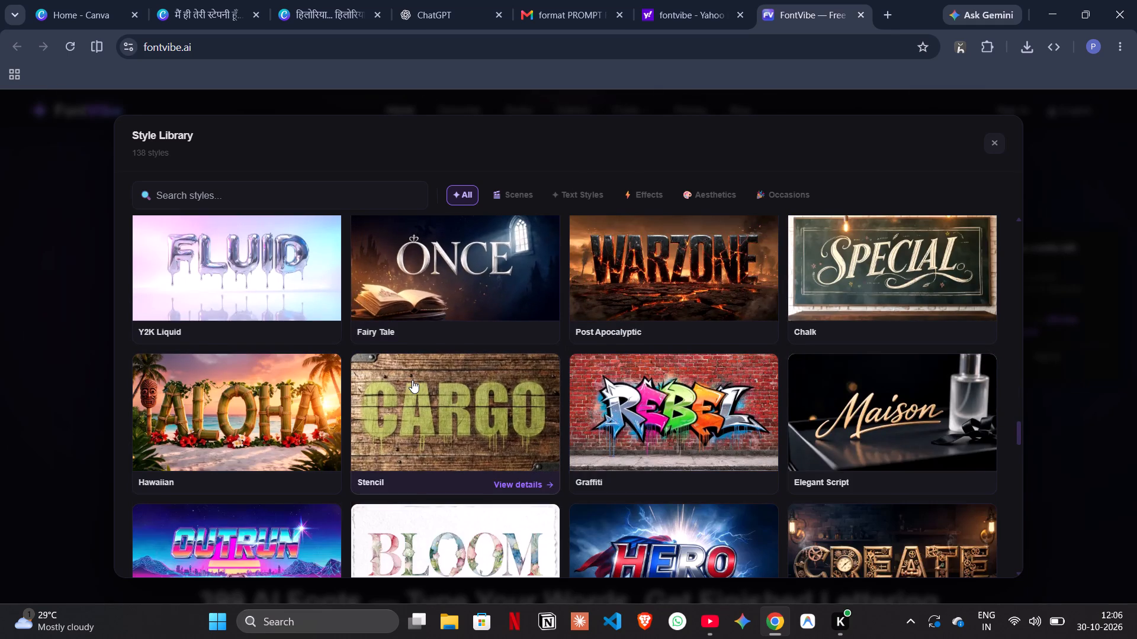
scroll(412, 380, "down", 4)
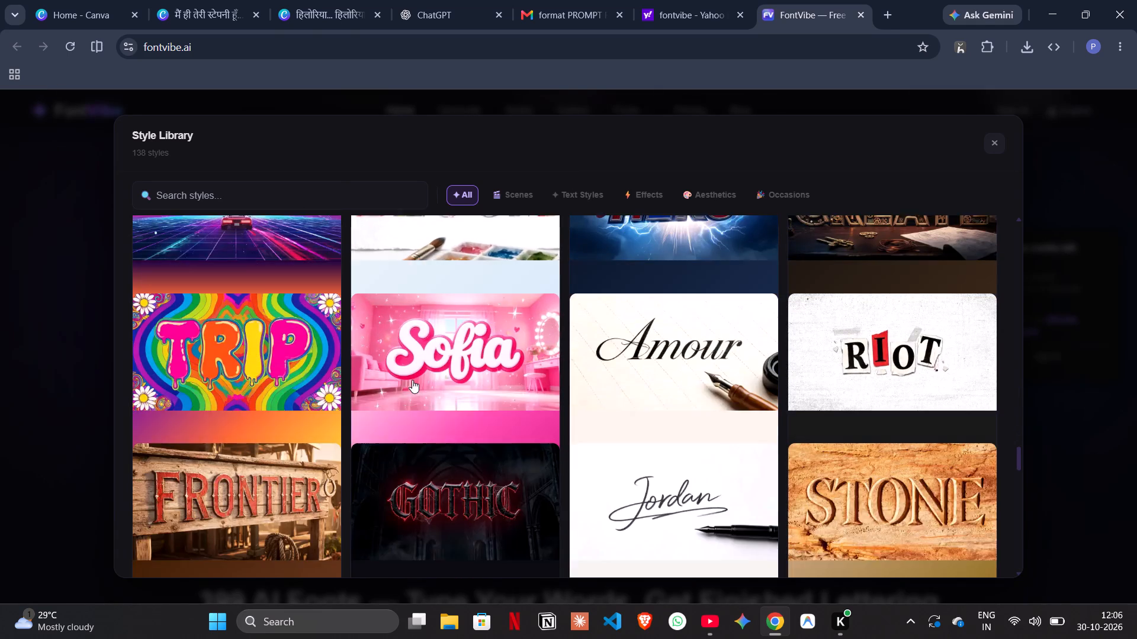
scroll(412, 380, "down", 4)
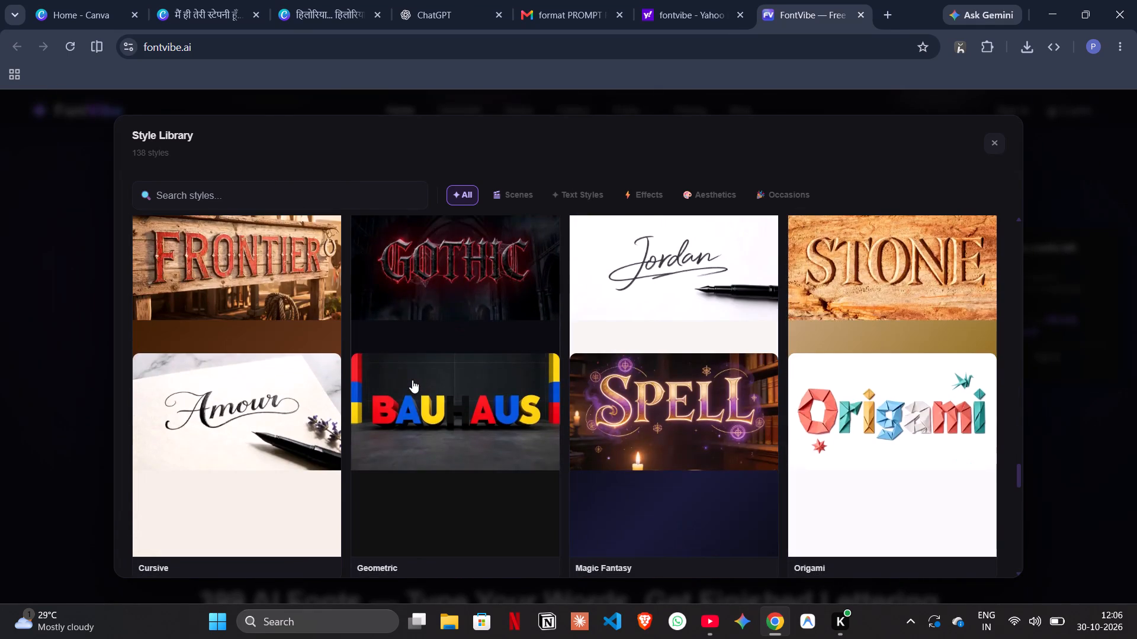
scroll(412, 380, "down", 4)
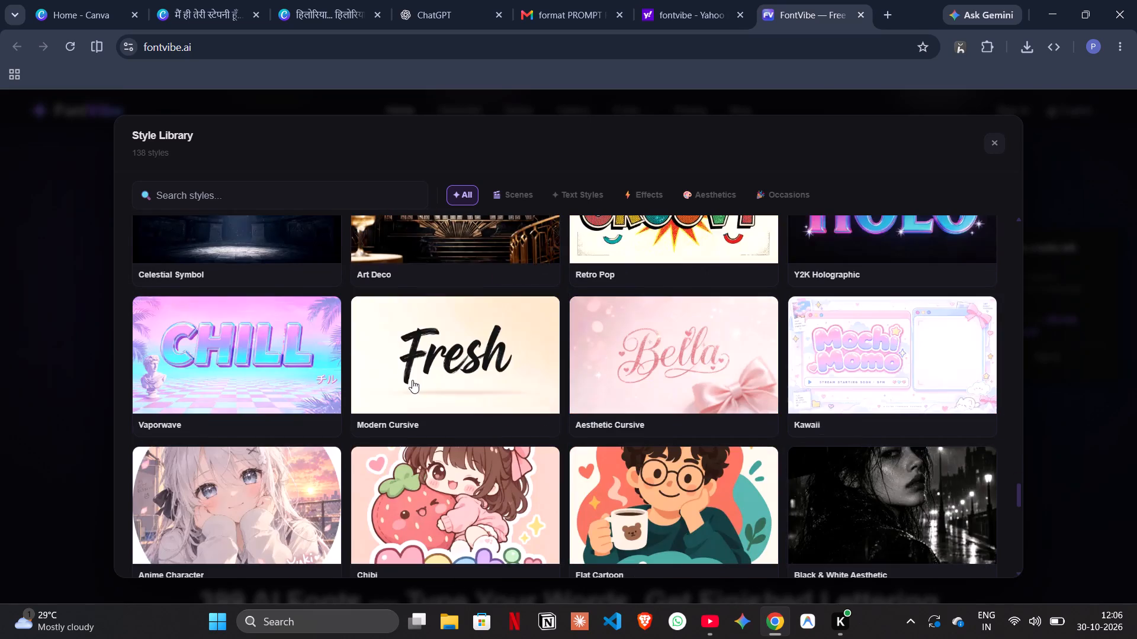
scroll(412, 380, "down", 6)
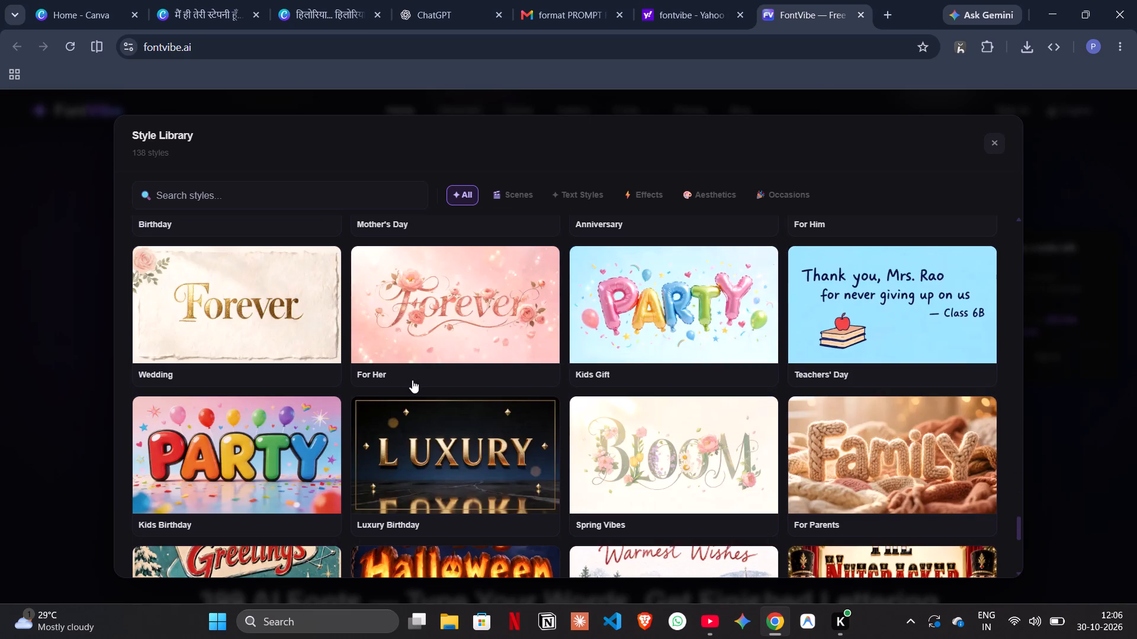
scroll(412, 380, "down", 3)
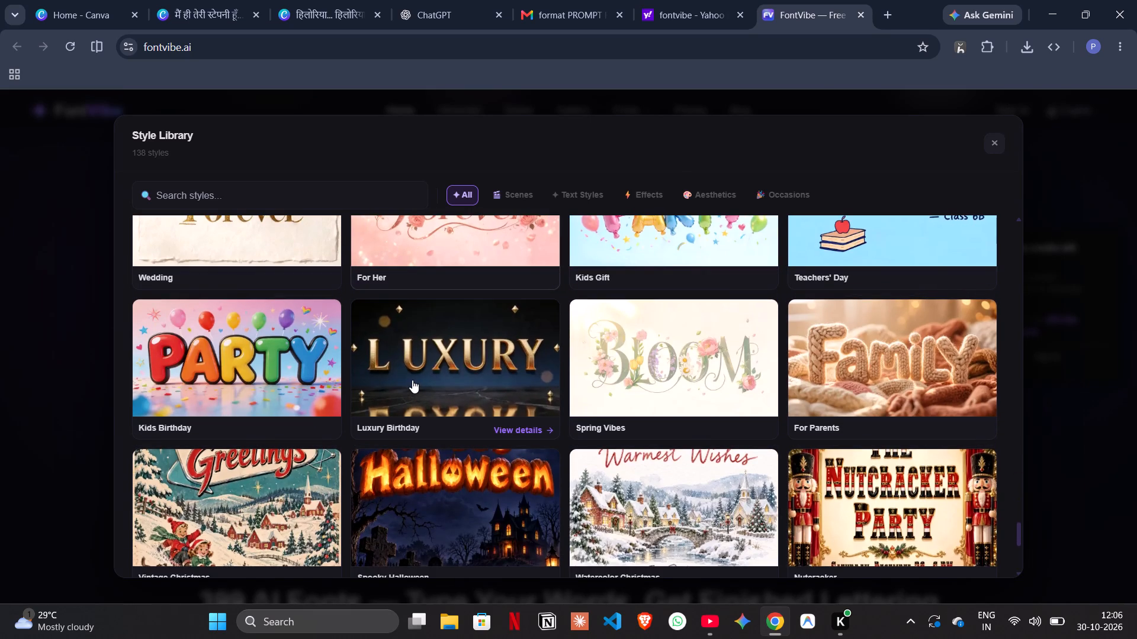
scroll(412, 380, "down", 1)
scroll(619, 395, "down", 2)
scroll(766, 428, "down", 5)
scroll(783, 416, "up", 1)
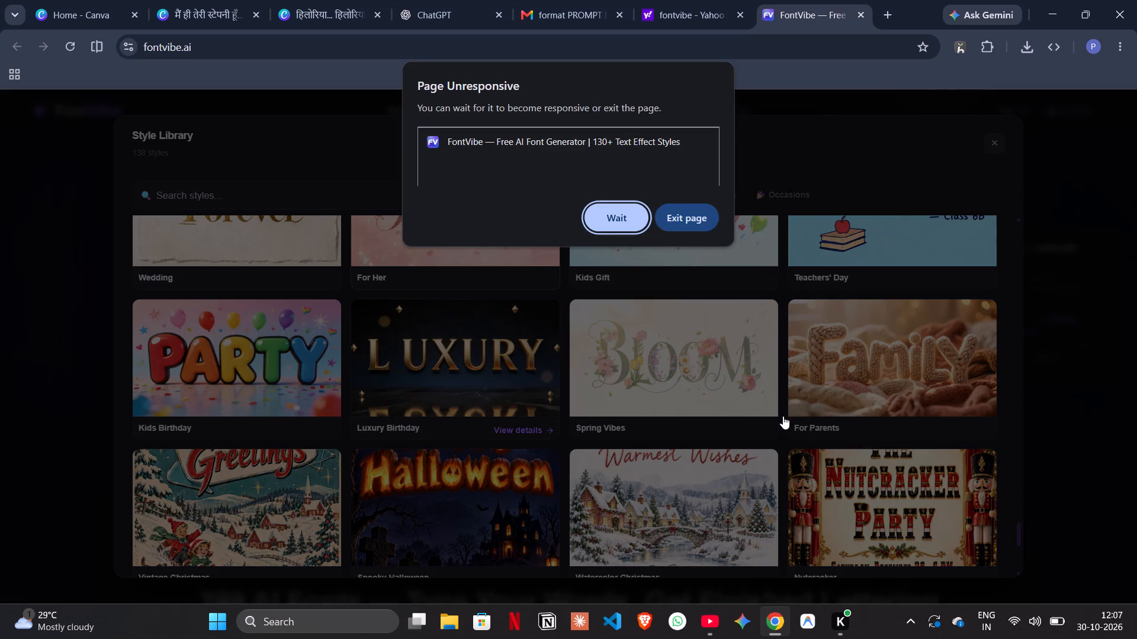
Keep waiting for the page and examine the style library again from the occasion styles back to the earlier text effects.
left_click(615, 218)
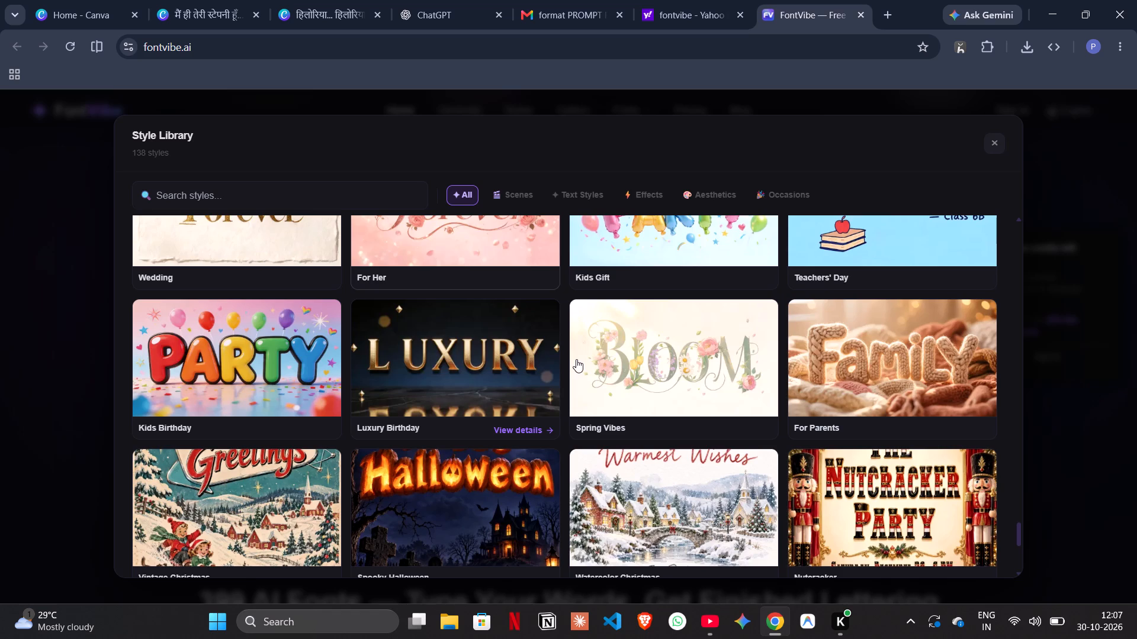
scroll(576, 359, "down", 1)
scroll(603, 398, "up", 9)
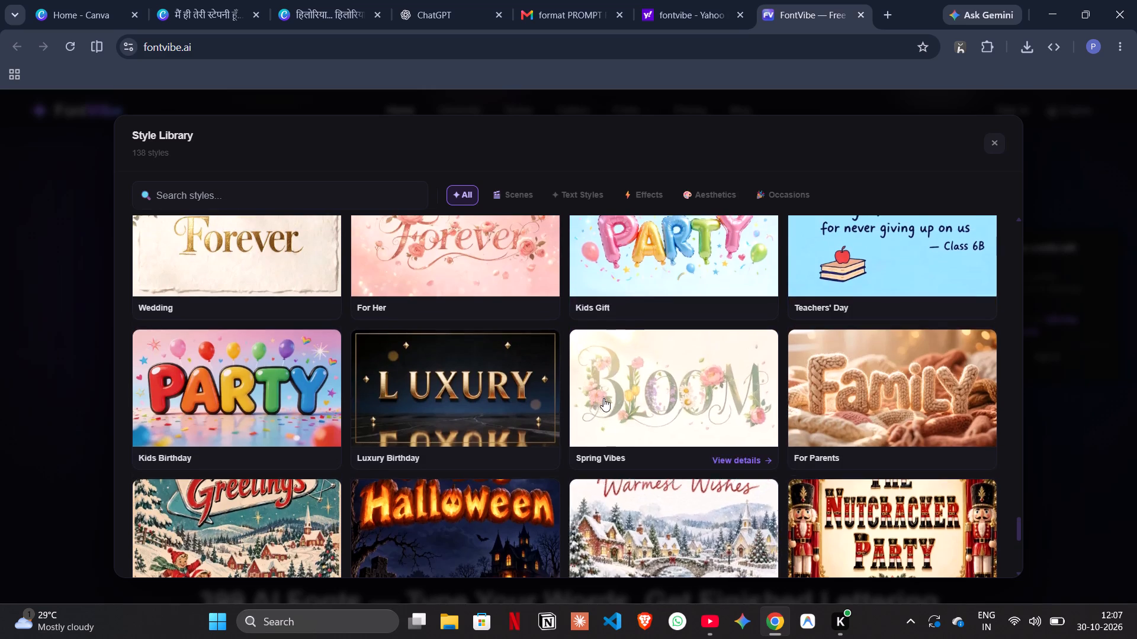
scroll(603, 398, "up", 7)
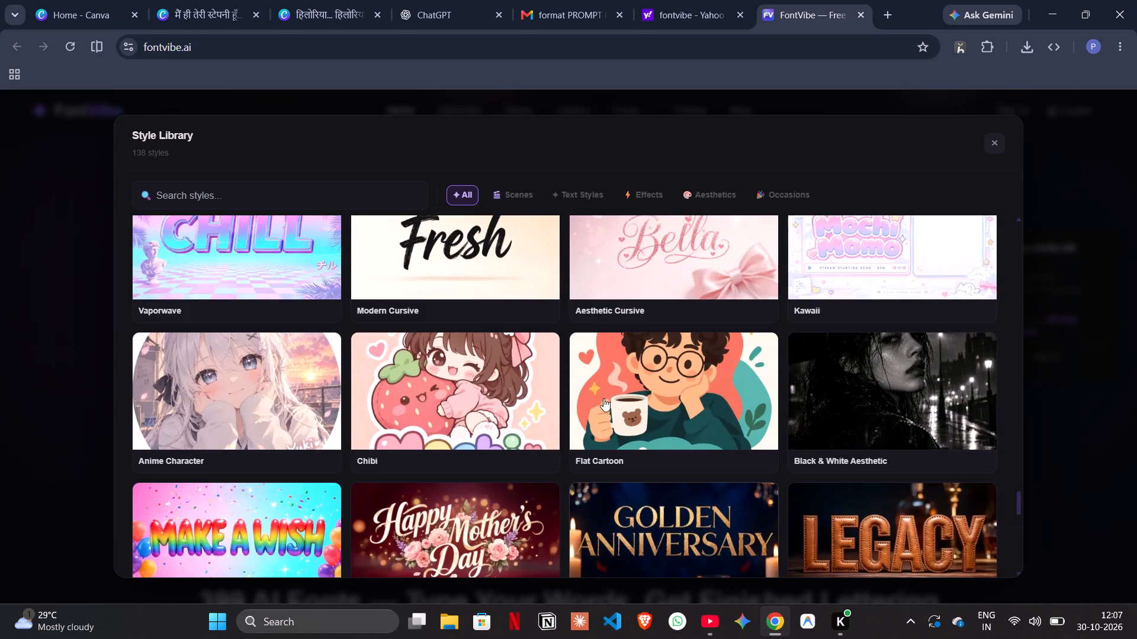
scroll(603, 398, "up", 5)
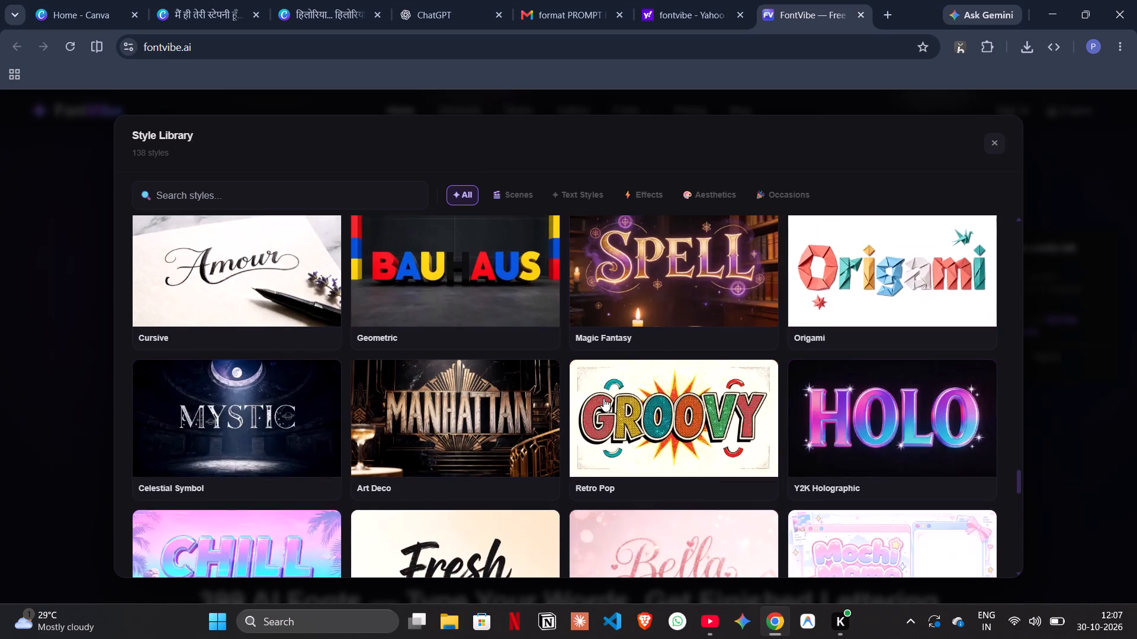
scroll(603, 398, "up", 5)
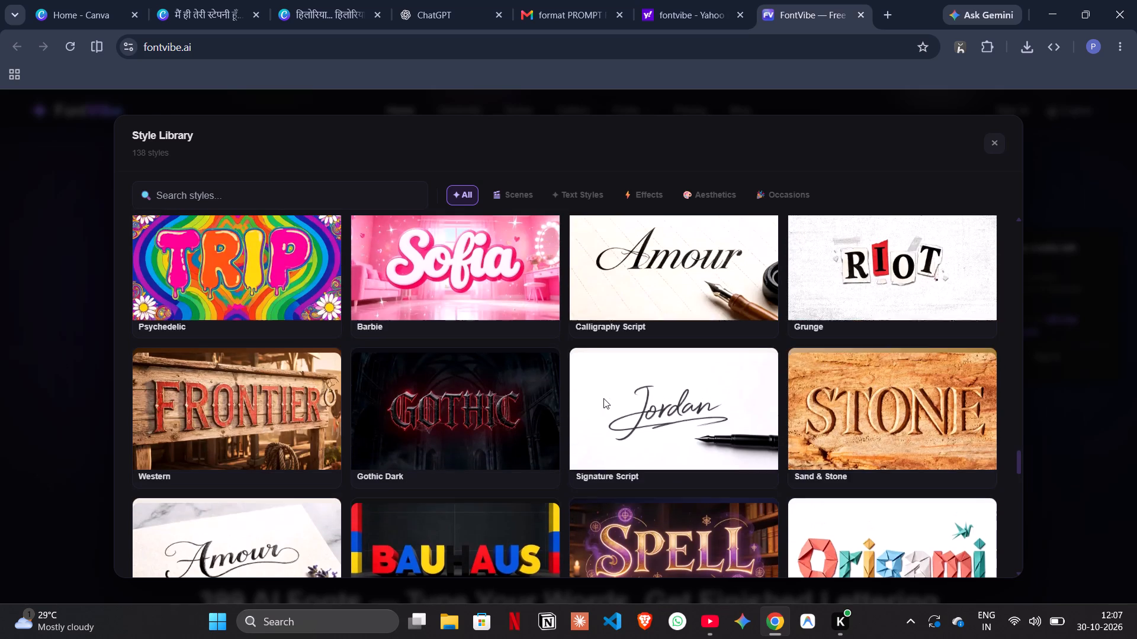
scroll(603, 398, "up", 4)
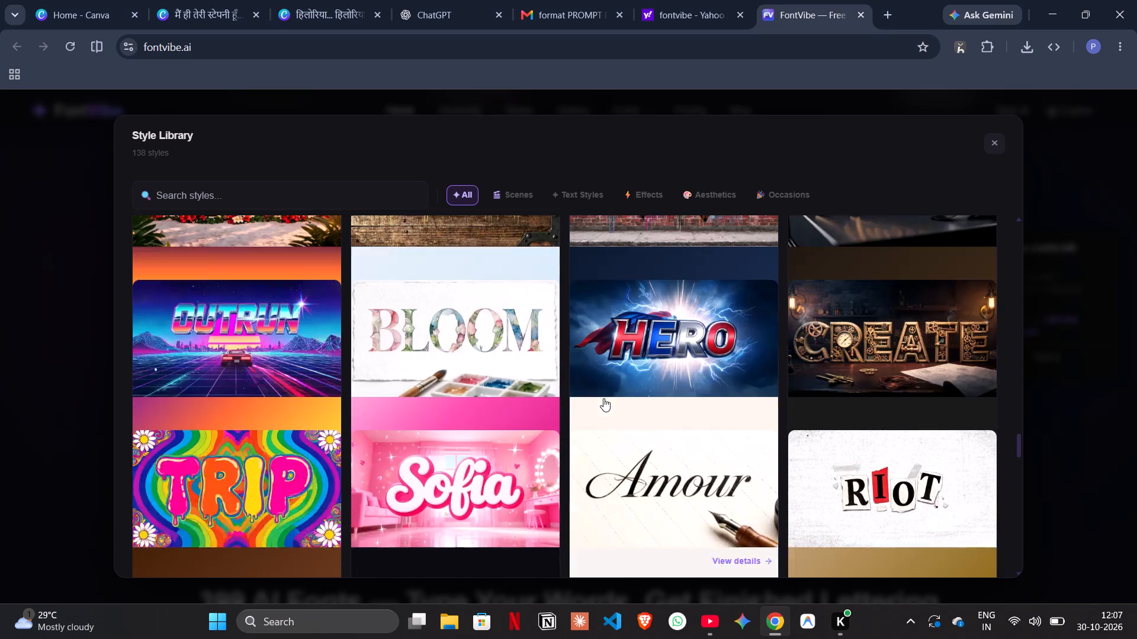
scroll(603, 398, "up", 6)
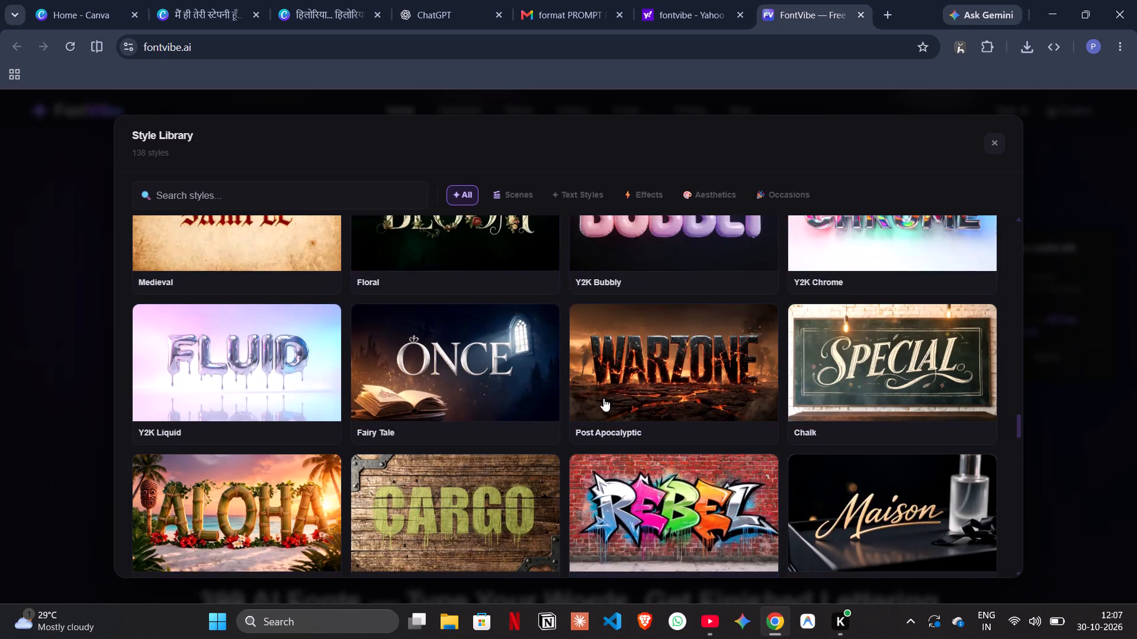
scroll(603, 398, "up", 1)
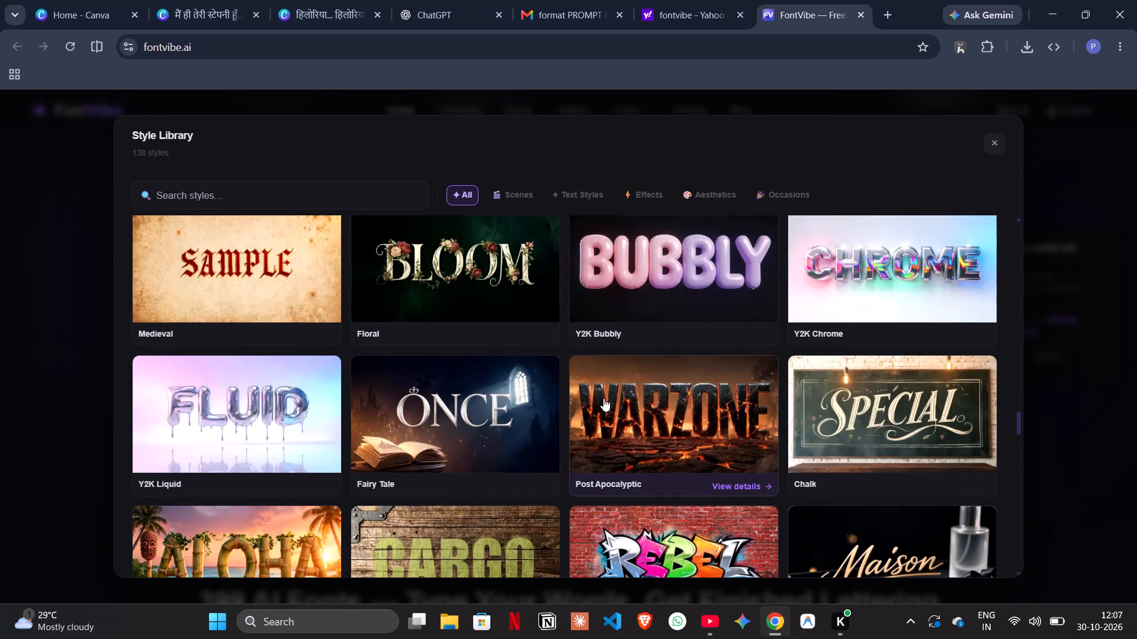
scroll(603, 398, "up", 5)
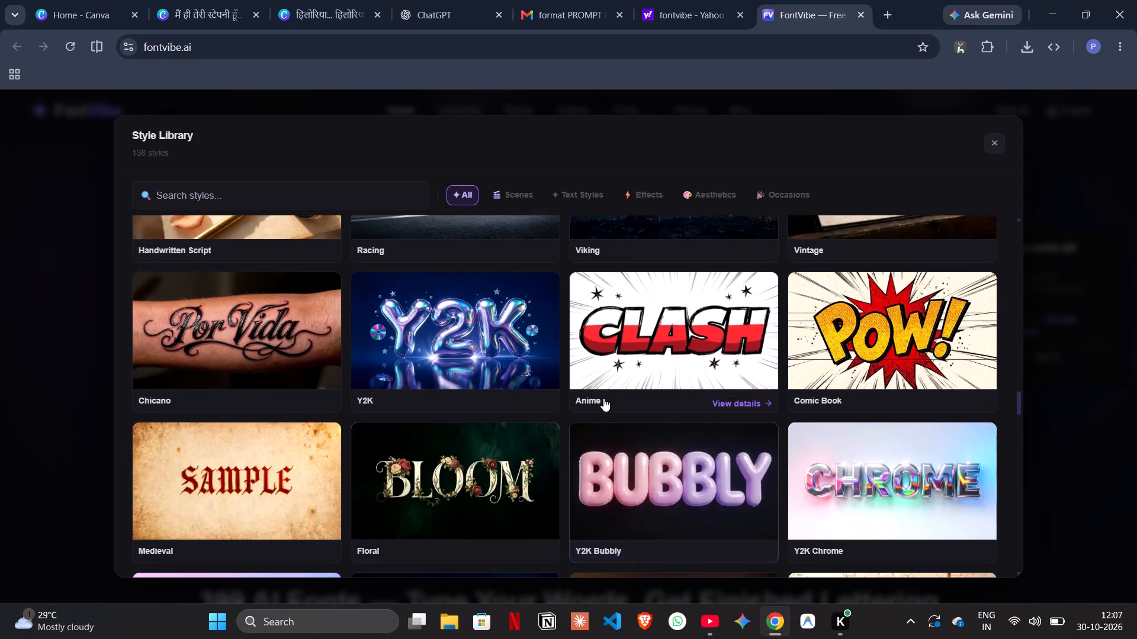
scroll(603, 398, "up", 4)
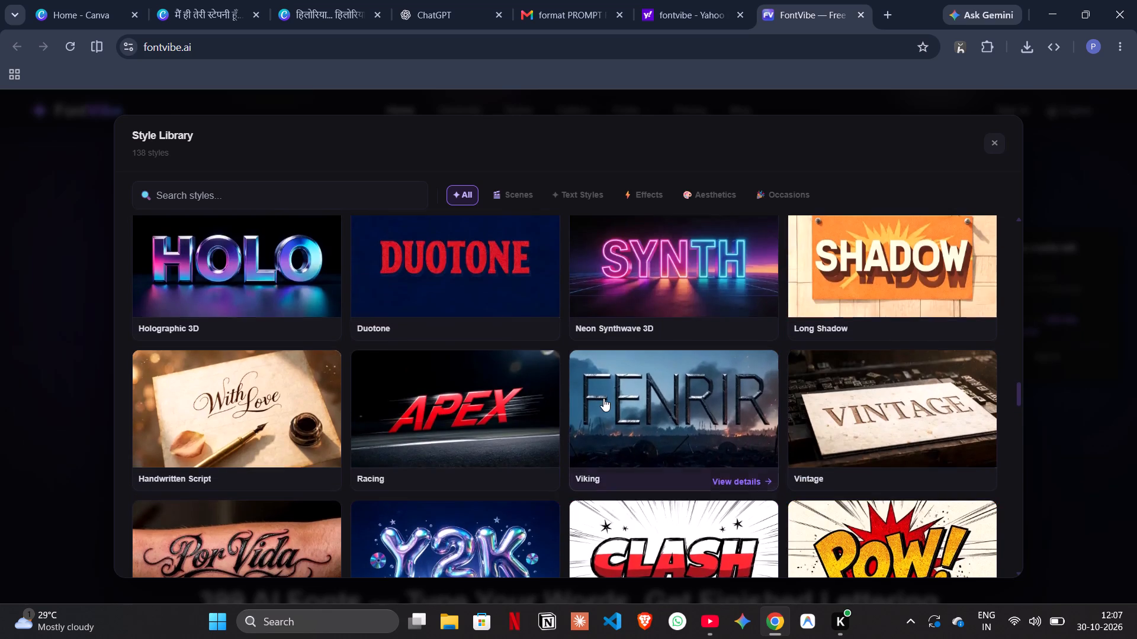
scroll(603, 398, "up", 6)
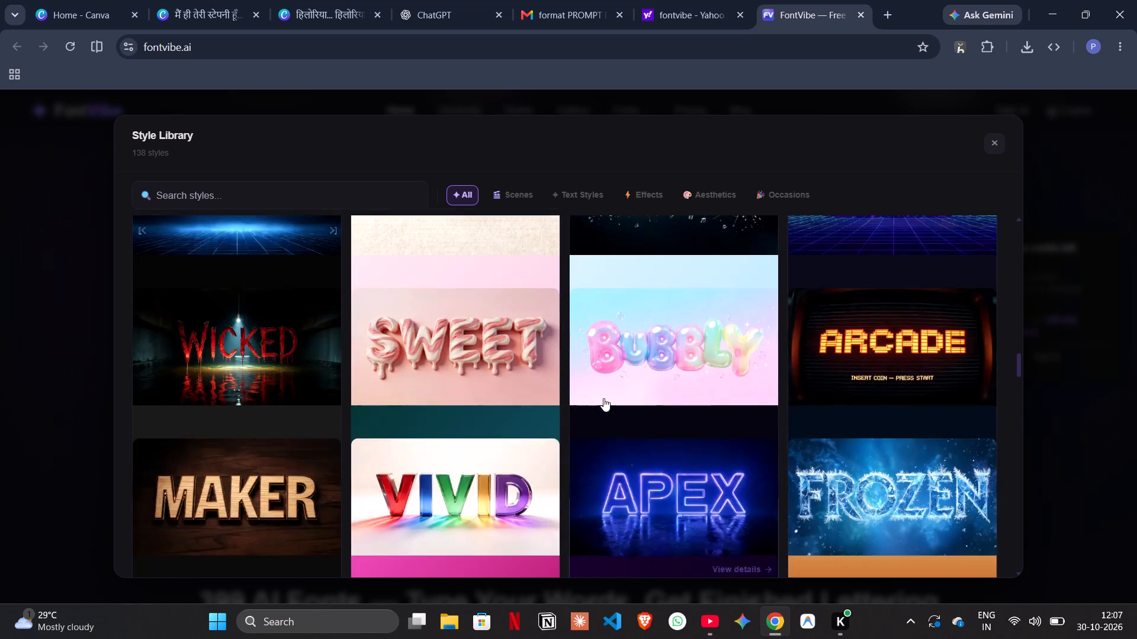
scroll(603, 398, "up", 7)
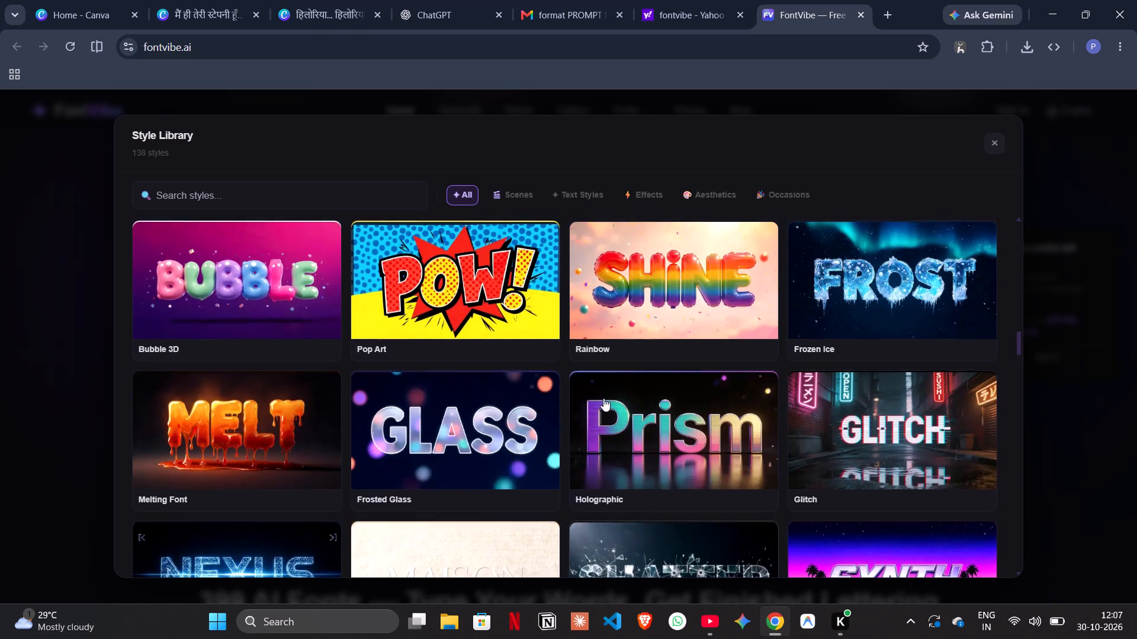
scroll(603, 398, "up", 3)
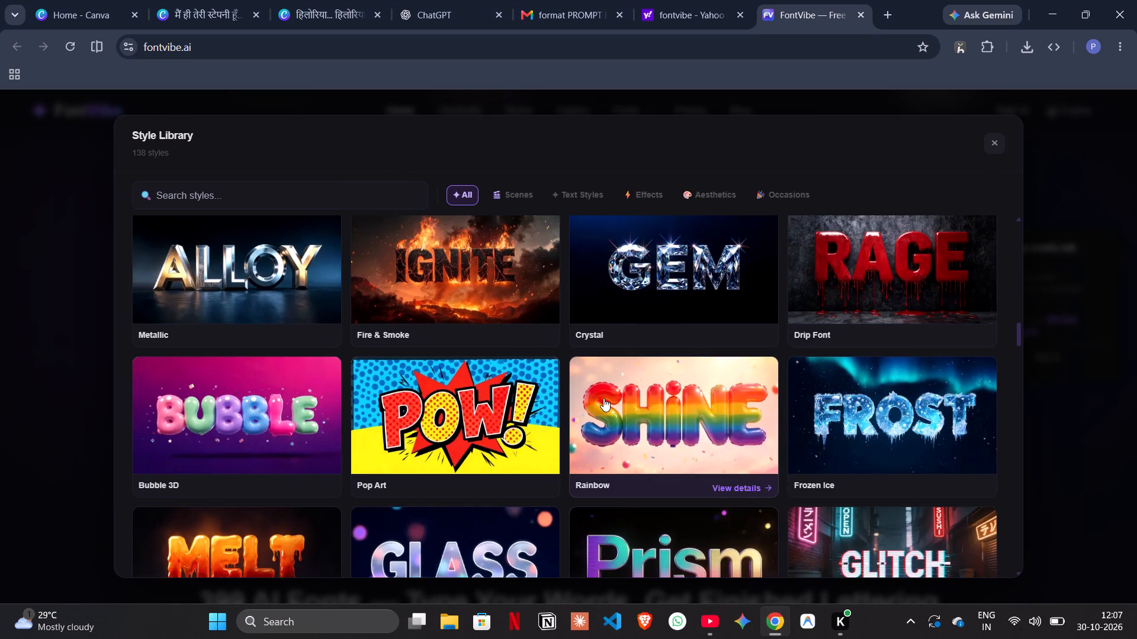
scroll(603, 398, "up", 3)
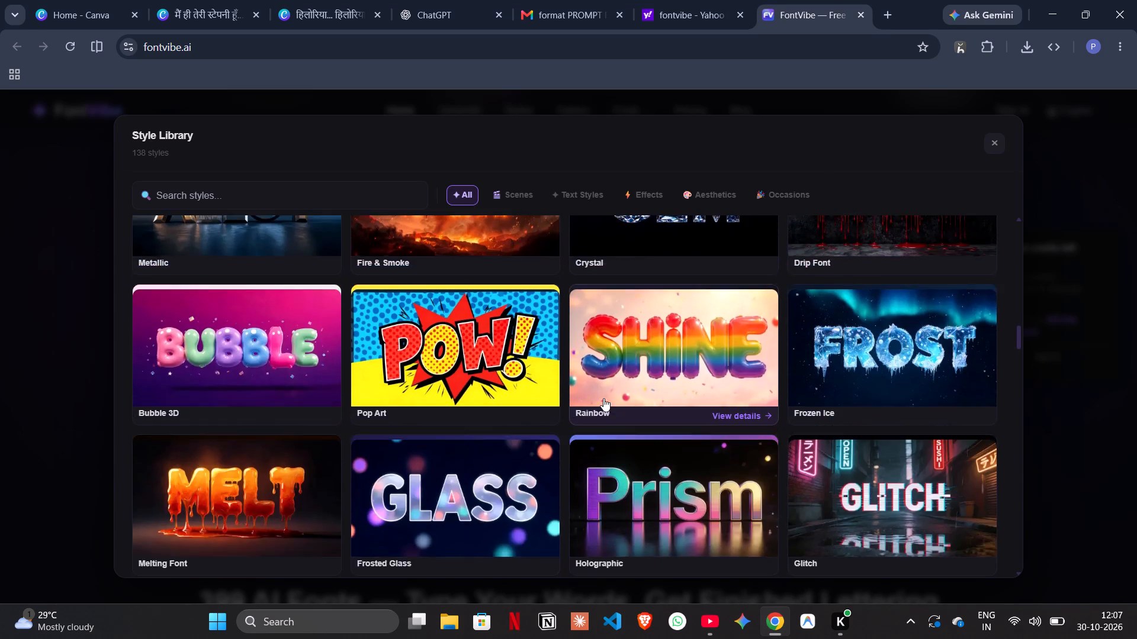
scroll(603, 398, "up", 4)
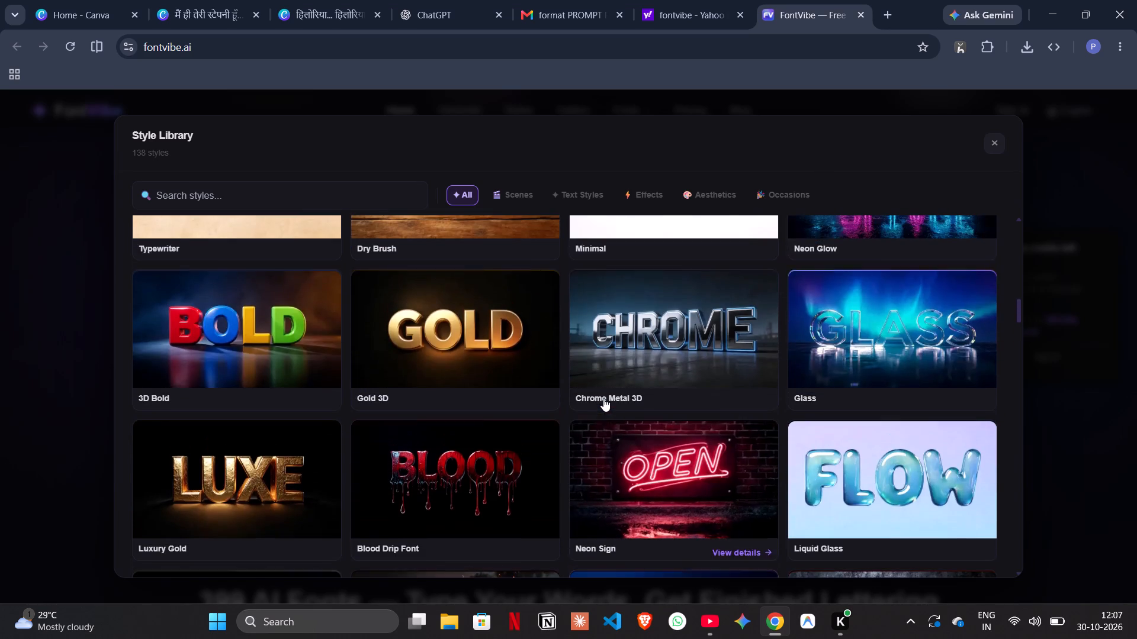
scroll(603, 398, "up", 6)
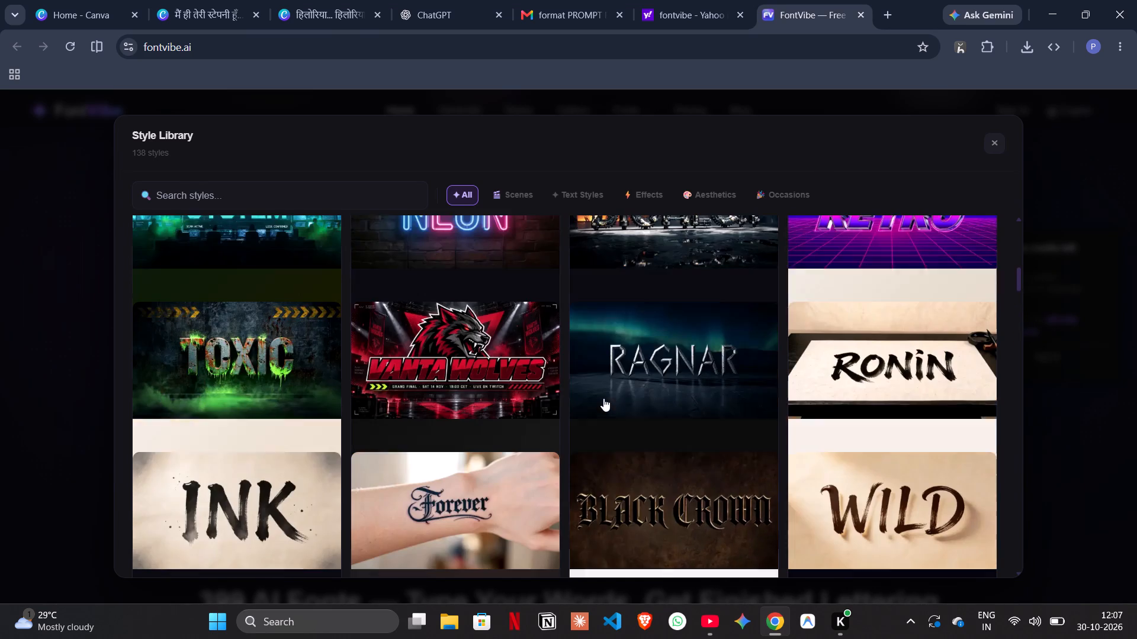
Choose the Acid Rain style from the style library for the lettering.
scroll(603, 398, "up", 1)
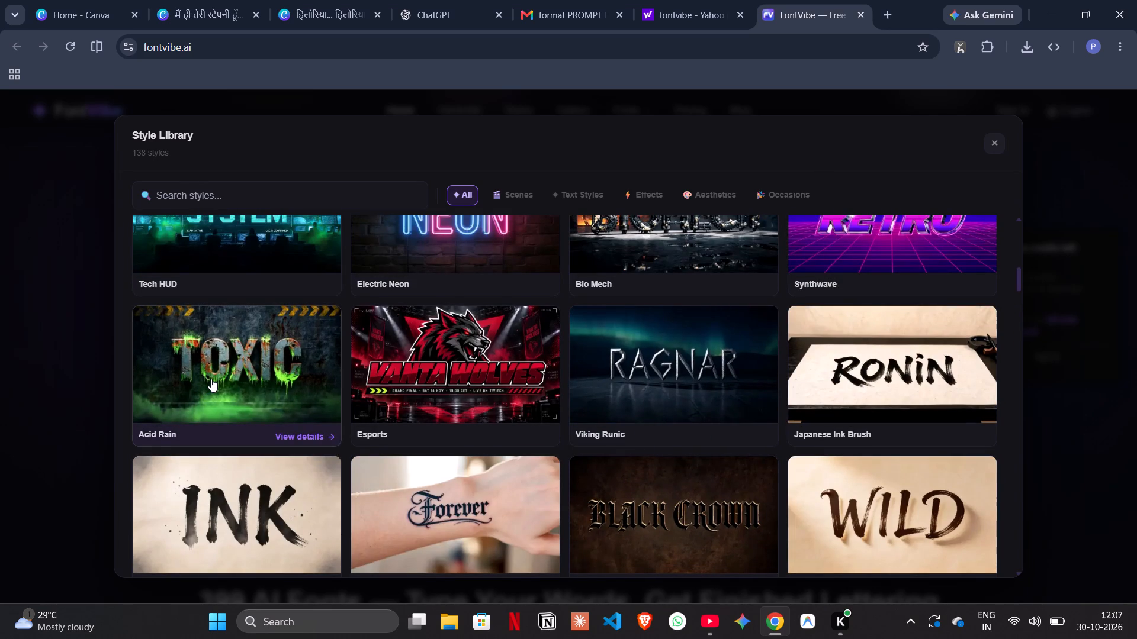
scroll(211, 379, "up", 1)
left_click(221, 421)
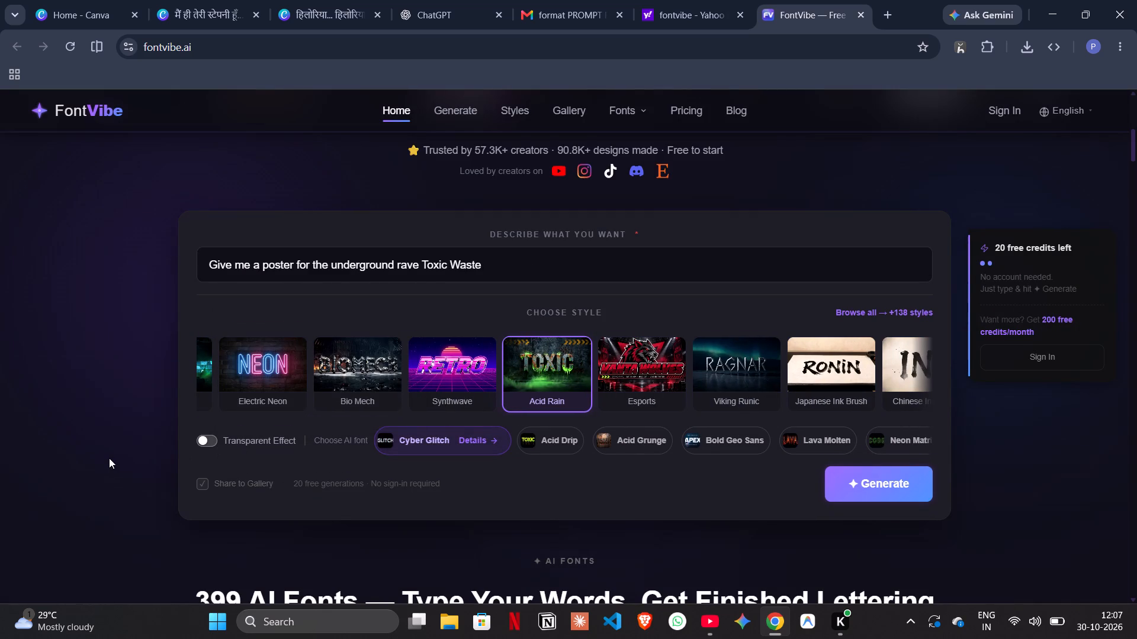
Examine the AI fonts showcase below the generator and return to the generator form.
scroll(109, 458, "right", 6)
scroll(169, 486, "down", 5)
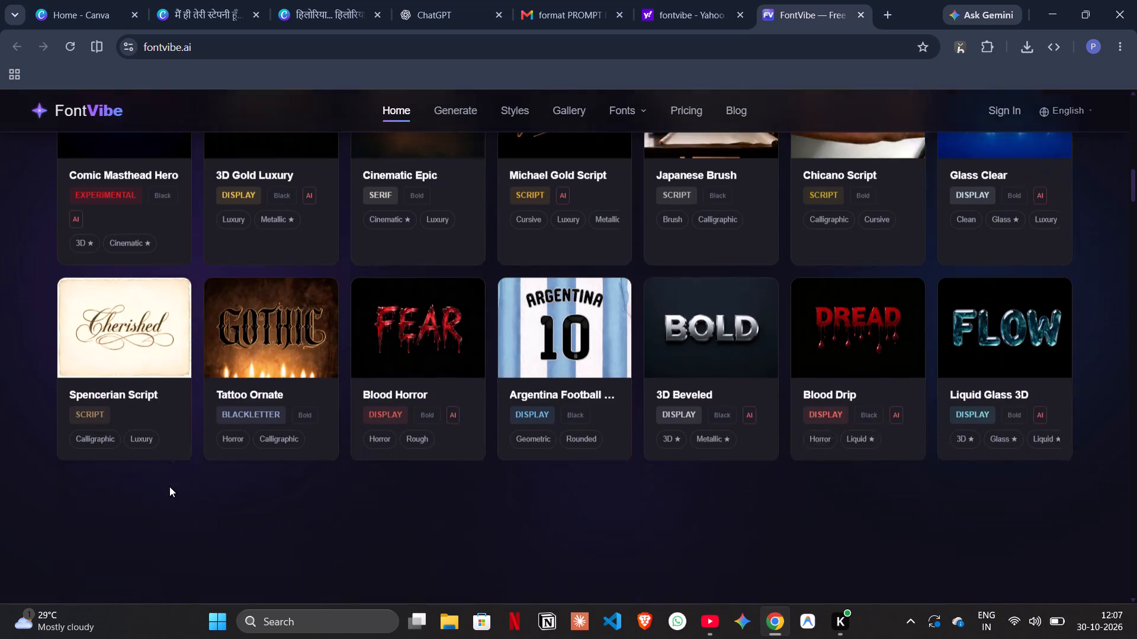
scroll(169, 486, "down", 1)
scroll(23, 468, "right", 2)
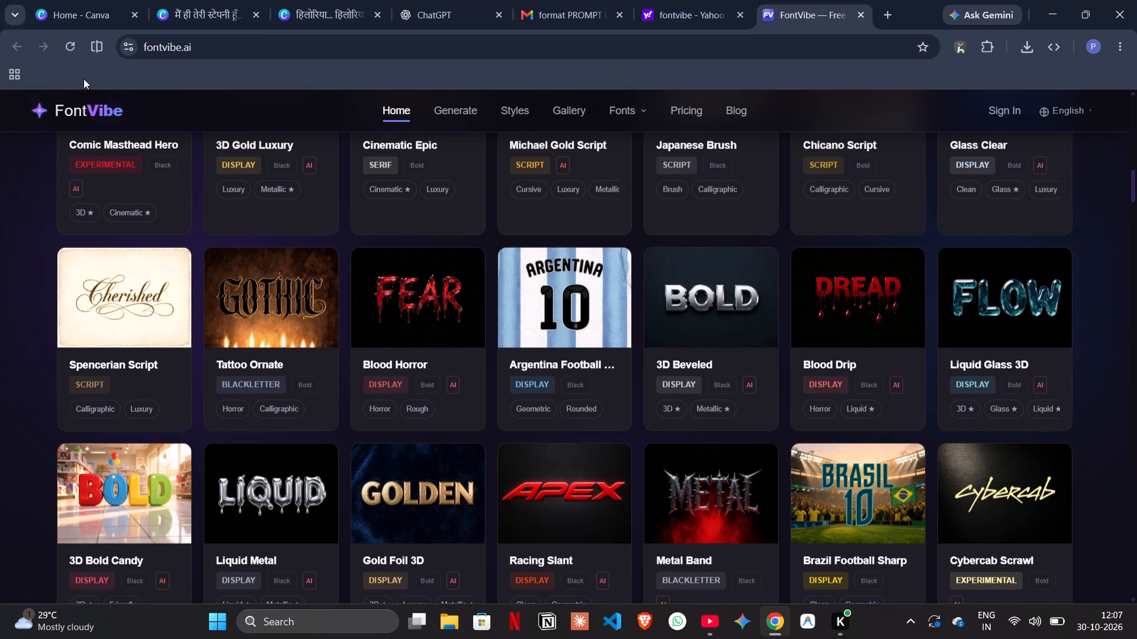
scroll(0, 243, "up", 14)
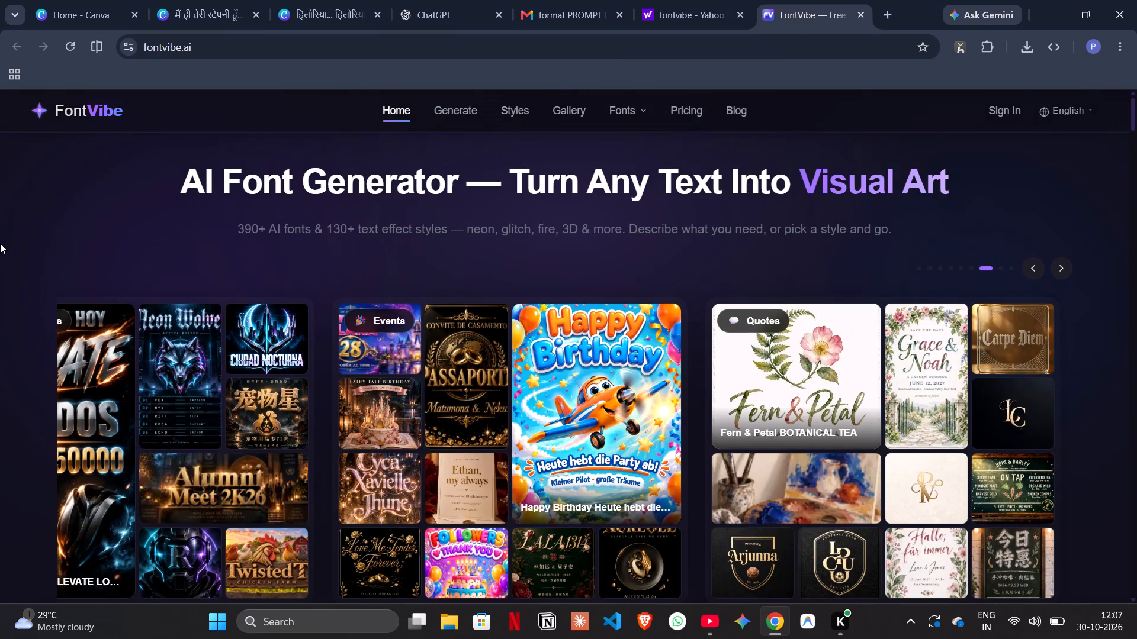
scroll(0, 243, "down", 6)
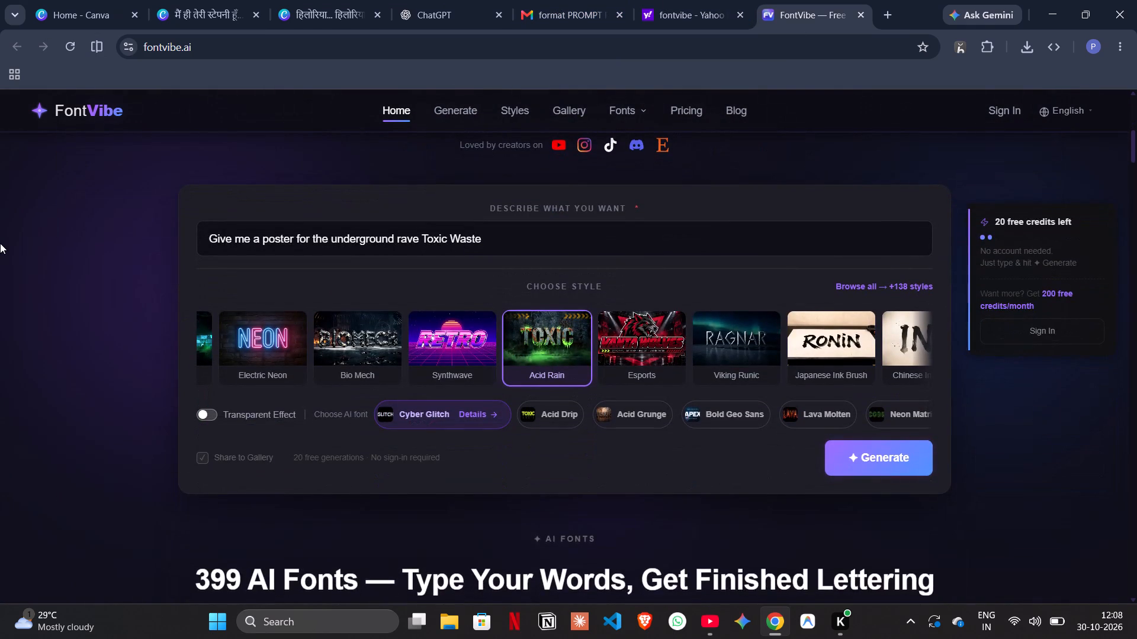
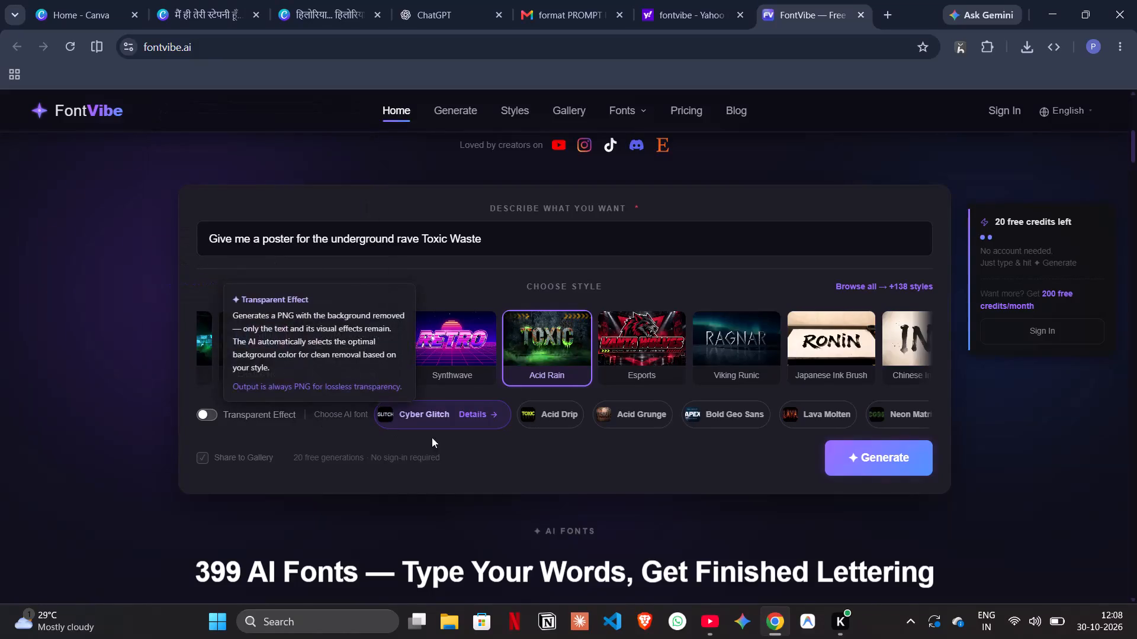
left_click(535, 414)
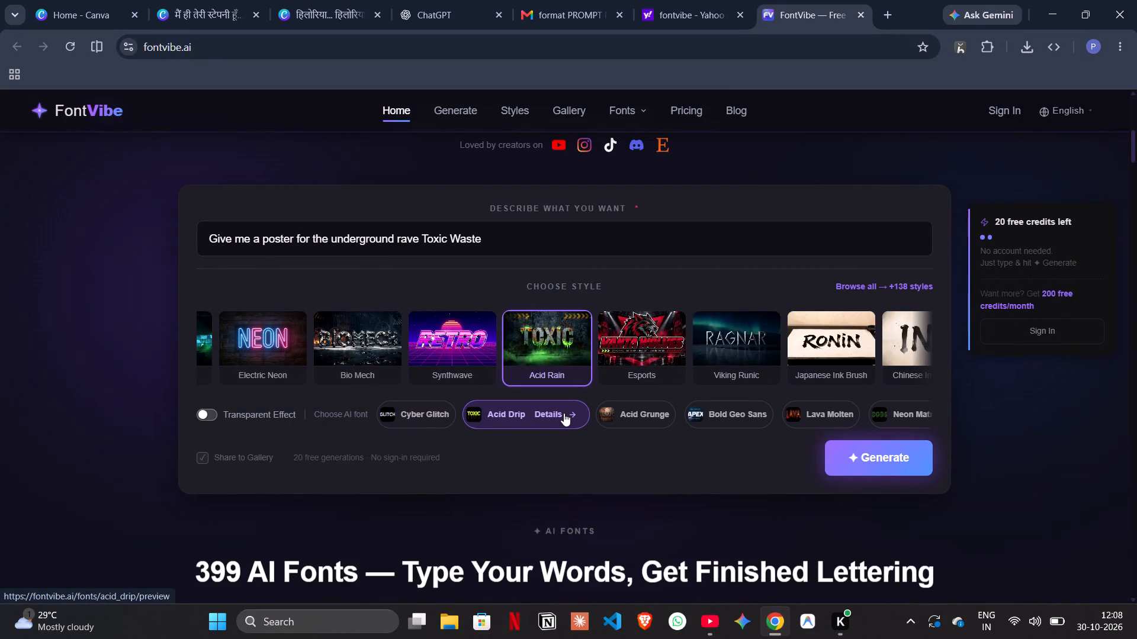
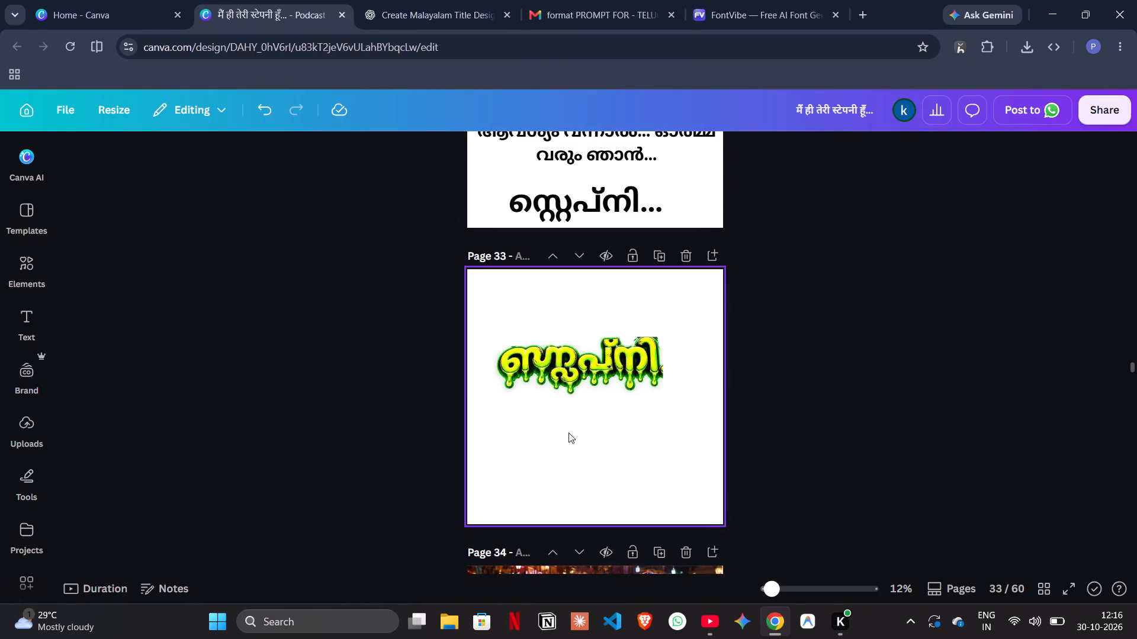
key("ctrl+v")
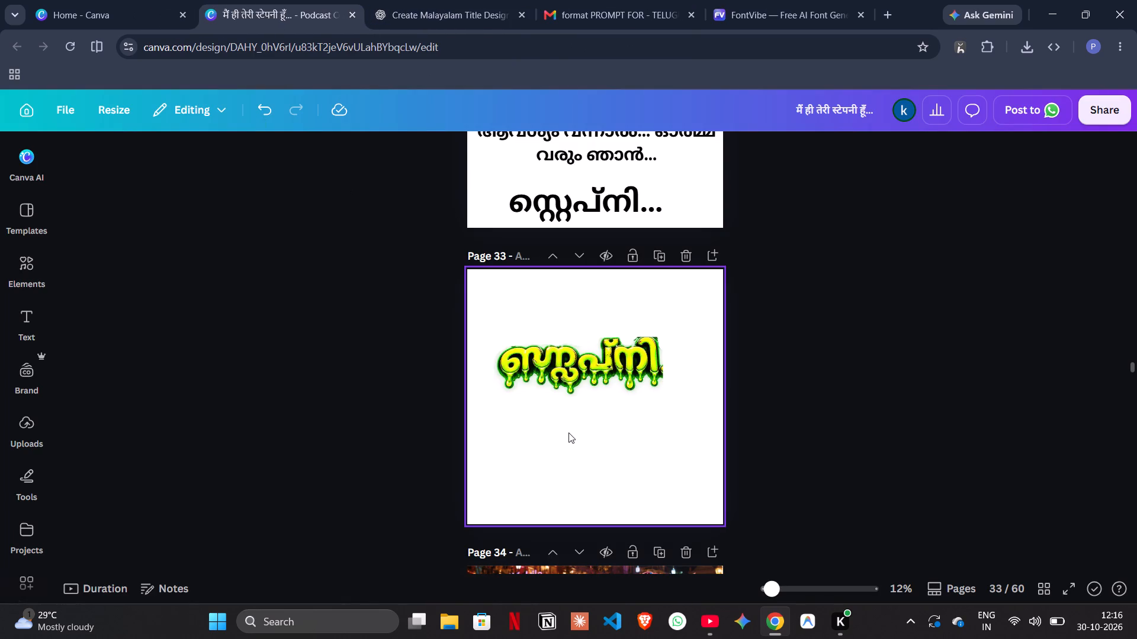
left_click_drag(604, 402, 596, 448)
Move the plain black സ്റ്റെപ്നി... text from page 32 to the top of page 33, above the green lettering.
scroll(759, 341, "up", 1)
left_click_drag(603, 226, 602, 300)
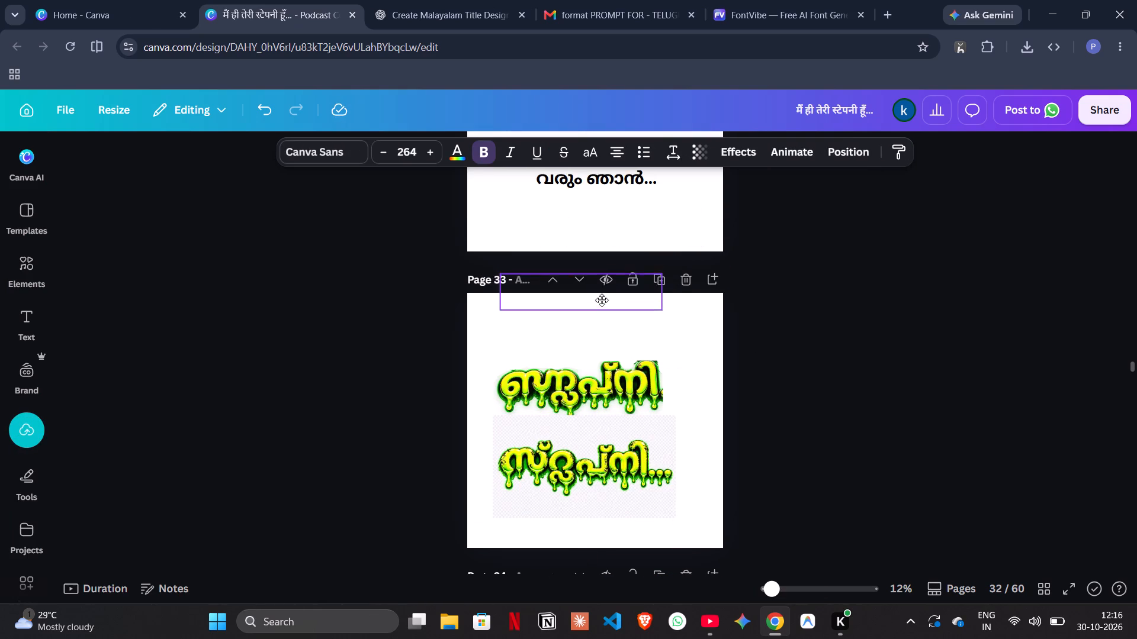
left_click_drag(602, 300, 599, 325)
Crop the pasted lettering image on page 33 down to the area around its first letter, trimming its top edge as well.
left_click(632, 485)
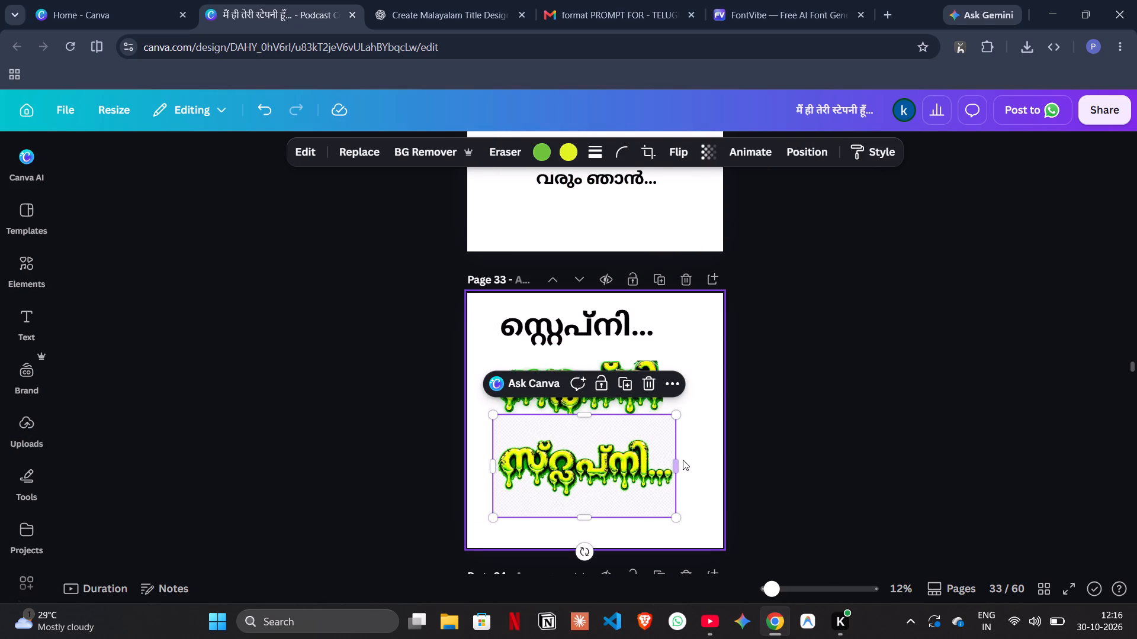
left_click_drag(676, 461, 575, 473)
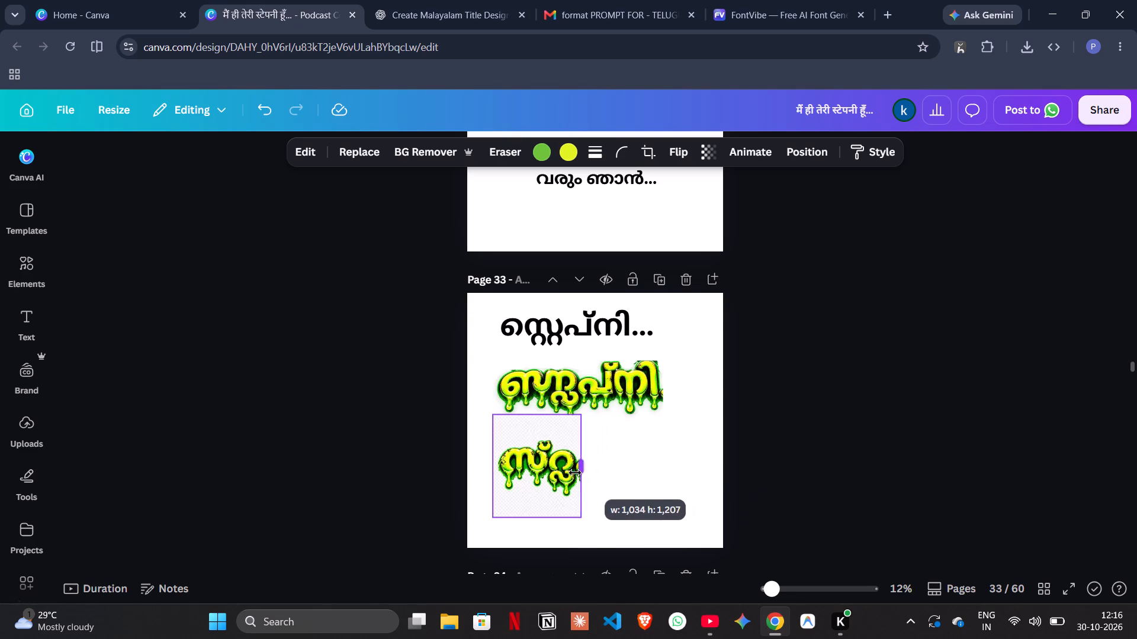
left_click_drag(575, 473, 557, 477)
left_click_drag(558, 472, 568, 472)
left_click_drag(532, 415, 536, 440)
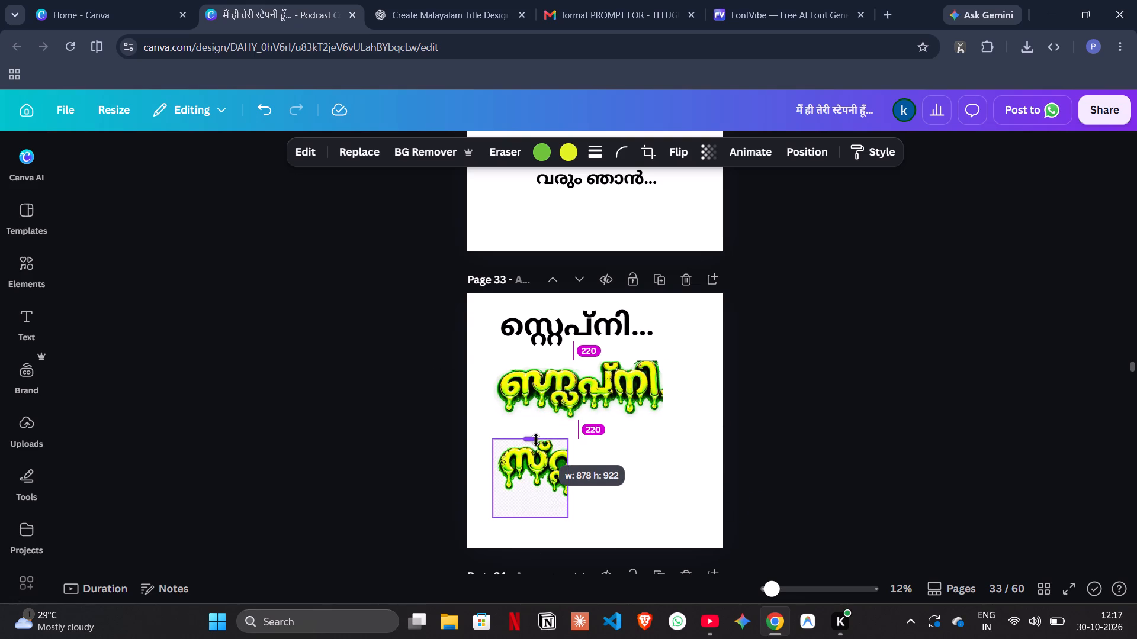
left_click_drag(536, 440, 538, 429)
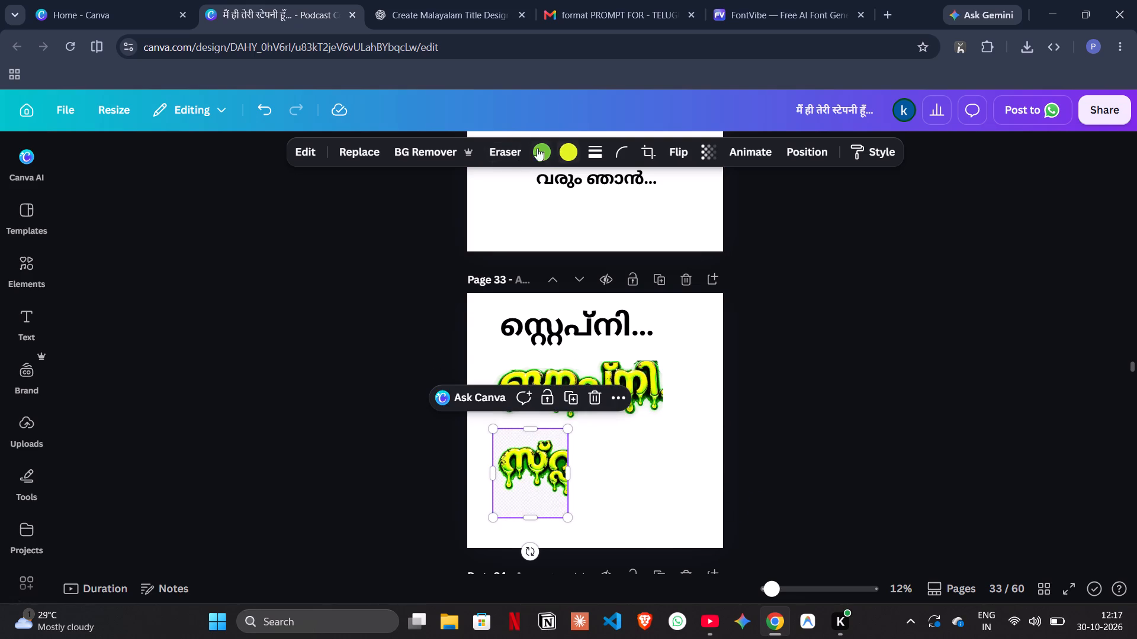
Use the Pixel Eraser at size 20 to erase the mark above the first letter and the part joining it to the second letter.
left_click(513, 147)
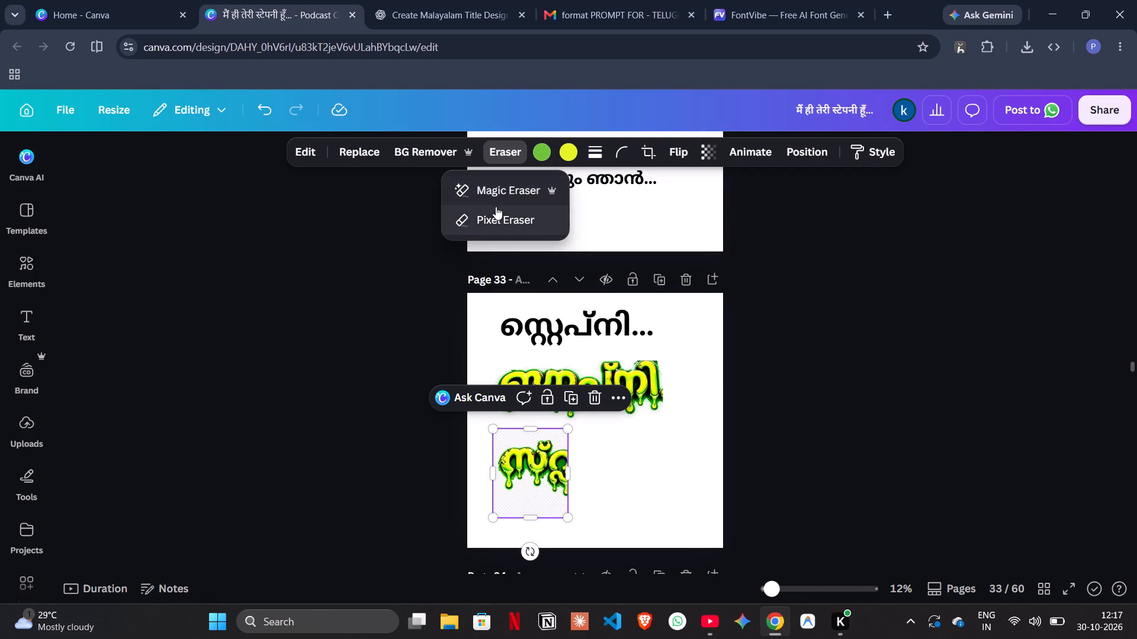
left_click(496, 206)
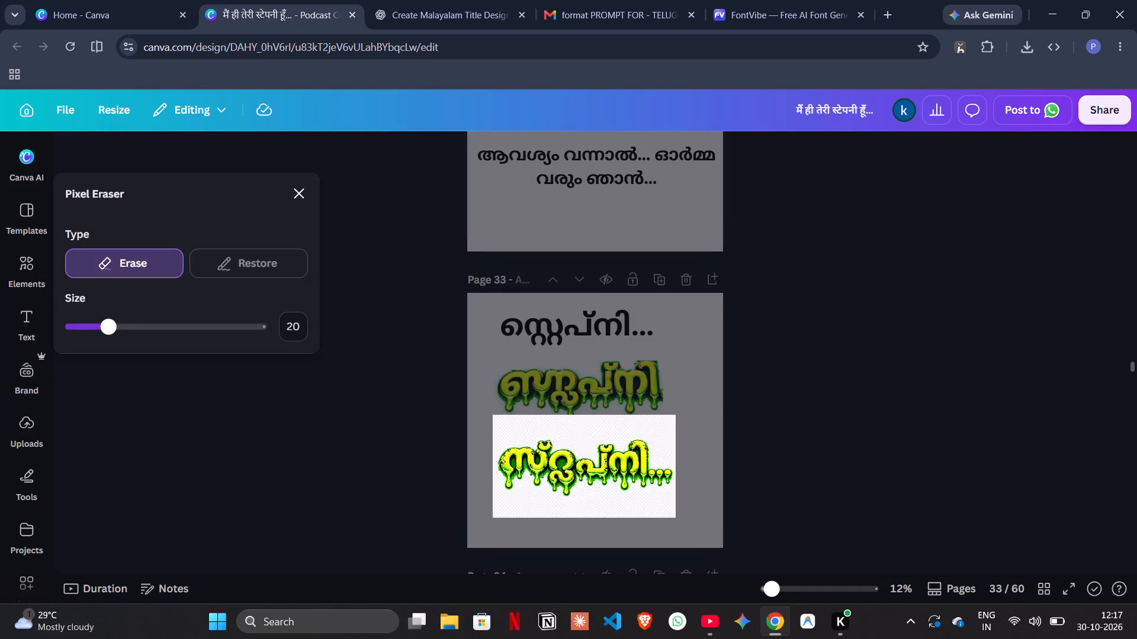
left_click_drag(552, 444, 545, 448)
left_click_drag(545, 448, 553, 448)
left_click_drag(553, 448, 557, 486)
left_click_drag(557, 486, 553, 461)
left_click_drag(553, 461, 541, 443)
left_click_drag(541, 443, 553, 474)
left_click_drag(553, 474, 550, 483)
left_click_drag(550, 483, 554, 466)
left_click_drag(554, 466, 547, 444)
left_click_drag(547, 444, 561, 485)
left_click_drag(561, 485, 560, 489)
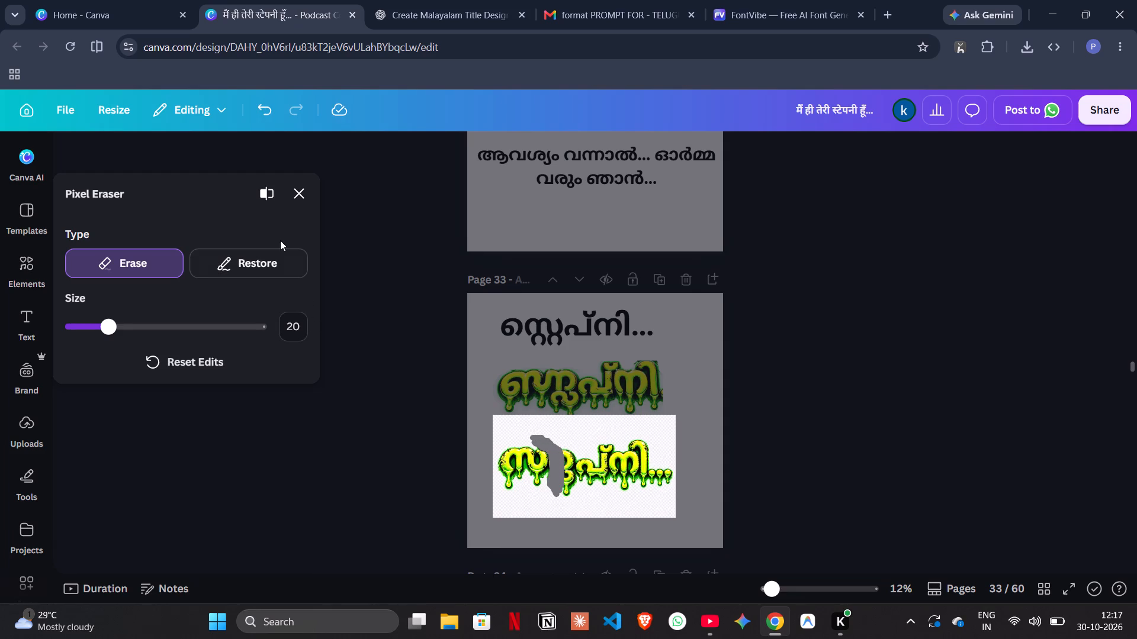
left_click(298, 201)
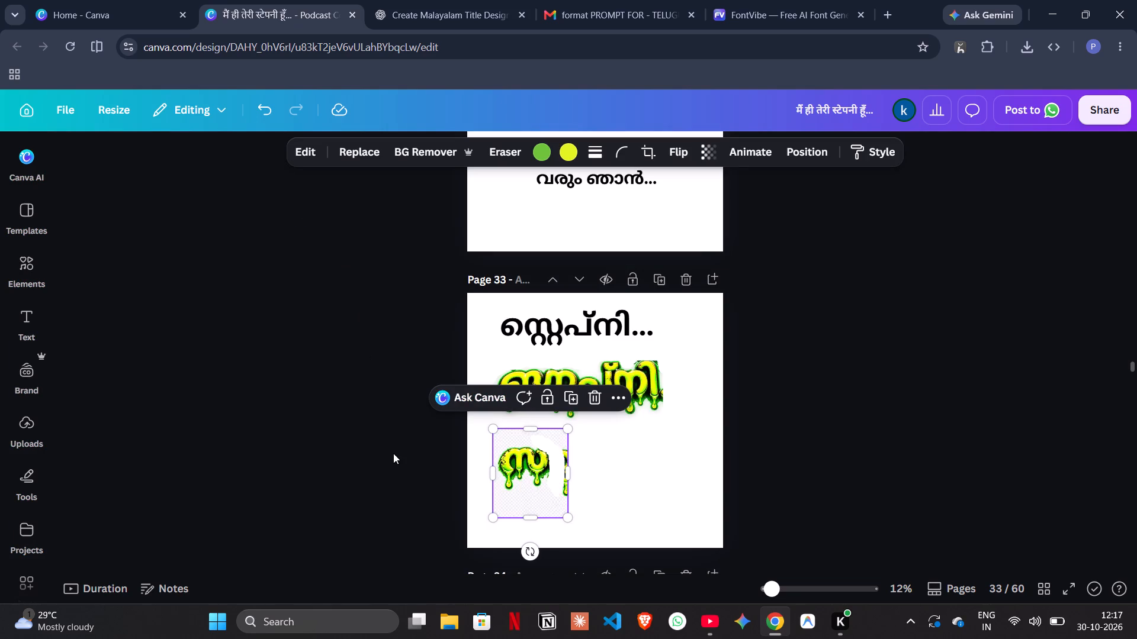
Remove the cropped image's background and tighten its crop so only the green letter സ is left.
left_click(427, 149)
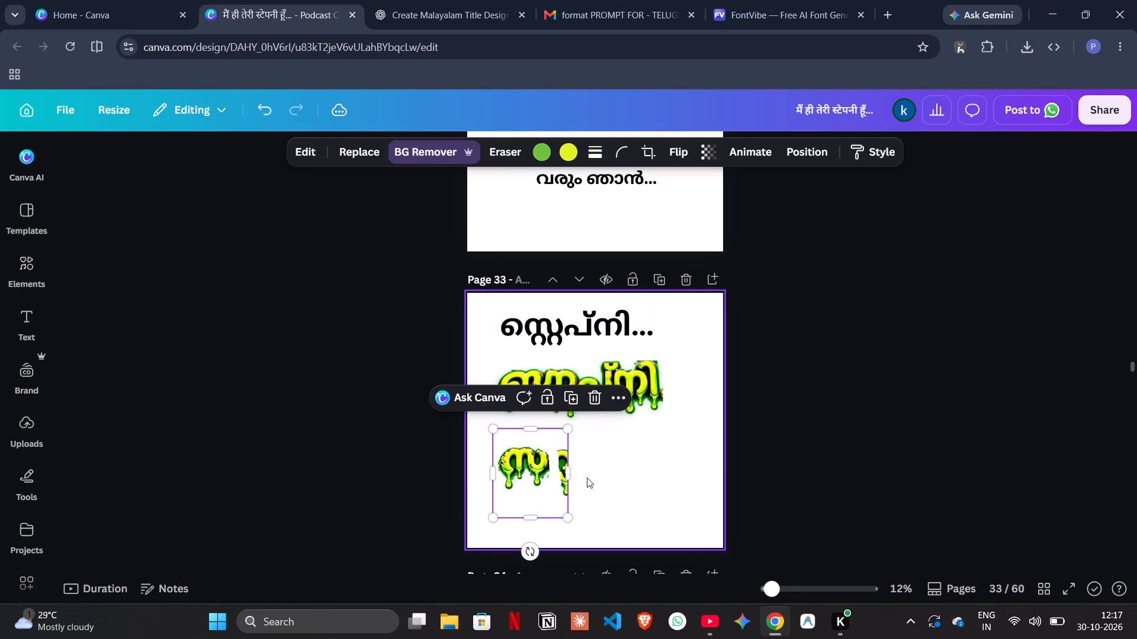
left_click_drag(567, 476, 553, 479)
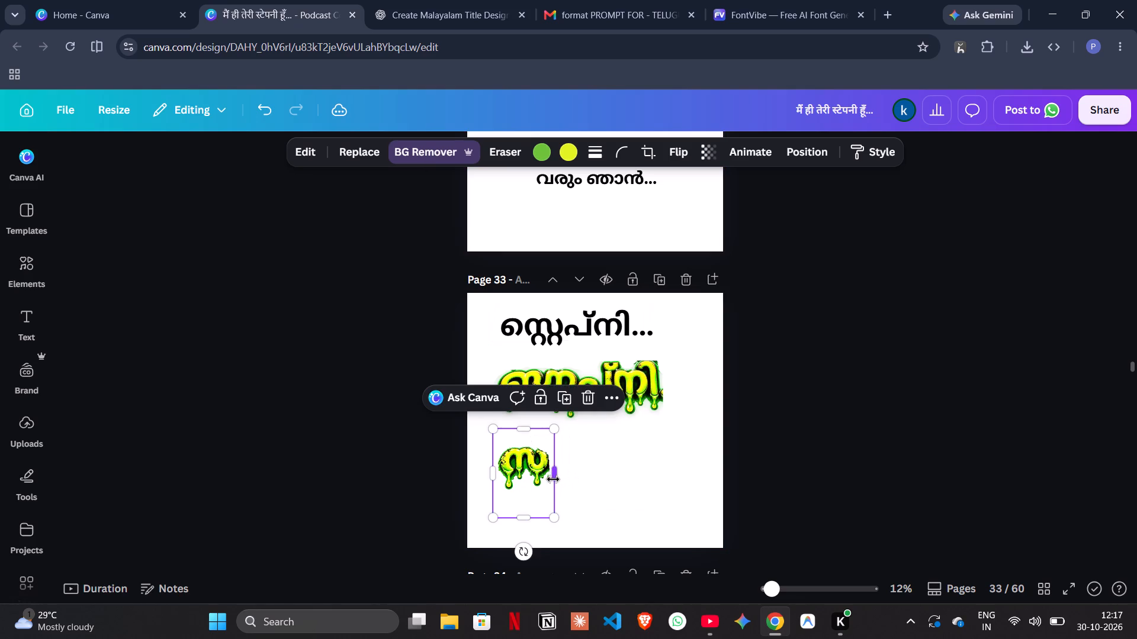
left_click_drag(526, 515, 534, 495)
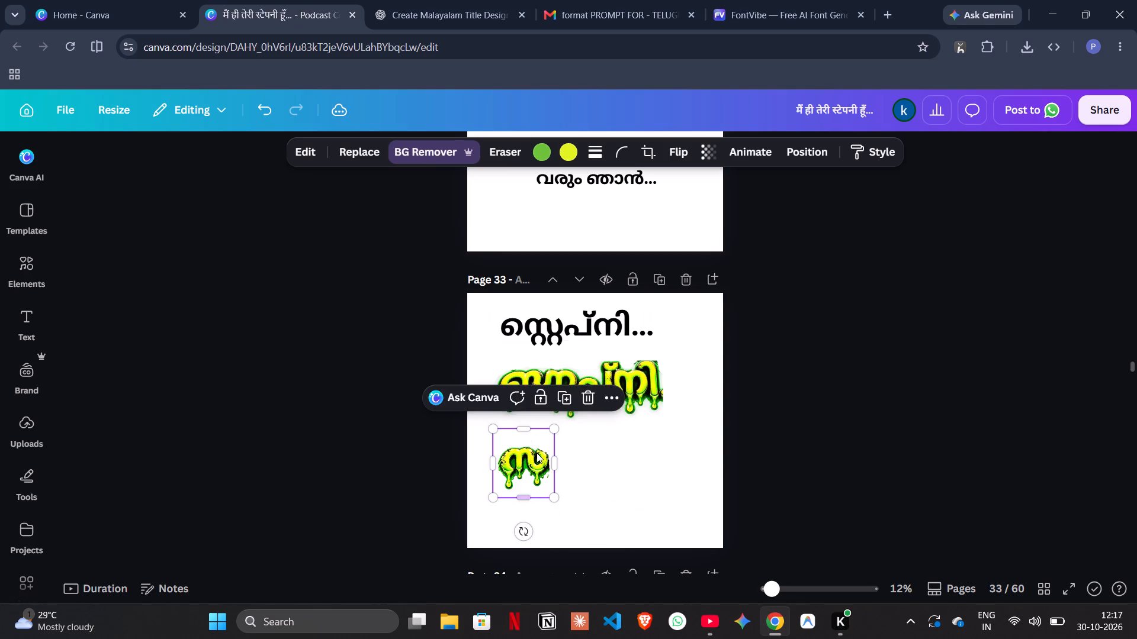
left_click_drag(525, 431, 525, 439)
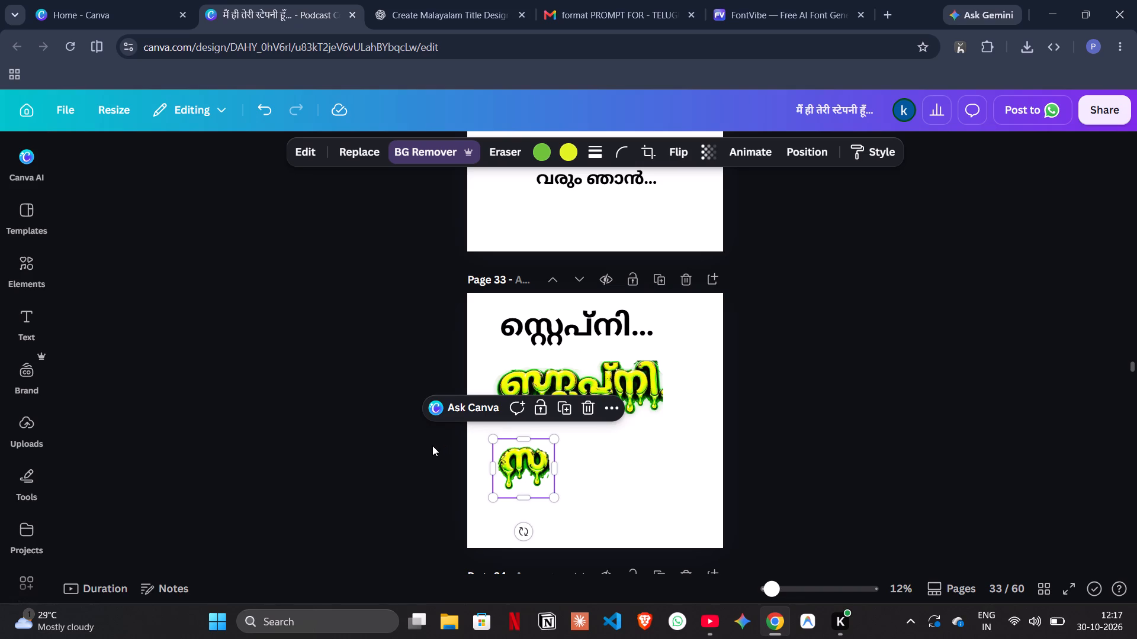
left_click(593, 470)
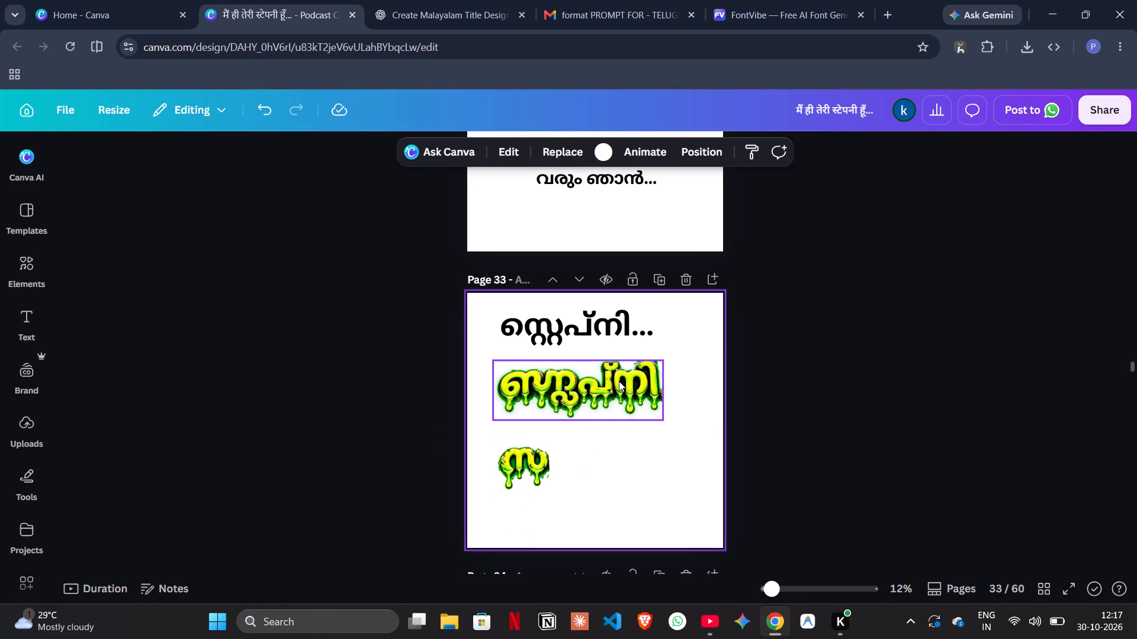
Duplicate the earlier green lettering on page 33 and move the copy down next to the isolated letter സ.
left_click(619, 381)
left_click(619, 381)
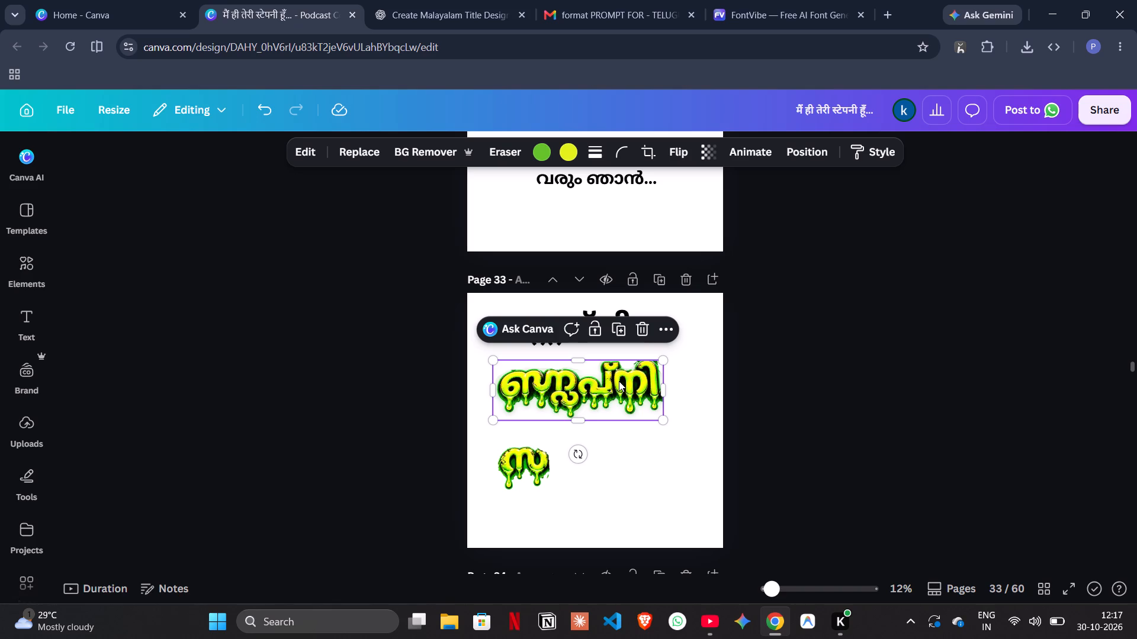
key("ctrl+d")
left_click(618, 395)
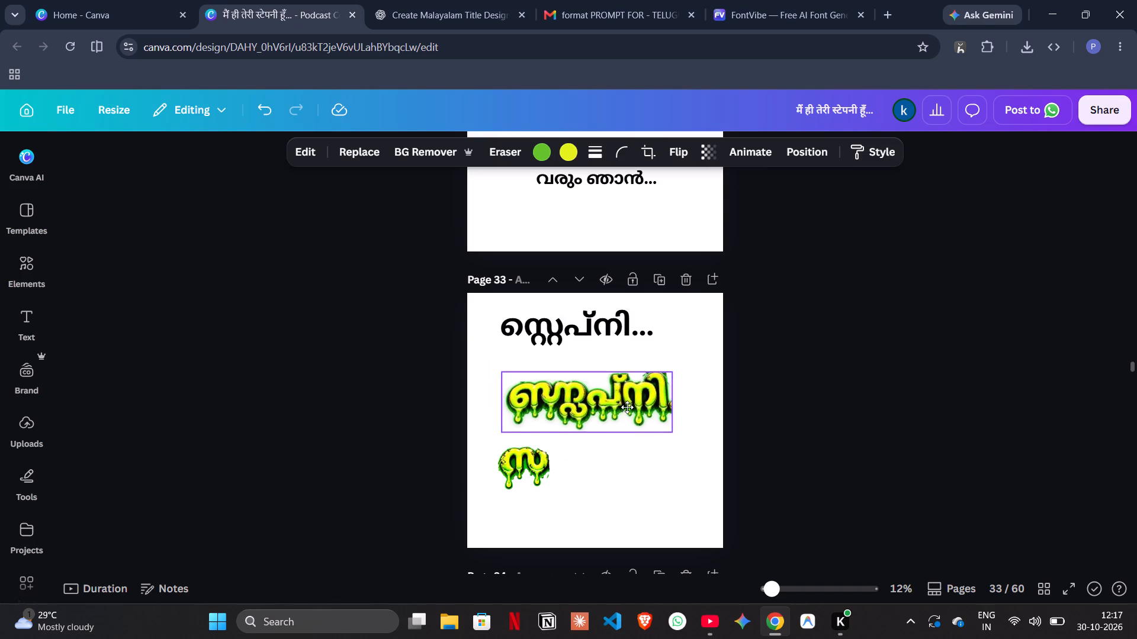
key("ctrl+d")
left_click_drag(619, 396, 639, 433)
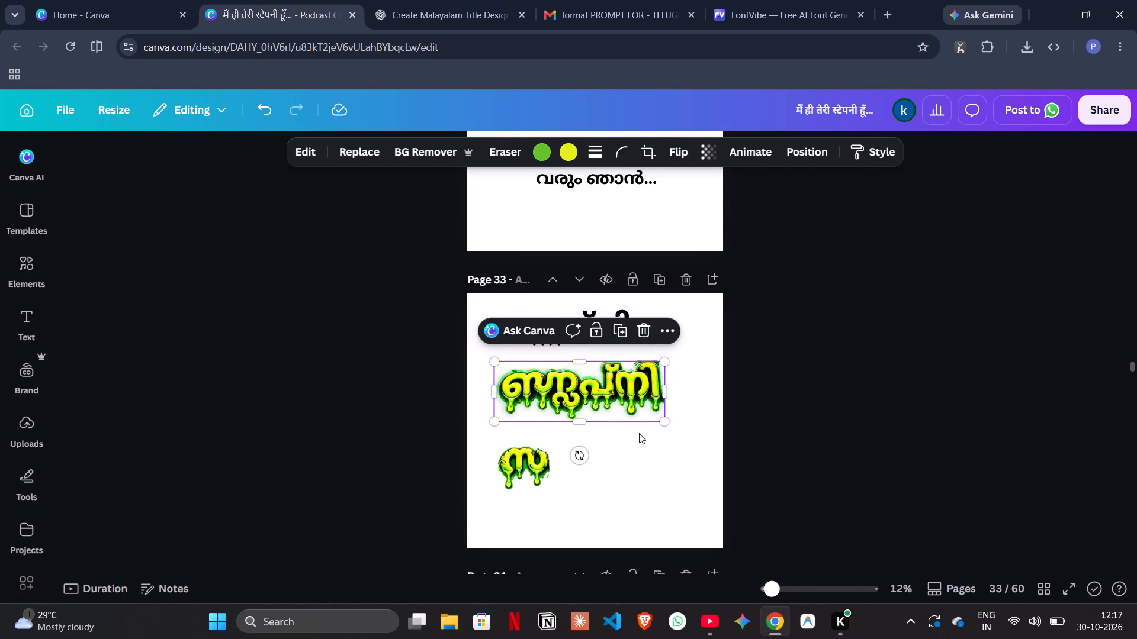
left_click_drag(639, 433, 644, 456)
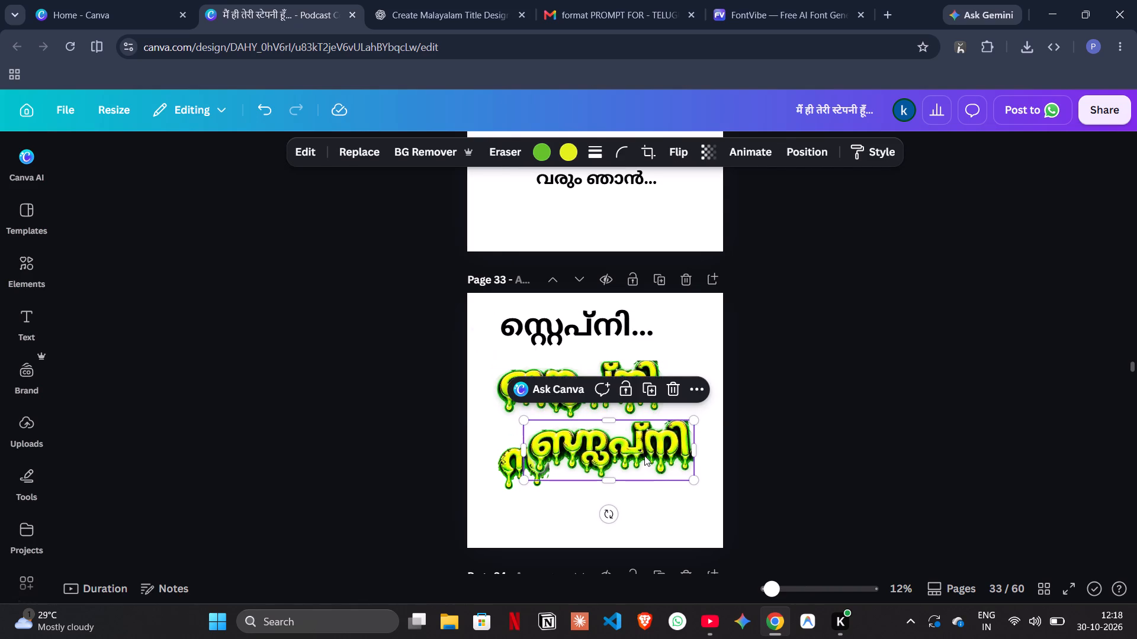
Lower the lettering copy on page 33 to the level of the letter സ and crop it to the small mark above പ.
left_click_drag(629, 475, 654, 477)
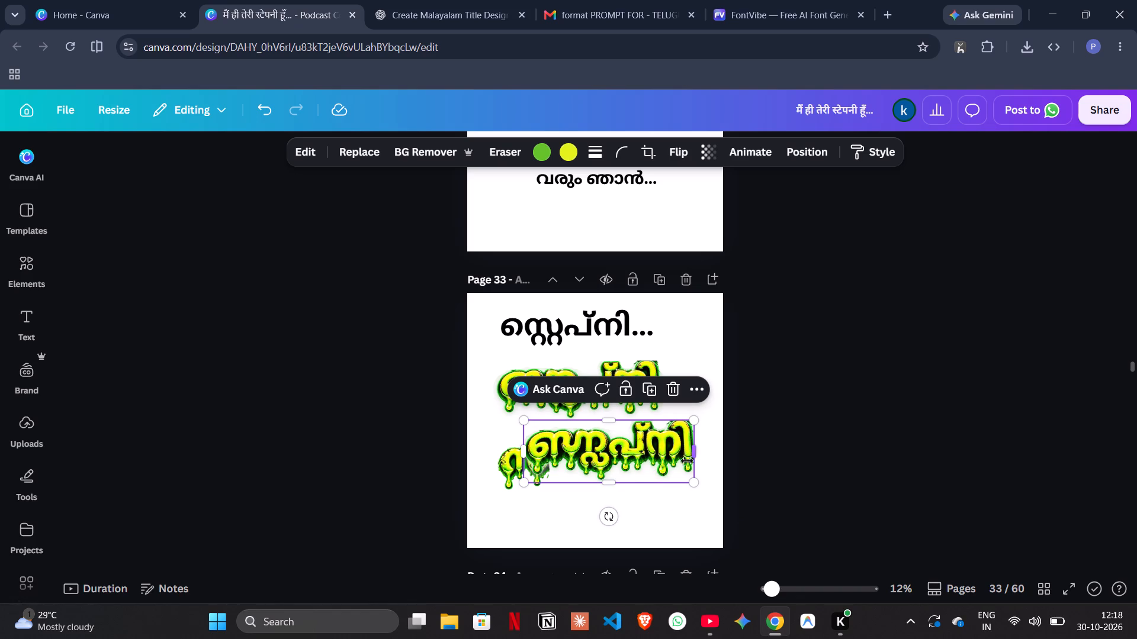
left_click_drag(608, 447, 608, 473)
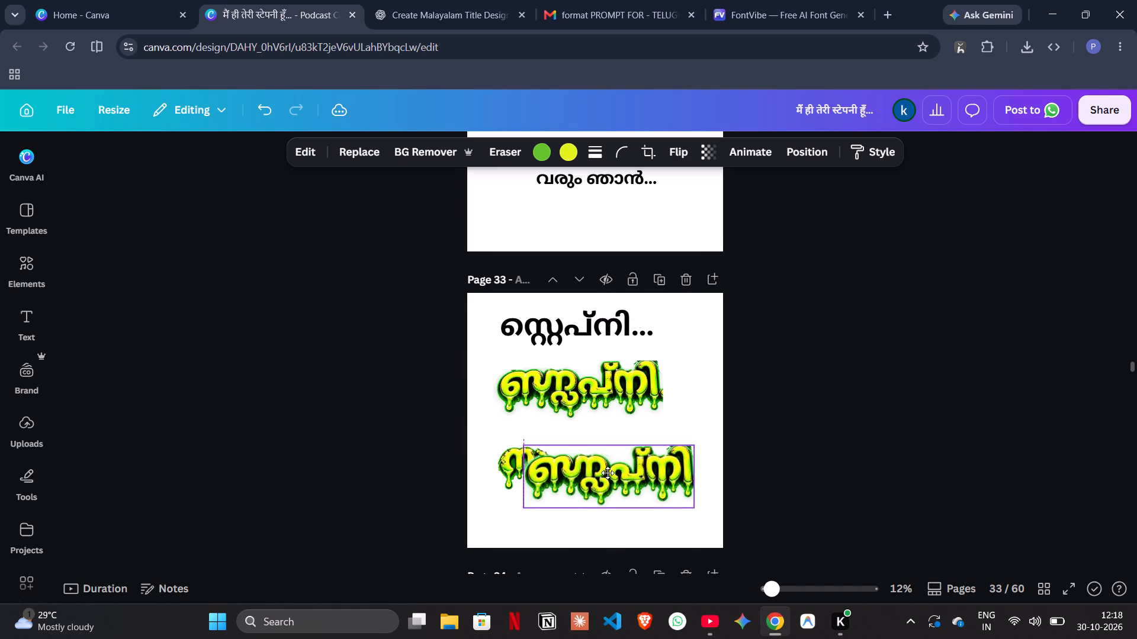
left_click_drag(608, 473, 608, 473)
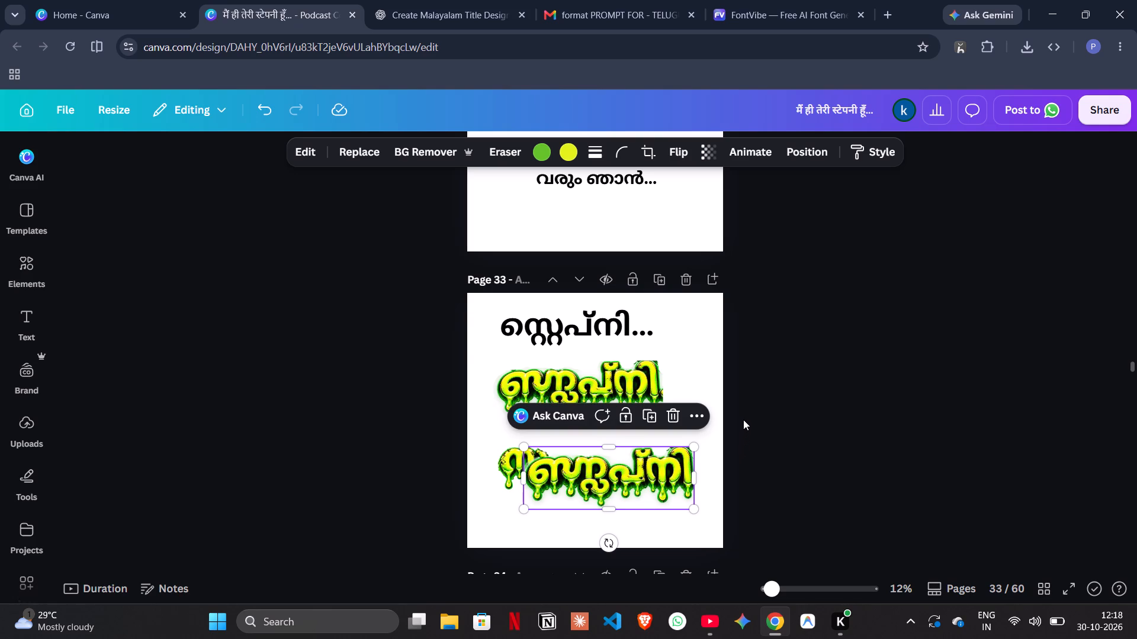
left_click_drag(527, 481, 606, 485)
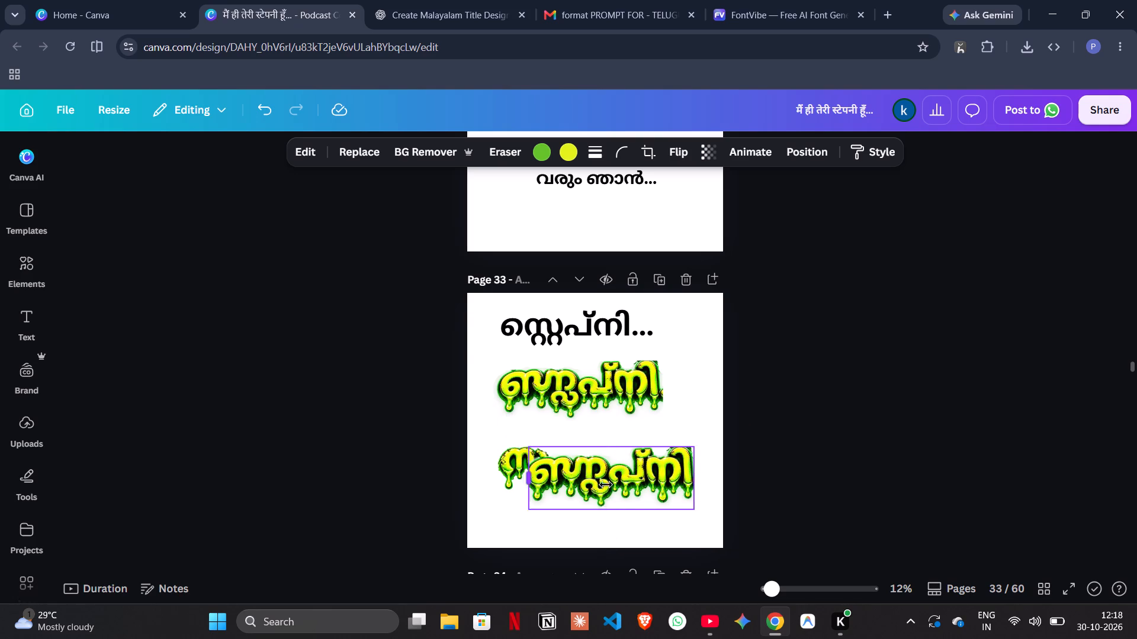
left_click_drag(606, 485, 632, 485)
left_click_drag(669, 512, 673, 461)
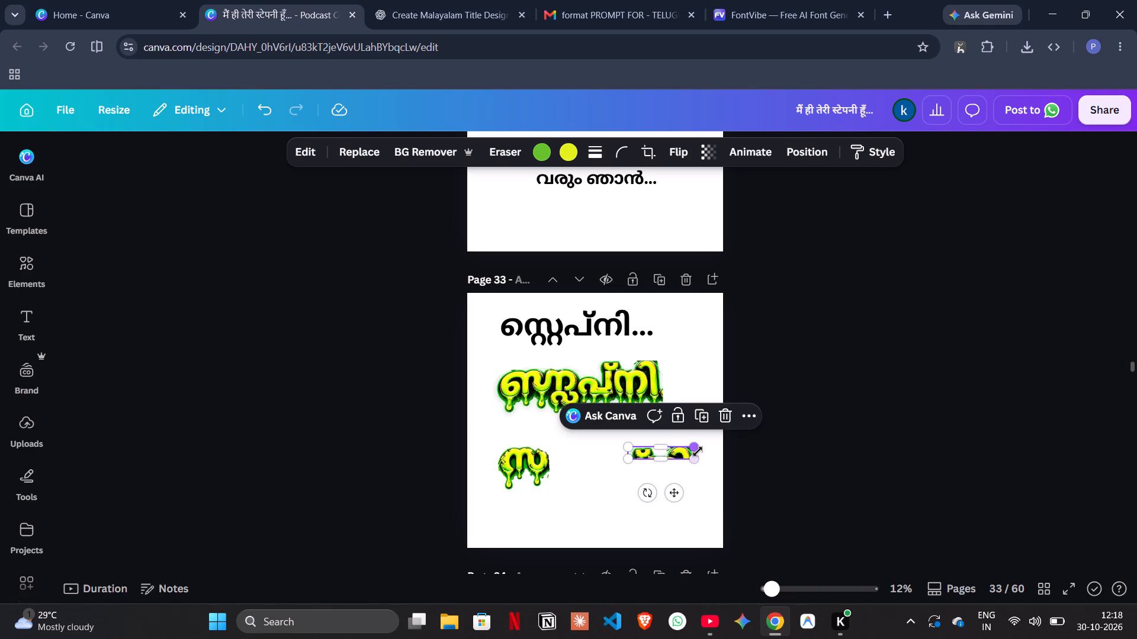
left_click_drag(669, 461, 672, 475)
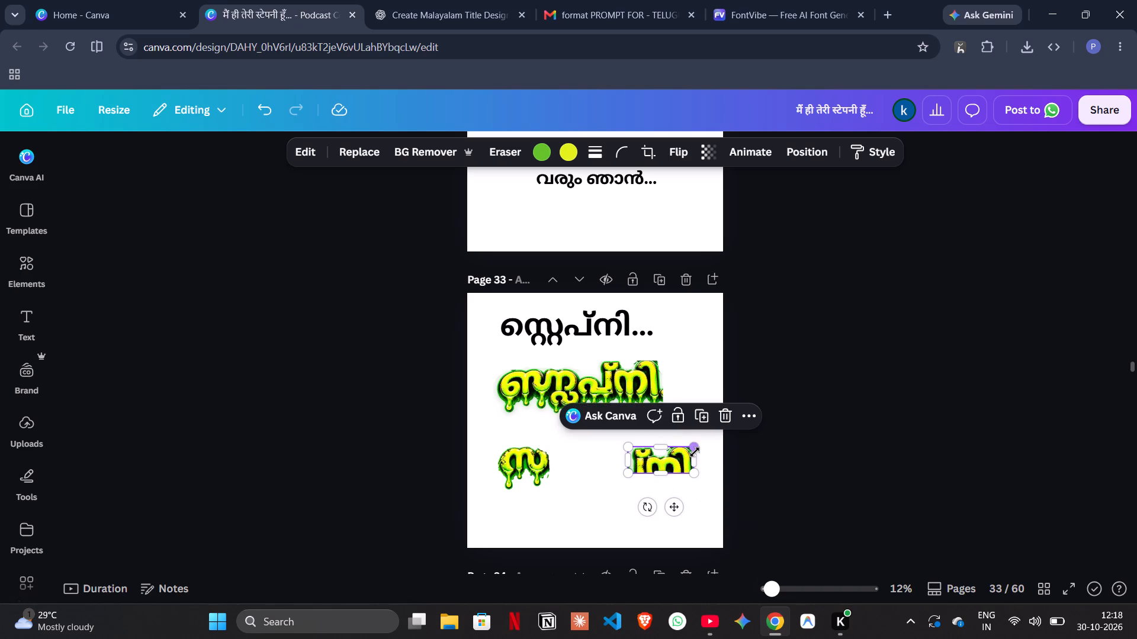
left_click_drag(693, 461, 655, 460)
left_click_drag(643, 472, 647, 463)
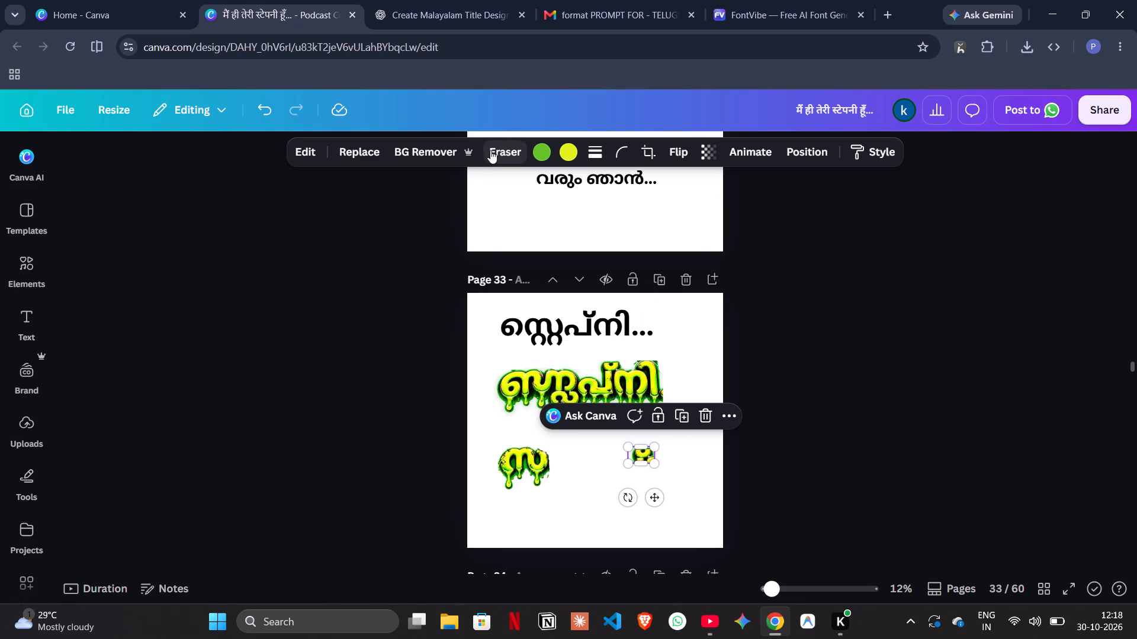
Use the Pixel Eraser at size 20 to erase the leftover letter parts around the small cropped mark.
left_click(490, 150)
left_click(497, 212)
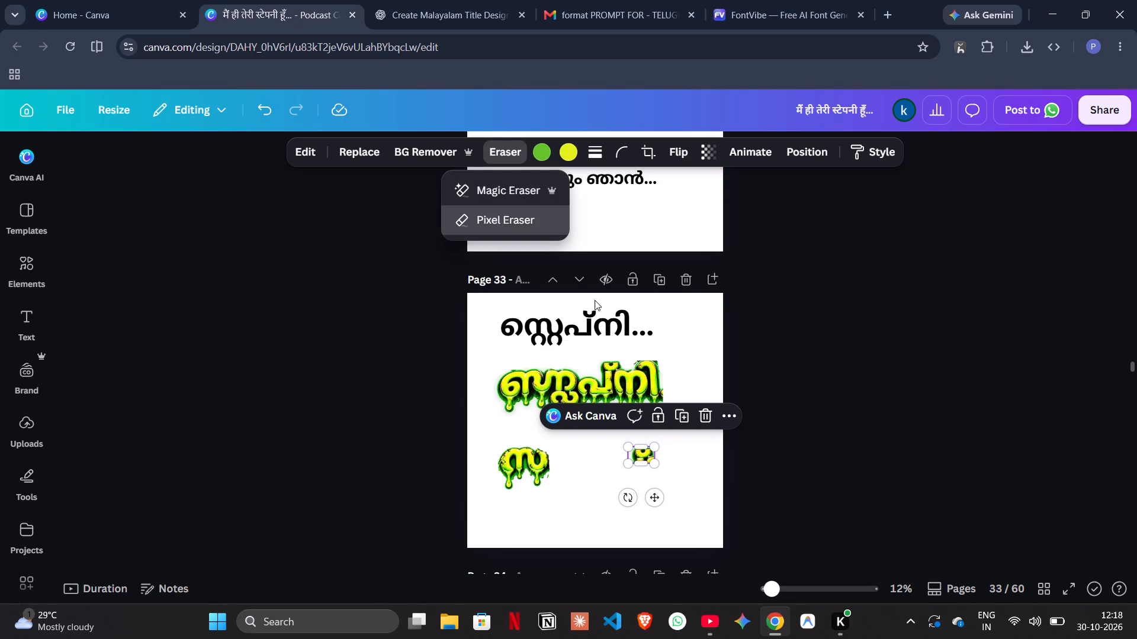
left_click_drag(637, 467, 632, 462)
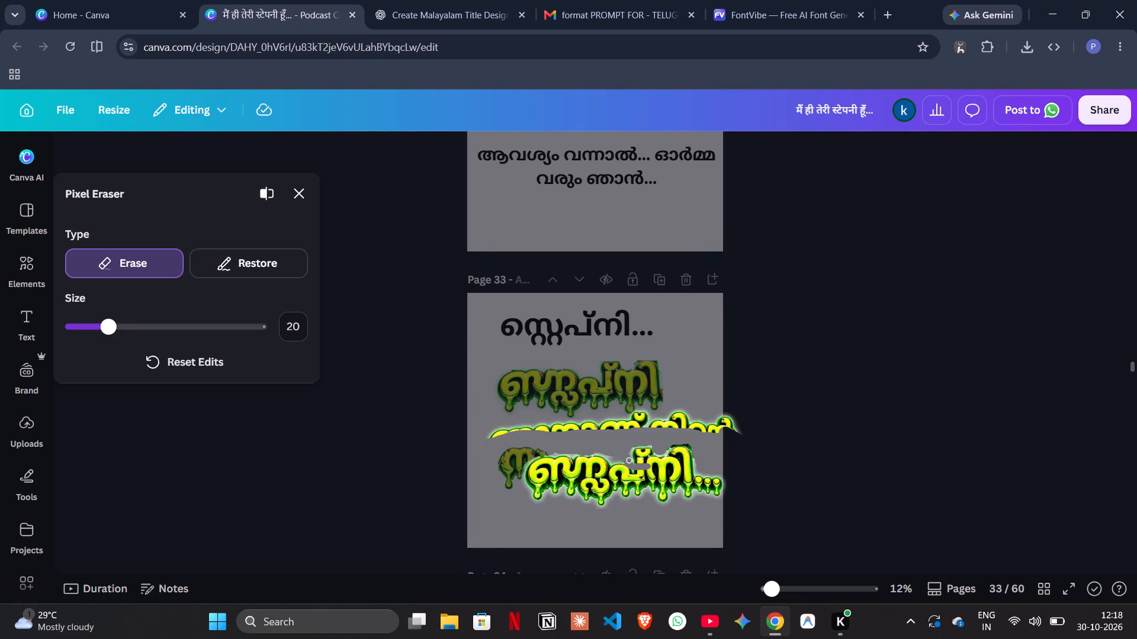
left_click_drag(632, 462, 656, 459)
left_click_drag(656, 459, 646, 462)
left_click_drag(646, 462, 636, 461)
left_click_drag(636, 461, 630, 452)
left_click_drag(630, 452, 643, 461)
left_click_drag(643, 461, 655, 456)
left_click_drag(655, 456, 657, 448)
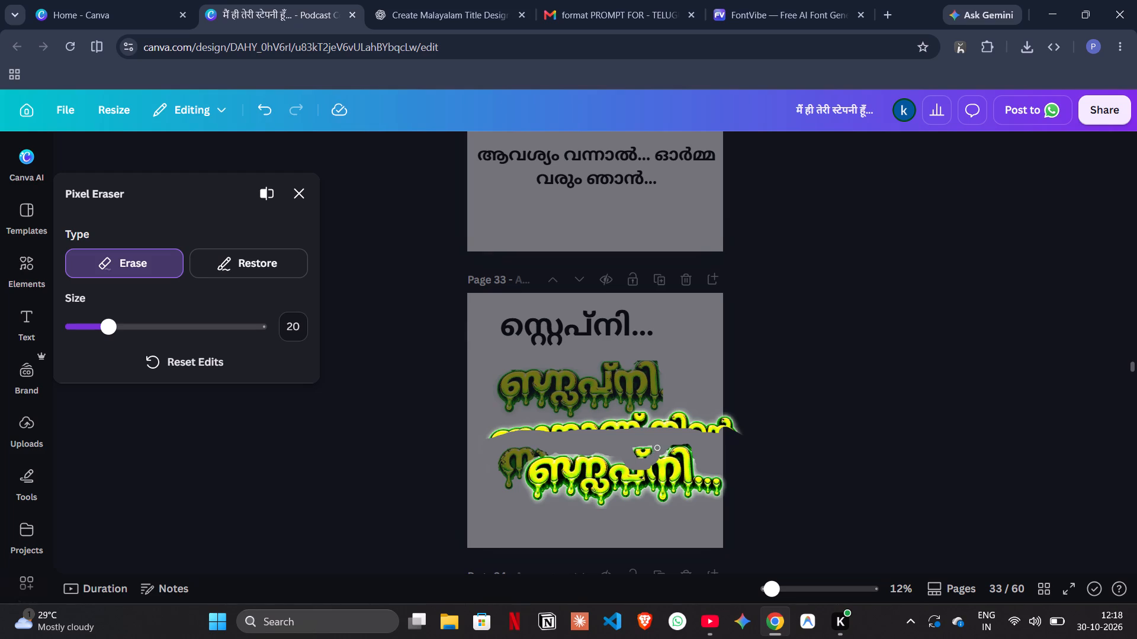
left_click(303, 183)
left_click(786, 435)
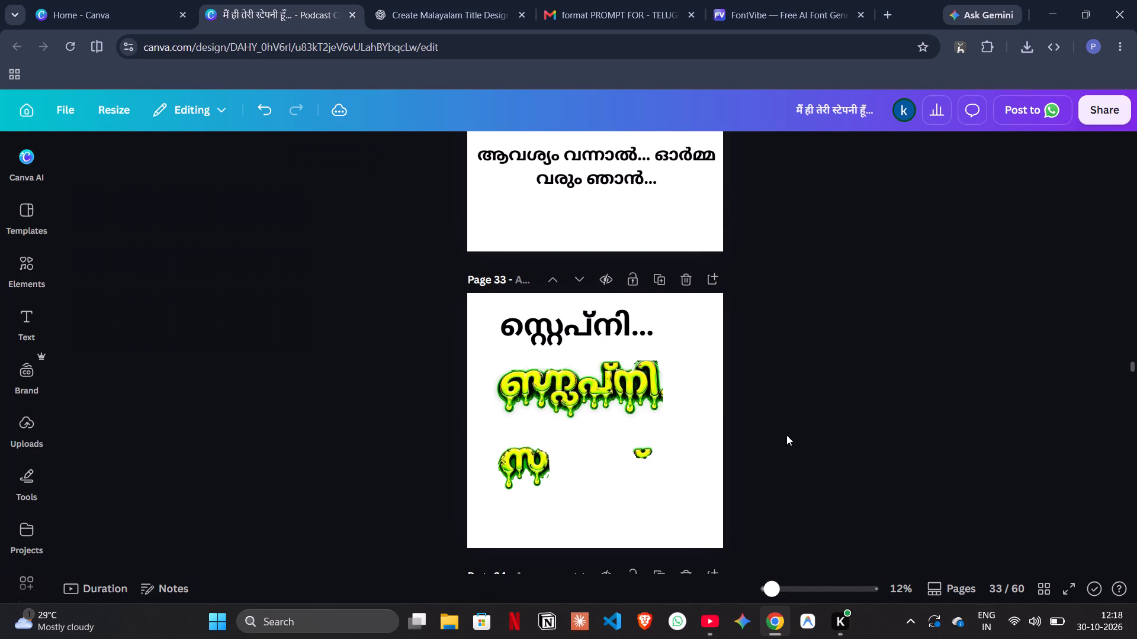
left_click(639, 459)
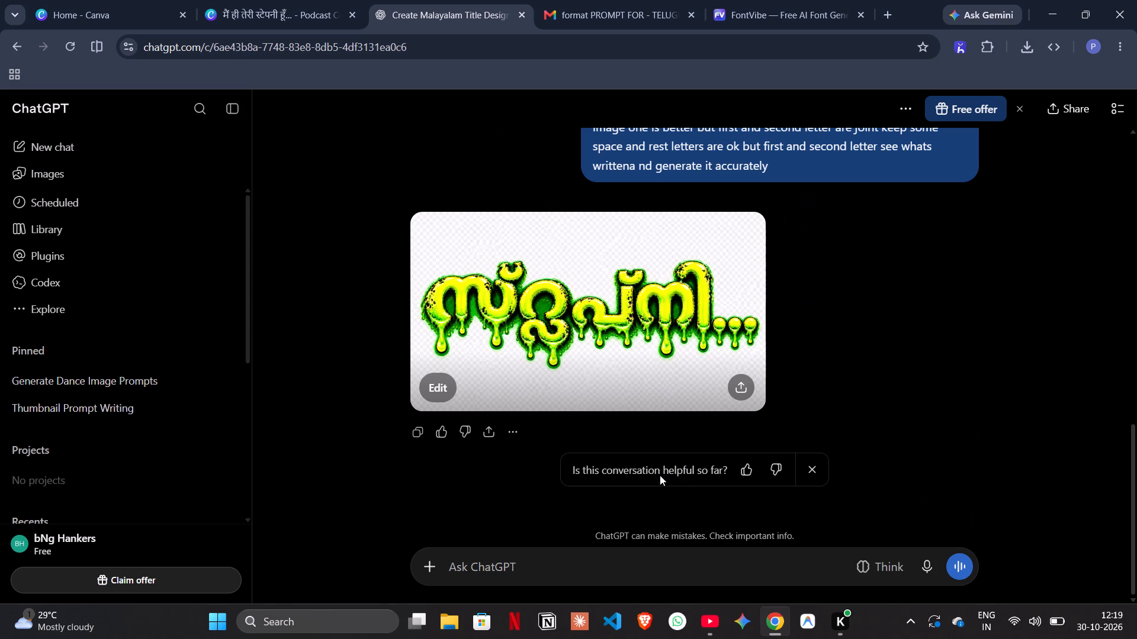
left_click(341, 0)
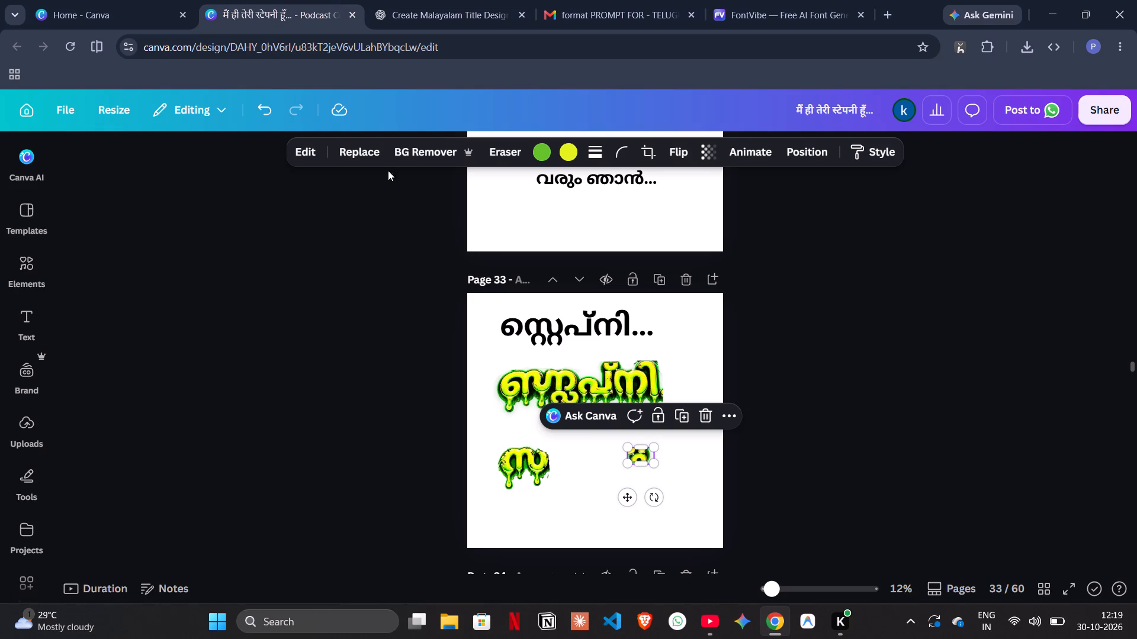
Duplicate the isolated letter സ, place the copy below it, and widen the copy's crop to bring back the remaining letters.
left_click(539, 464)
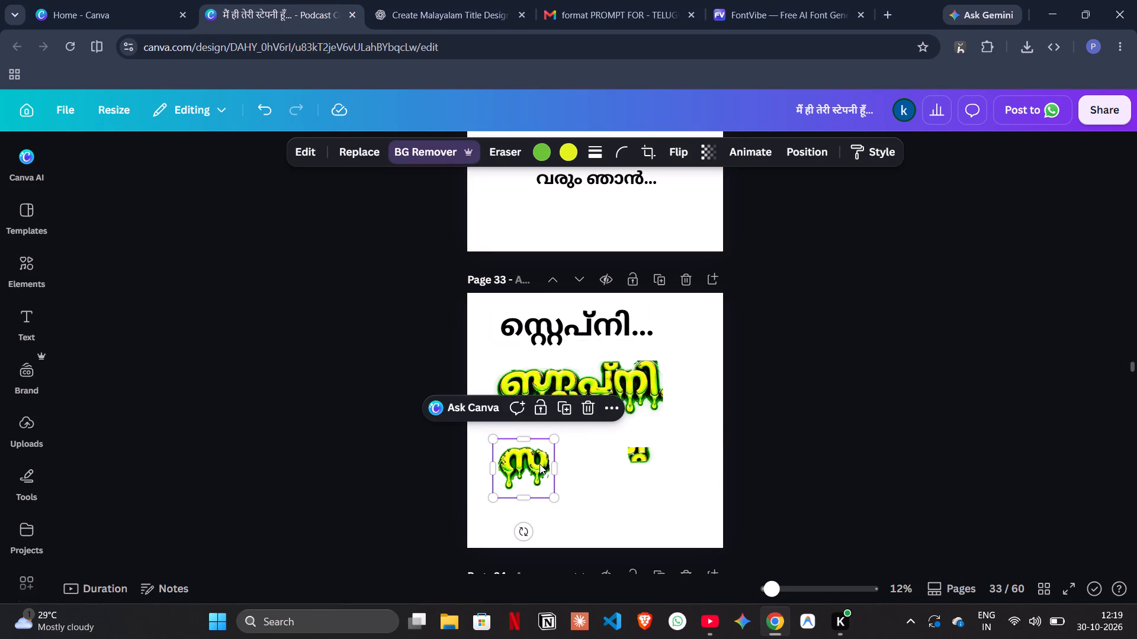
key("ctrl+d")
left_click_drag(539, 464, 611, 499)
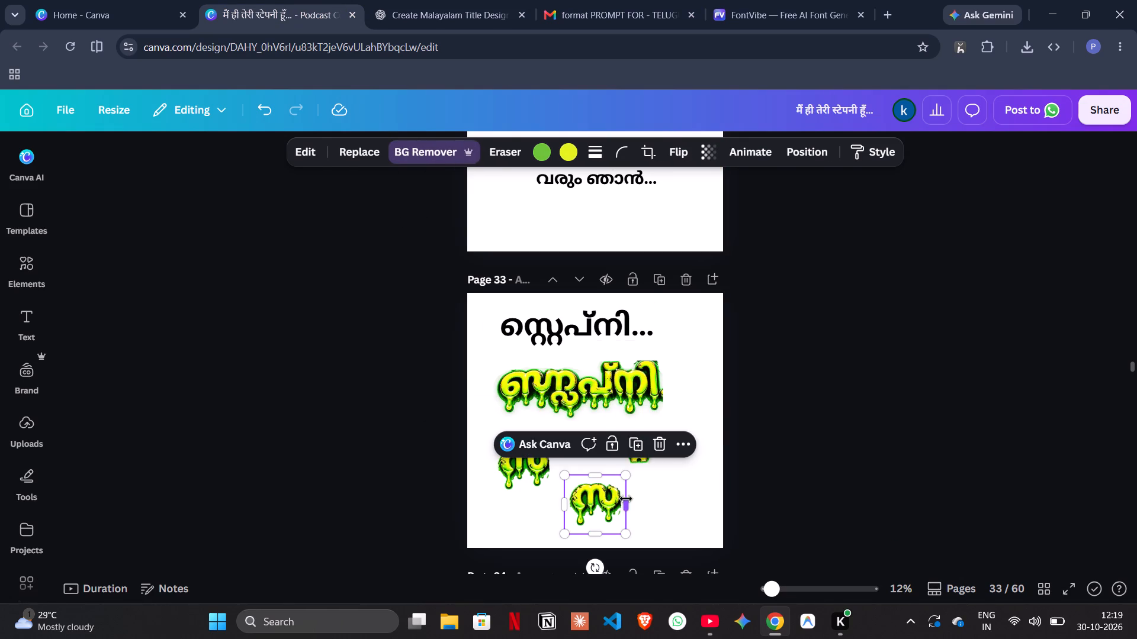
left_click_drag(626, 499, 725, 500)
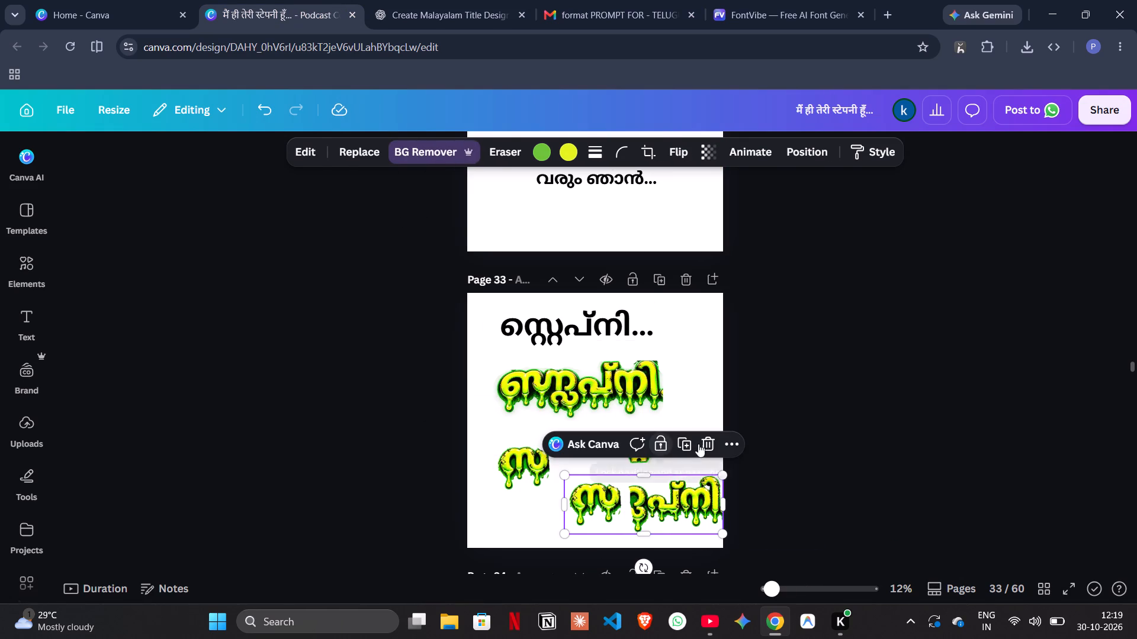
Delete the rotated small mark piece from page 33.
left_click(795, 392)
left_click(650, 451)
key("BackSpace")
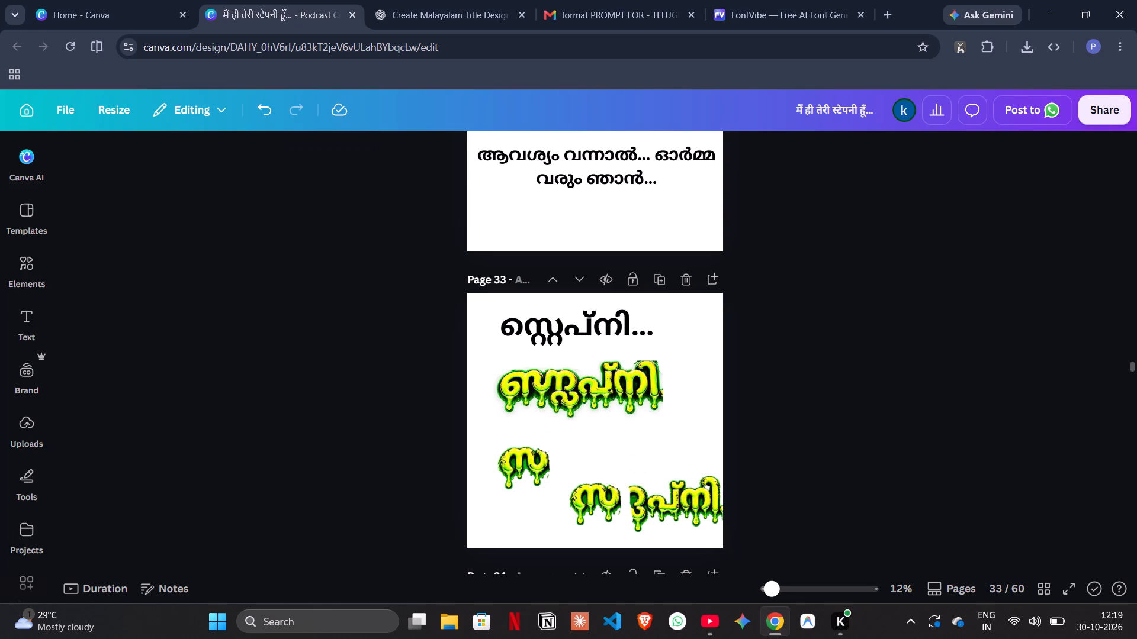
Crop the widened copy to only the letters പ്നി and position it level with the letter സ, leaving a gap between them.
left_click_drag(660, 509, 659, 444)
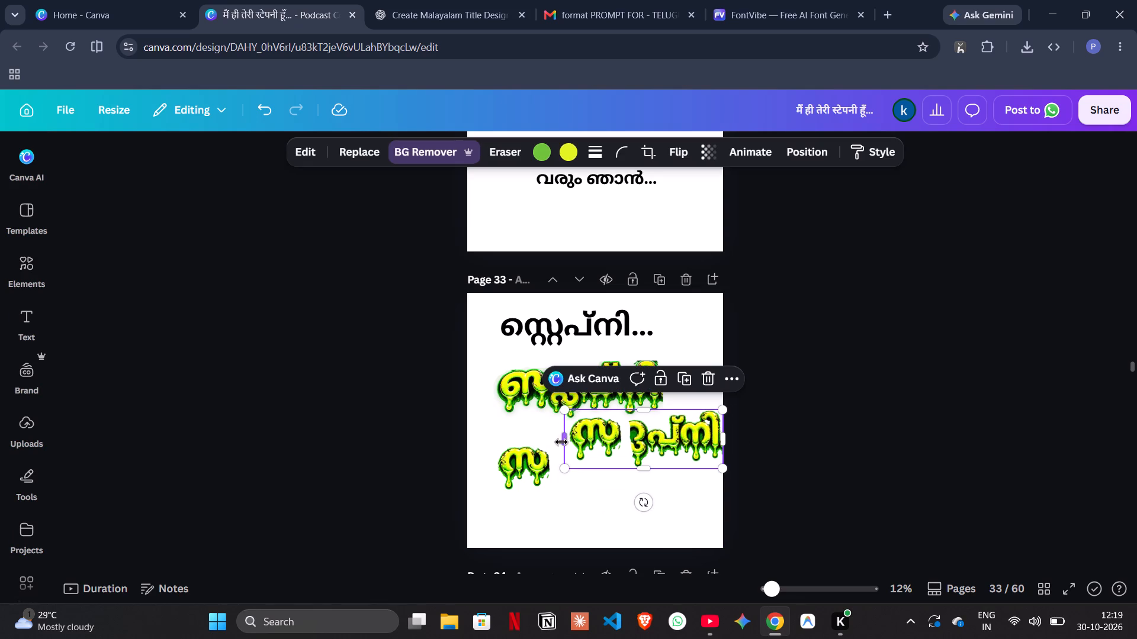
left_click_drag(561, 442, 653, 446)
left_click_drag(709, 443, 696, 448)
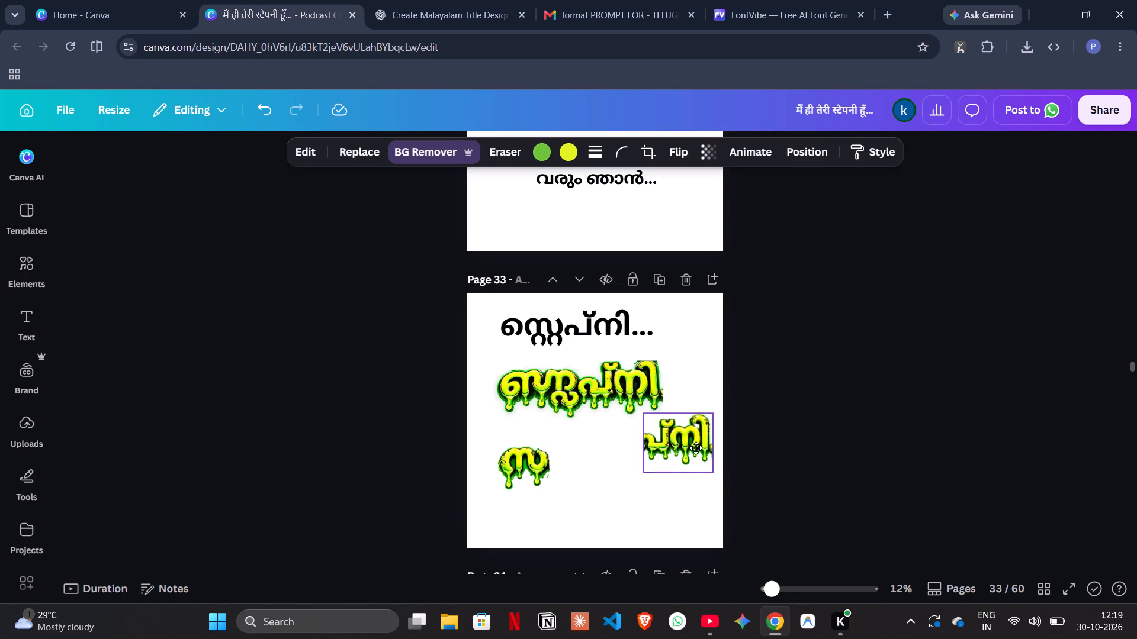
left_click_drag(696, 448, 677, 463)
left_click(746, 447)
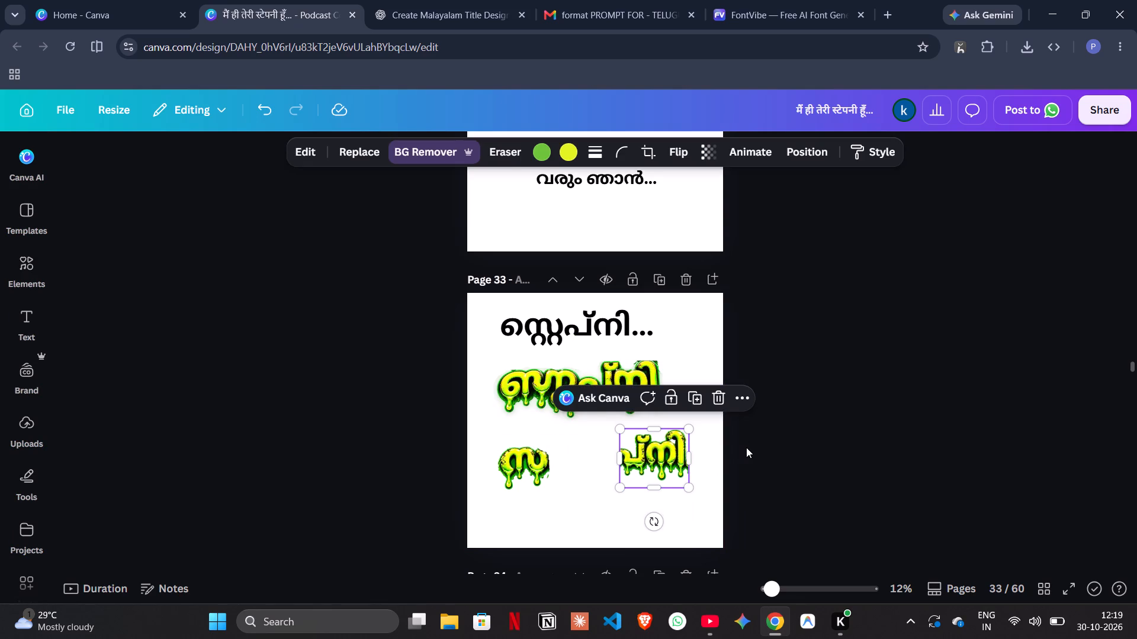
Erase the parts of പ്നി around the small curved mark above the letters, using the Pixel Eraser at size 20.
left_click(660, 457)
left_click(510, 157)
left_click(484, 217)
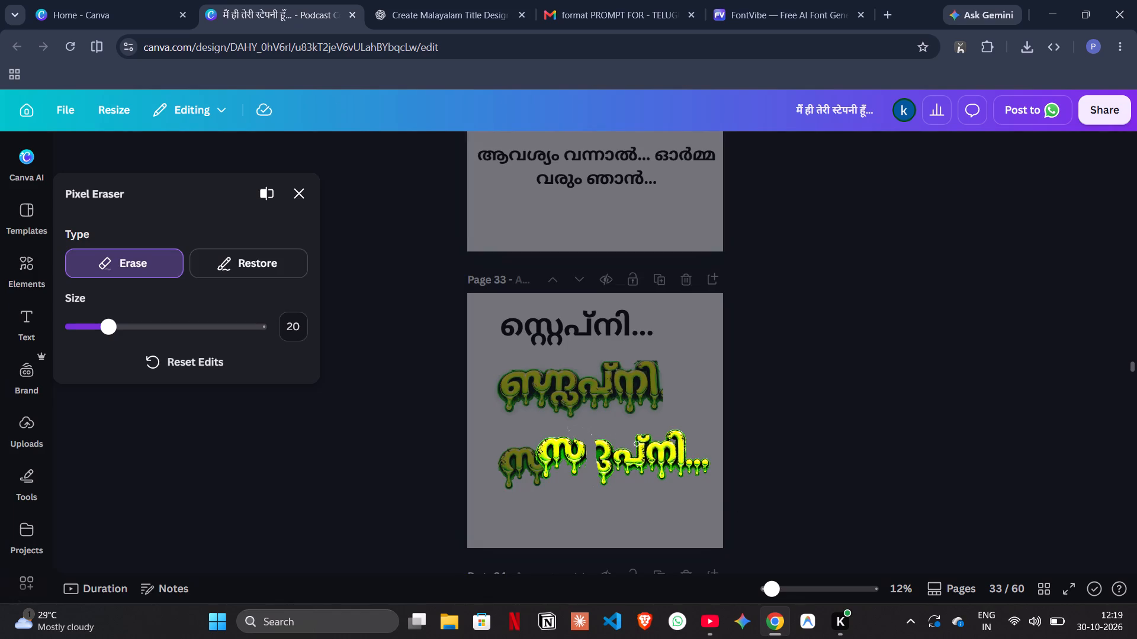
left_click_drag(637, 444, 641, 447)
left_click_drag(641, 447, 649, 453)
left_click_drag(649, 453, 630, 451)
left_click_drag(630, 451, 623, 438)
left_click(297, 193)
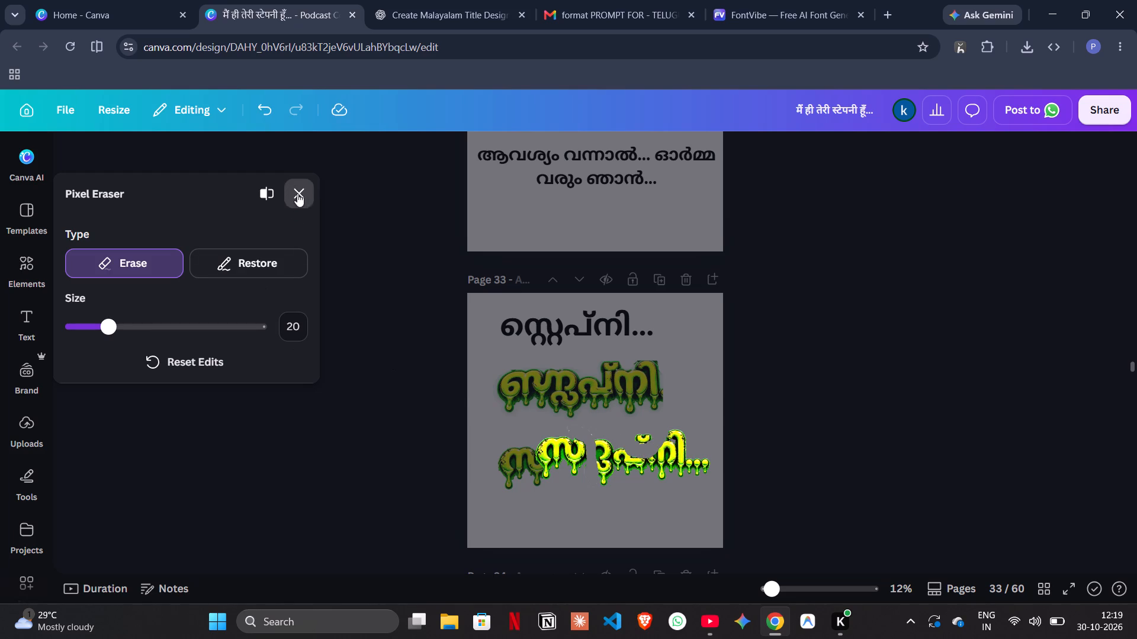
Crop the erased പ്നി piece down to only the small curved mark.
left_click_drag(691, 456, 658, 455)
left_click_drag(632, 488, 648, 447)
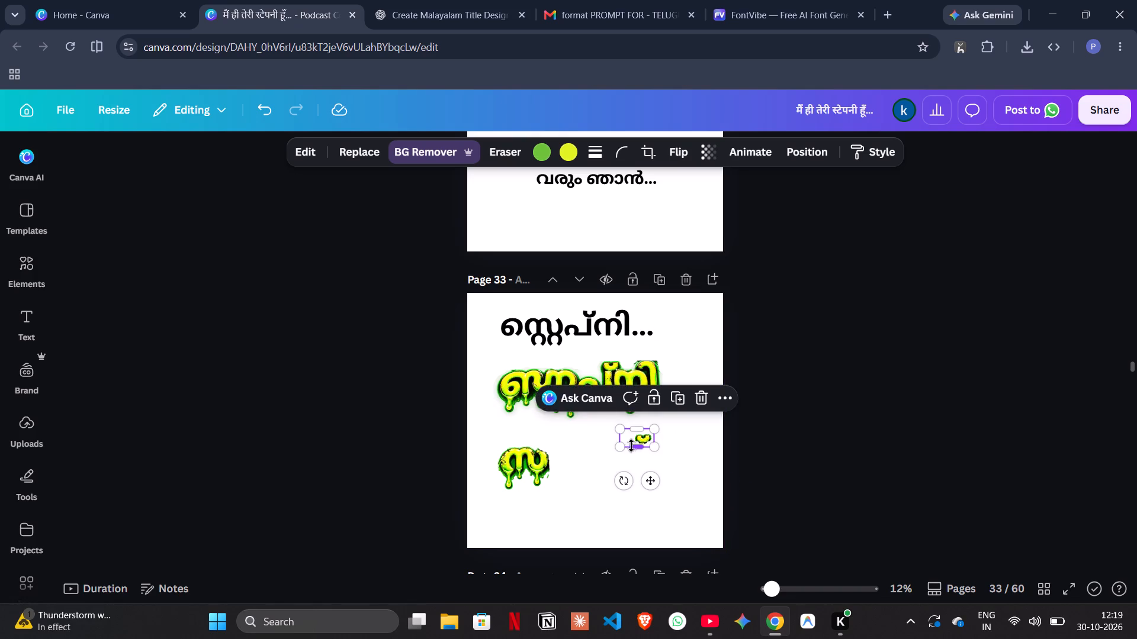
left_click(712, 433)
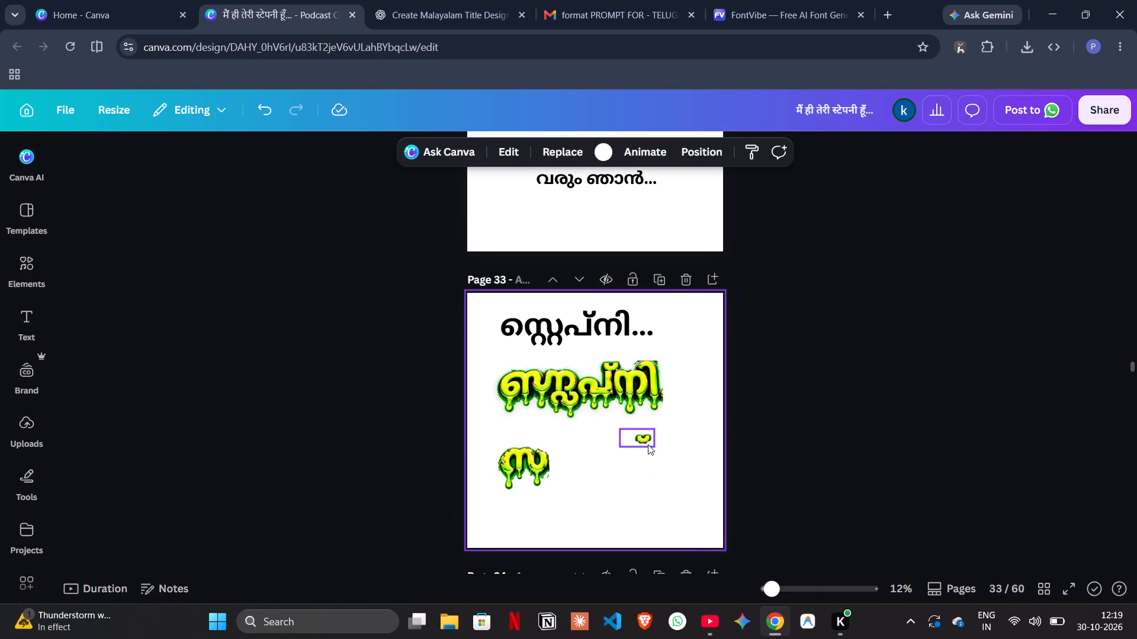
Move the small curved mark closer to the letter സ and flip it vertically.
left_click_drag(644, 440, 620, 466)
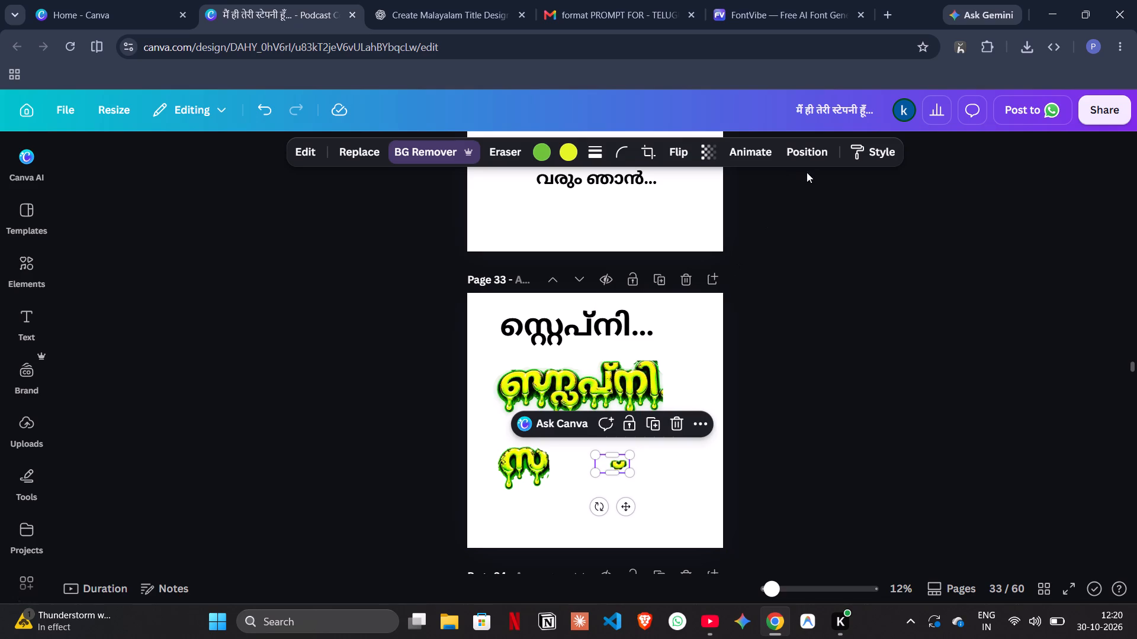
left_click(676, 155)
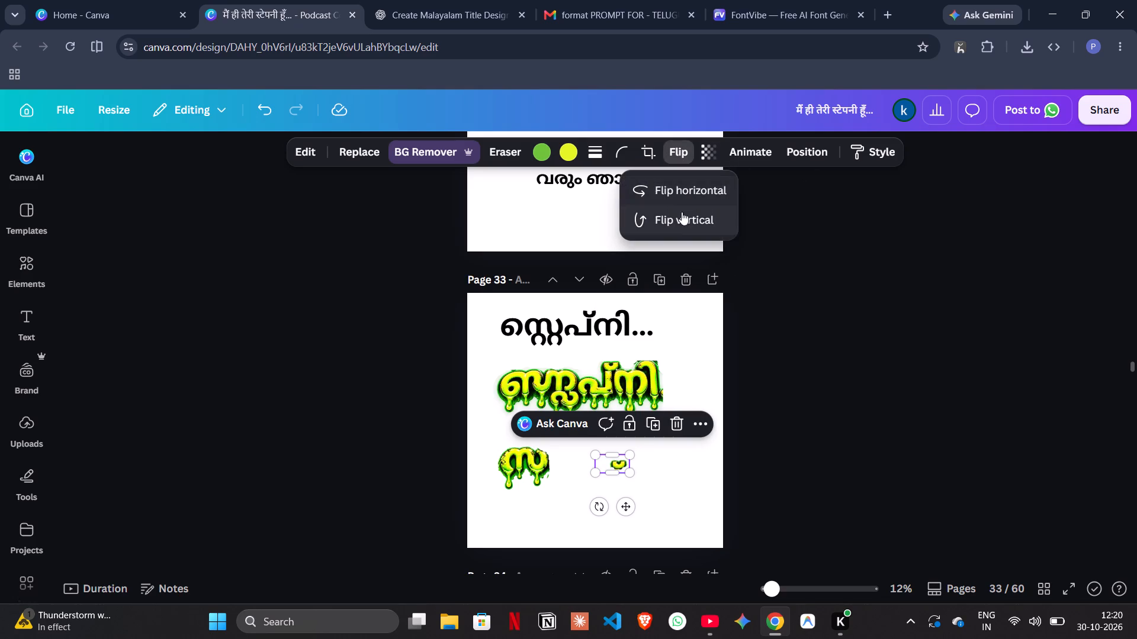
left_click(681, 215)
left_click(775, 362)
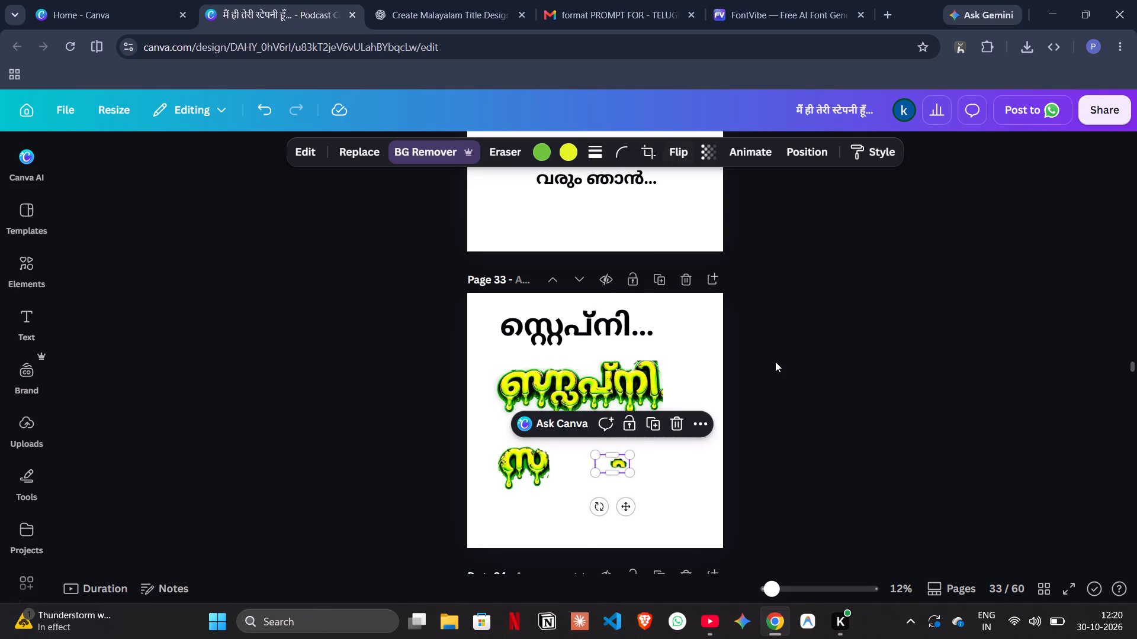
left_click(775, 362)
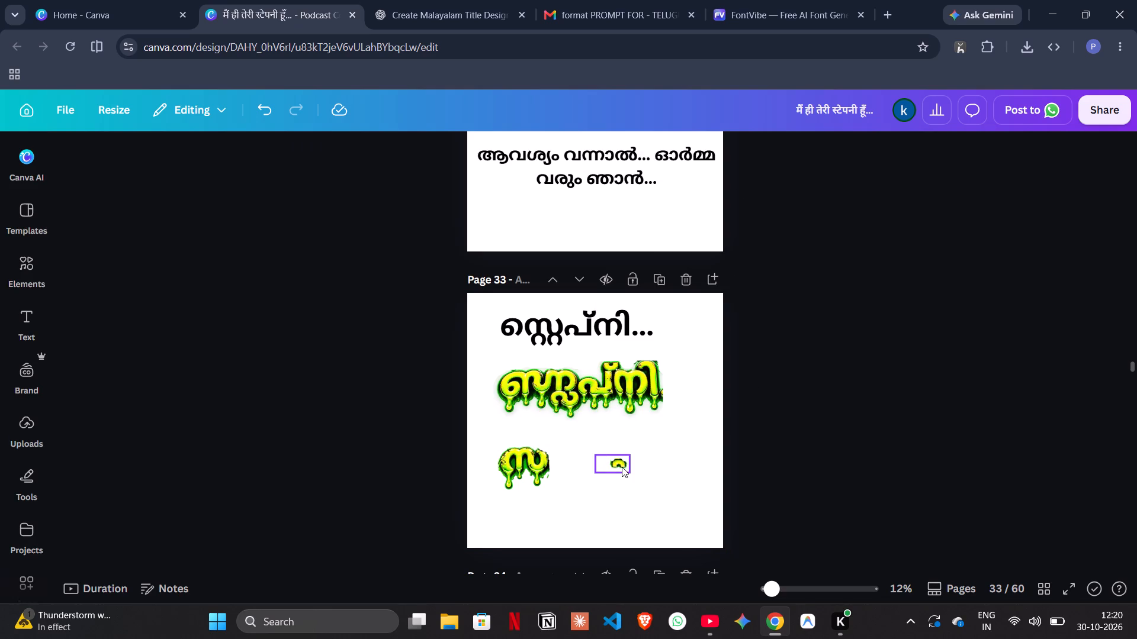
Trim the empty space beside the flipped mark and place it beneath the letter സ as its lower subscript part.
left_click(622, 466)
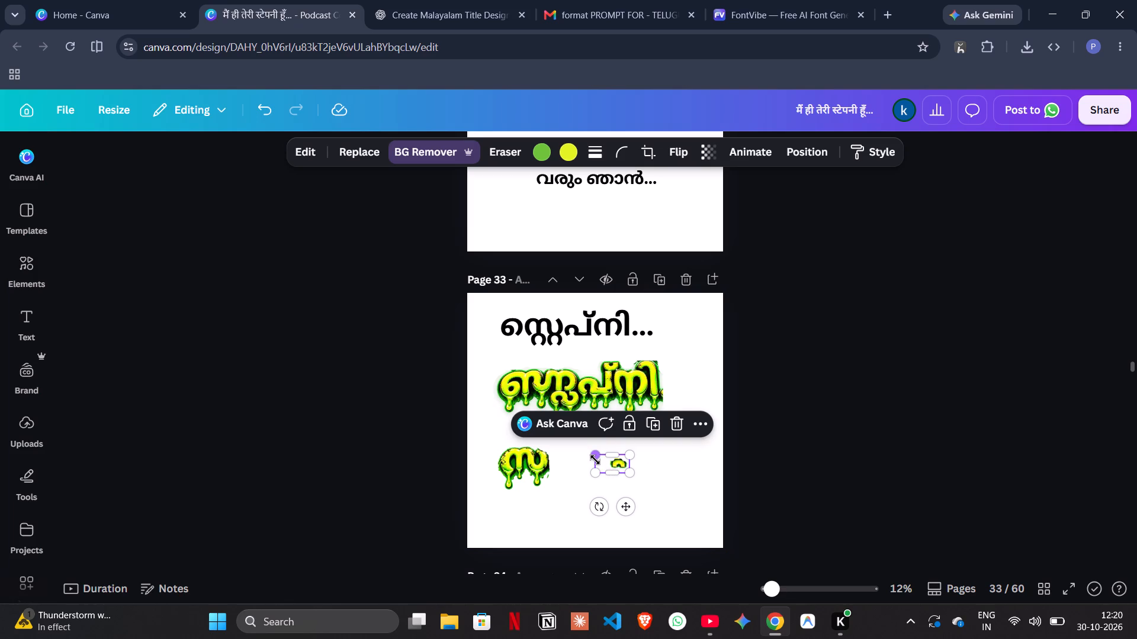
left_click_drag(595, 464, 606, 466)
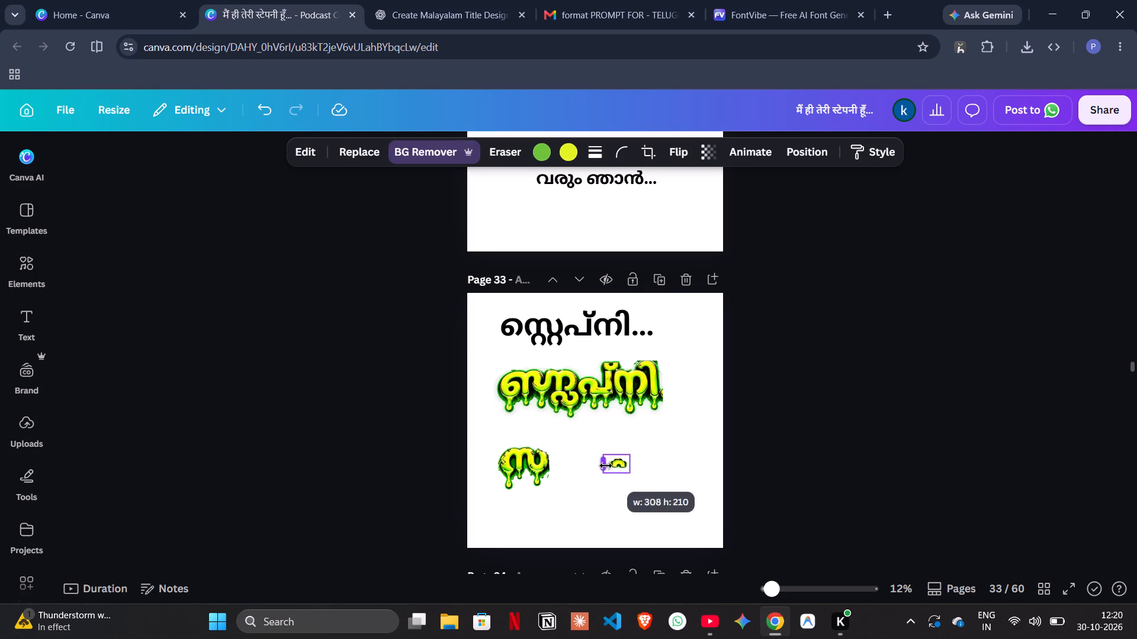
left_click_drag(606, 466, 608, 466)
left_click(660, 474)
left_click_drag(619, 464, 526, 480)
left_click(590, 492)
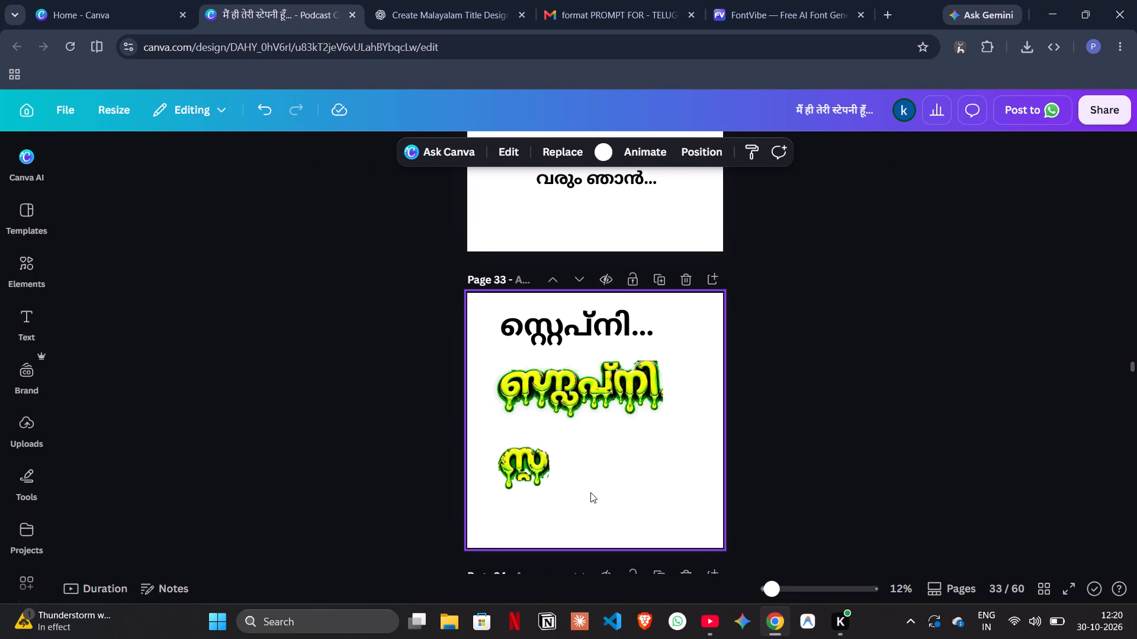
Duplicate the flipped mark and place the copy level beside the first one under സ to form സ്റ്റ.
left_click(522, 474)
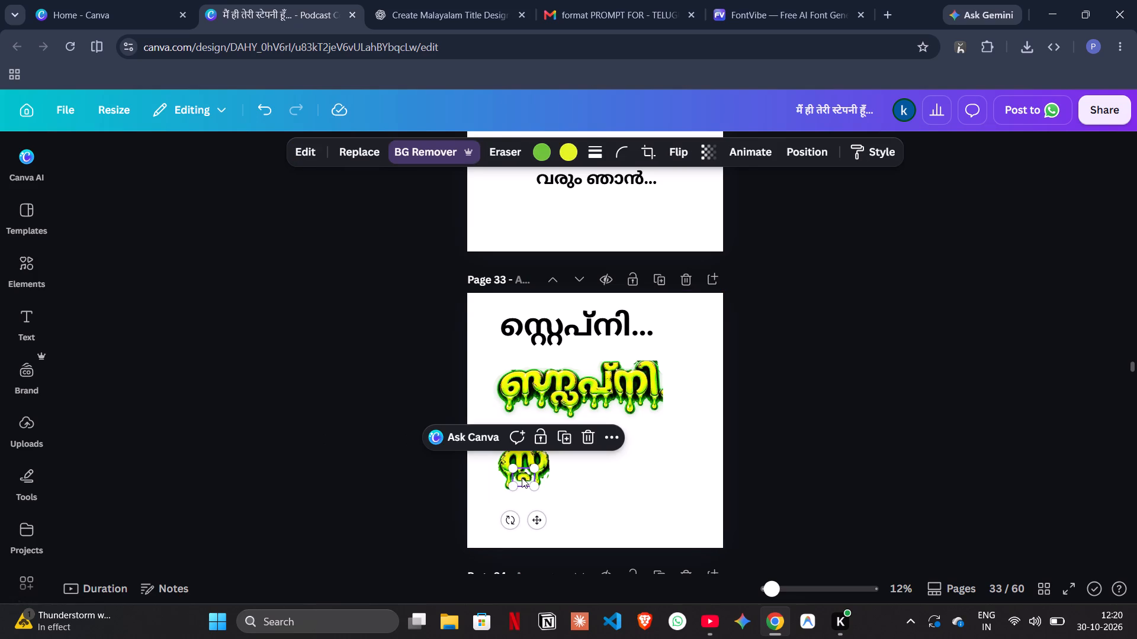
key("ctrl+d")
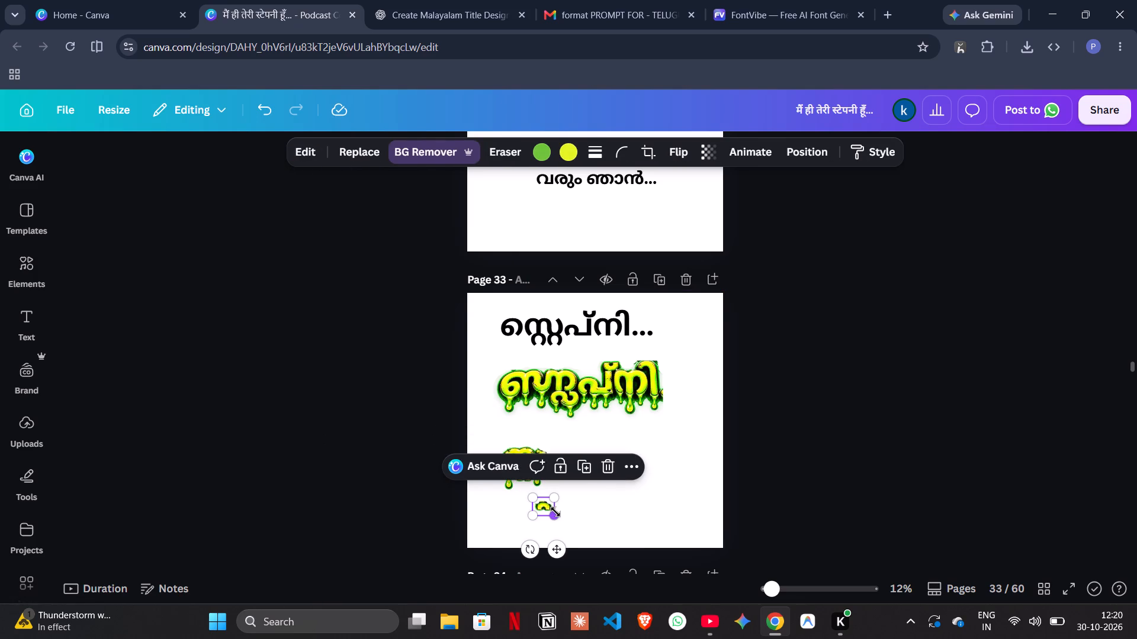
left_click_drag(545, 509, 544, 482)
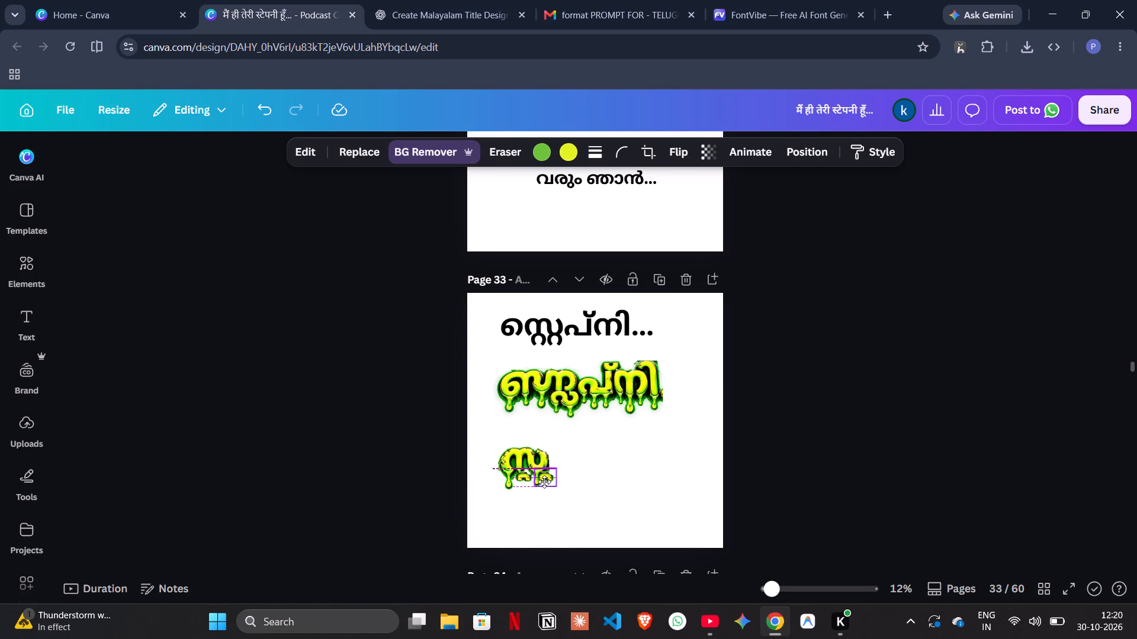
left_click_drag(544, 482, 546, 482)
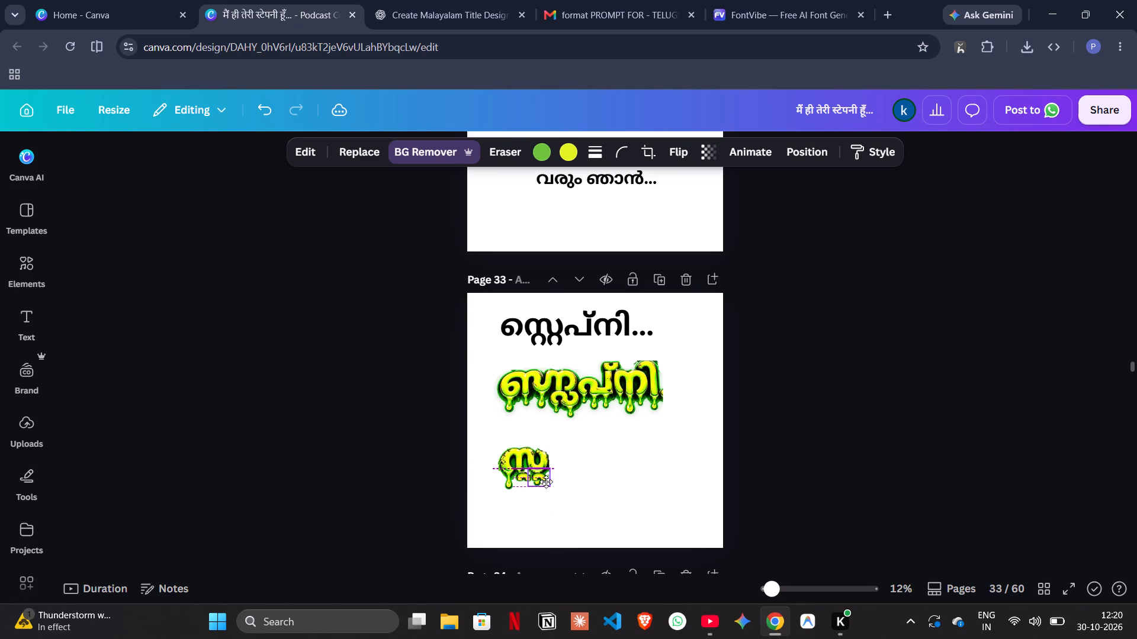
left_click_drag(546, 482, 545, 482)
left_click(586, 490)
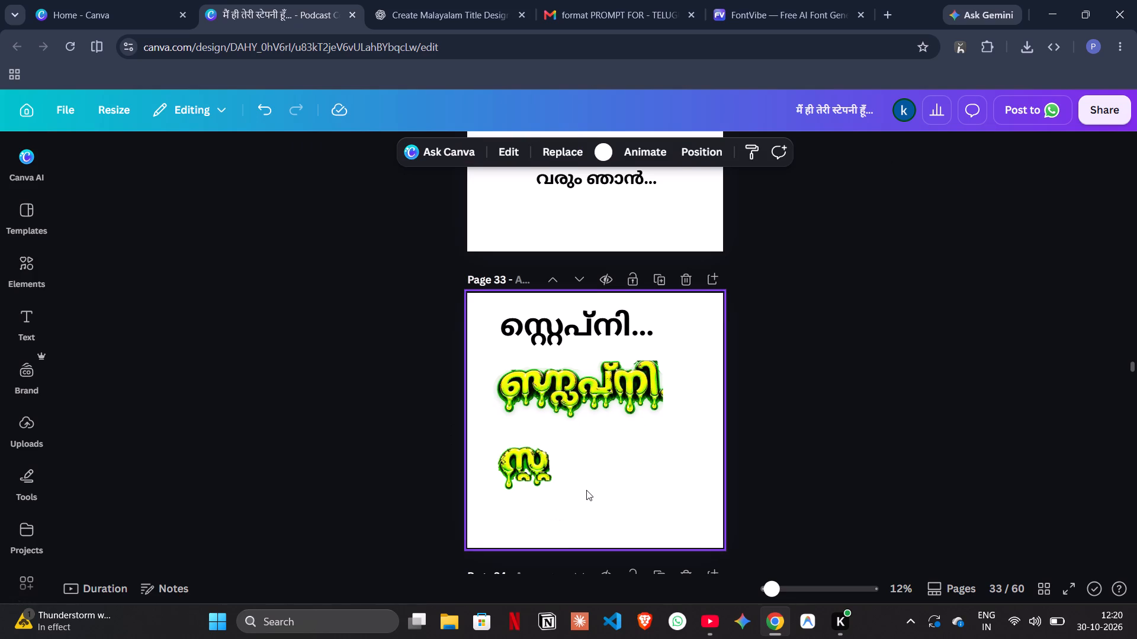
Enlarge both small marks slightly to matching size and reposition them side by side beneath സ.
left_click(525, 477)
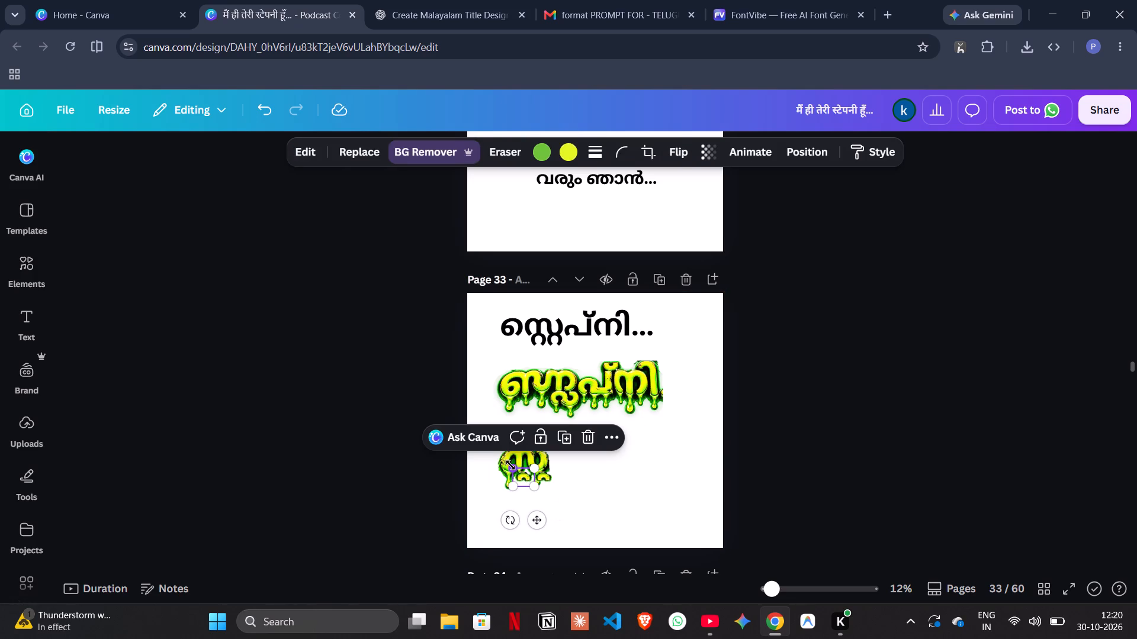
left_click_drag(510, 465, 505, 459)
left_click_drag(524, 475, 525, 483)
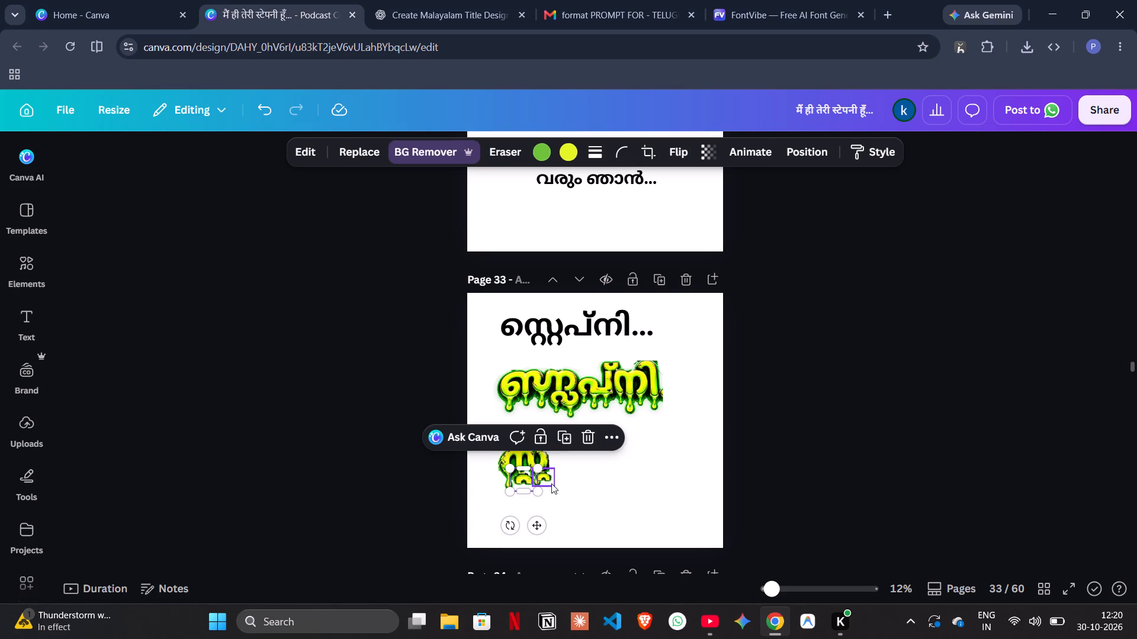
left_click(551, 482)
left_click_drag(554, 490, 561, 491)
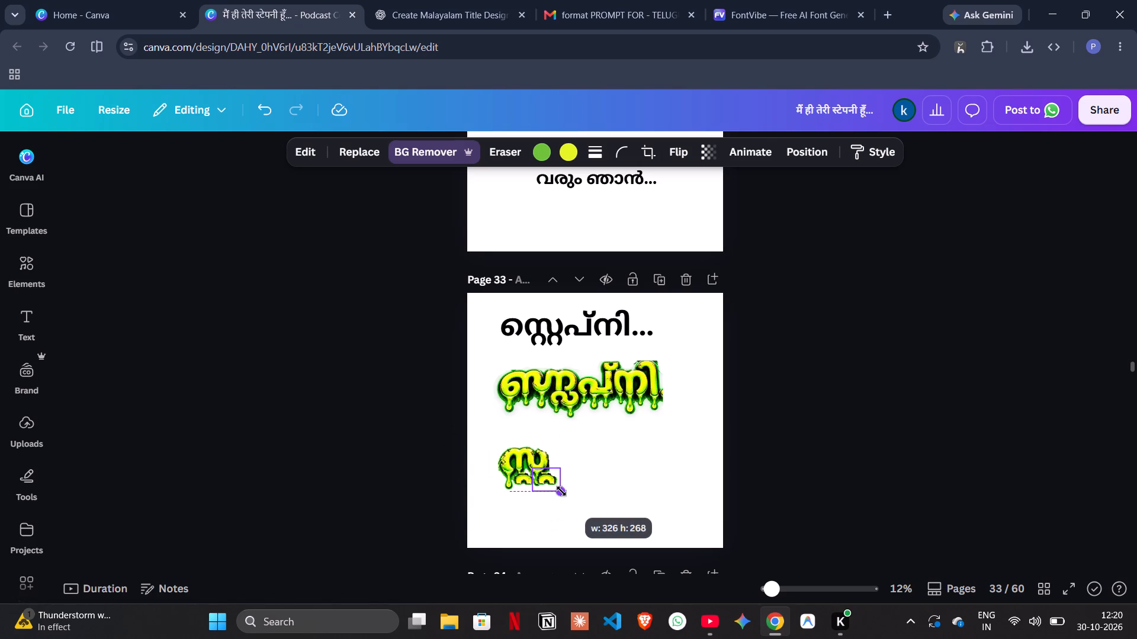
left_click_drag(561, 491, 561, 492)
left_click(548, 479)
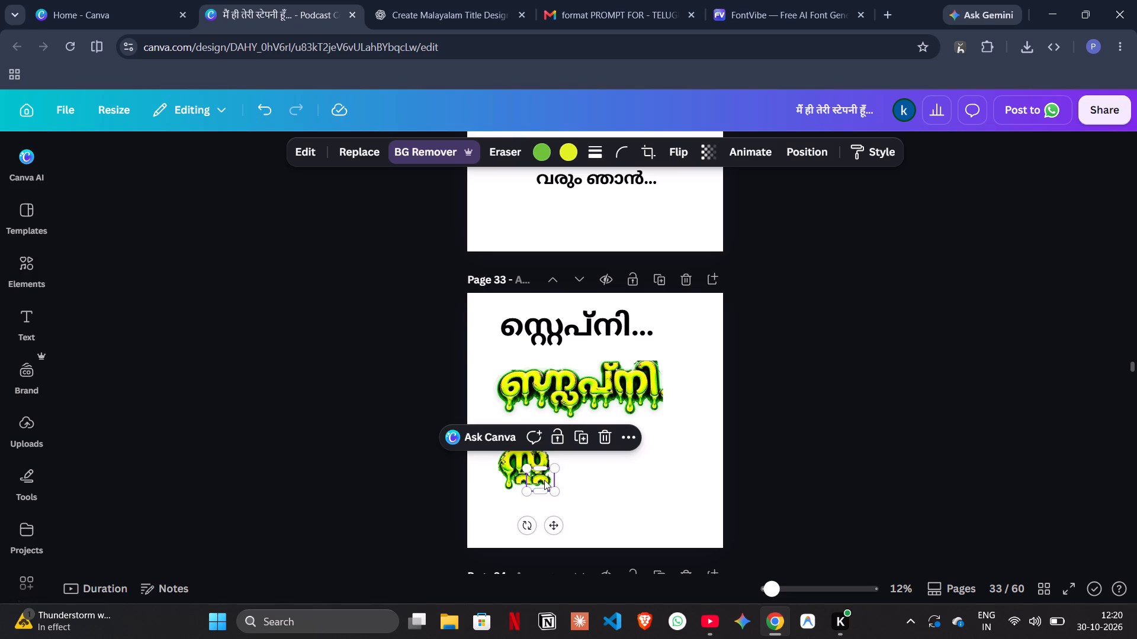
Select the letter സ together with the two small marks beneath it.
left_click(451, 477)
left_click_drag(414, 463, 563, 454)
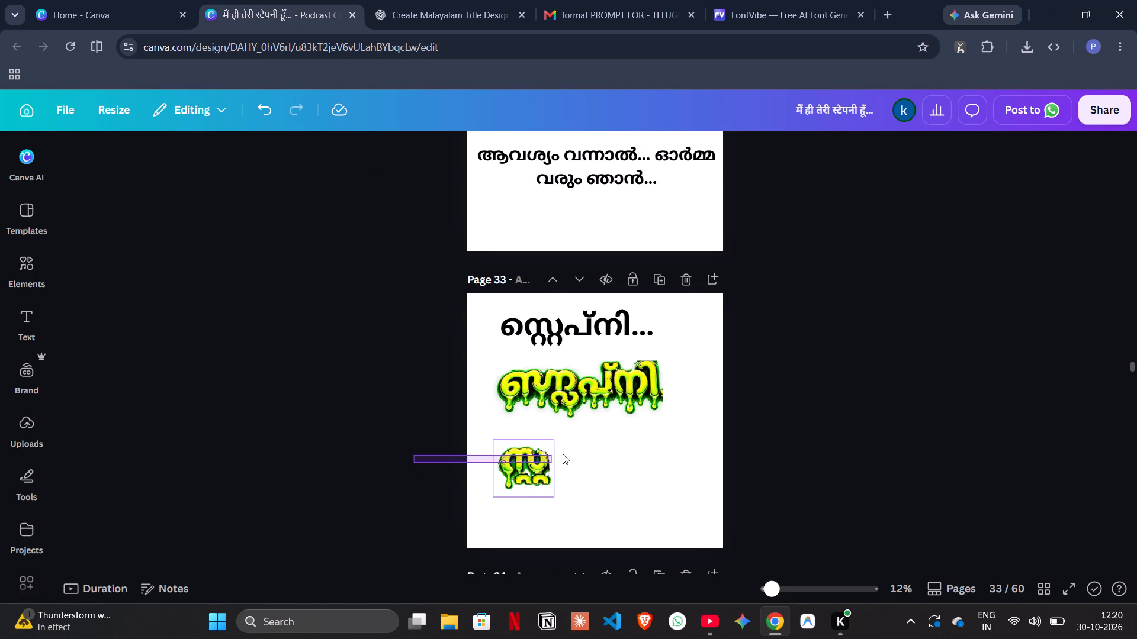
left_click_drag(563, 454, 564, 453)
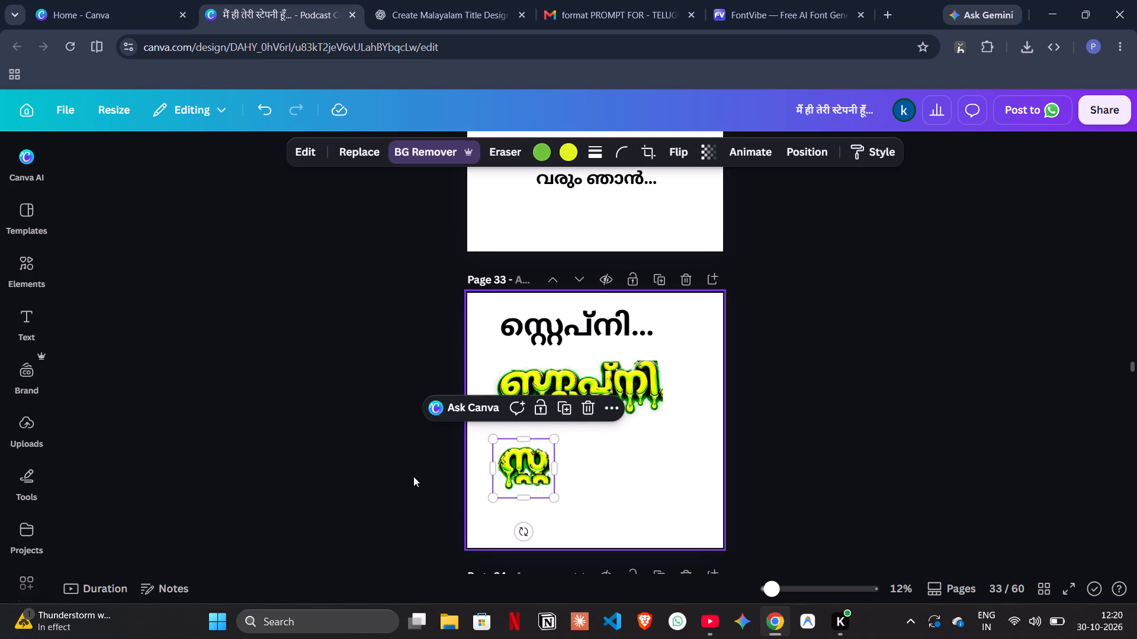
left_click(413, 476)
left_click_drag(413, 476, 614, 493)
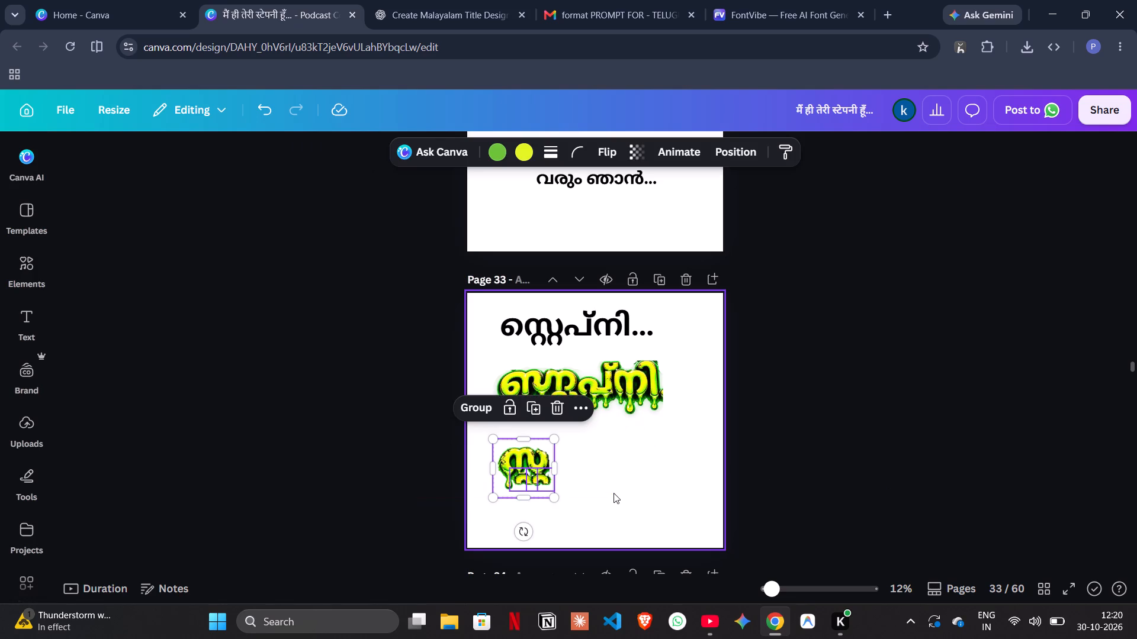
Group the letter സ with its two subscript marks and move the group right to the horizontal middle of page 33.
key("ctrl+g")
left_click(585, 484)
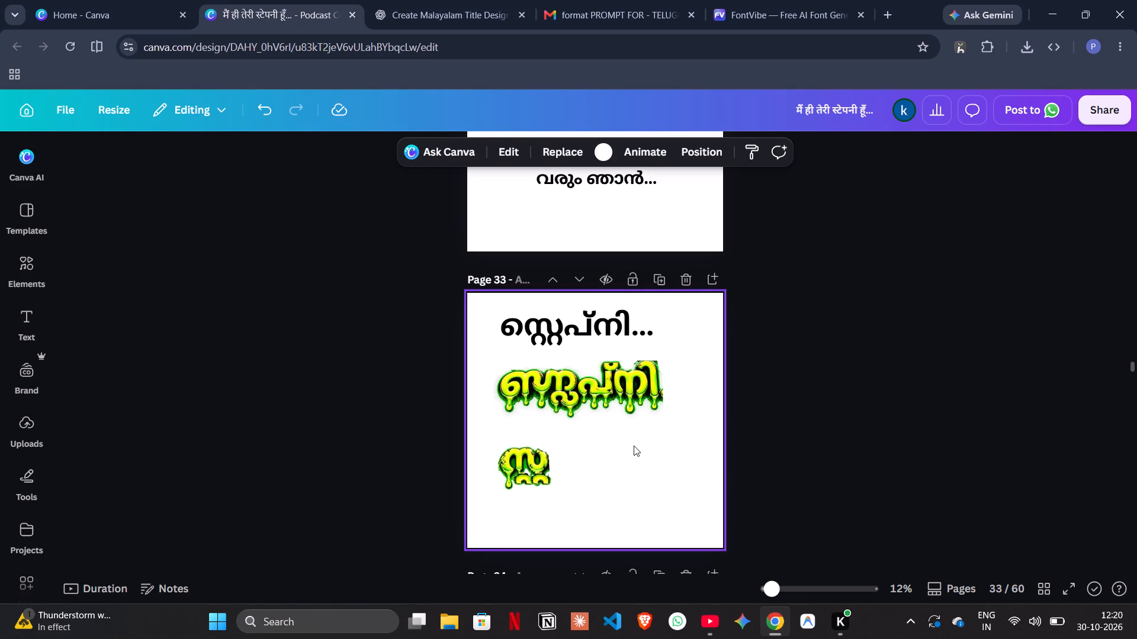
left_click_drag(518, 461, 584, 463)
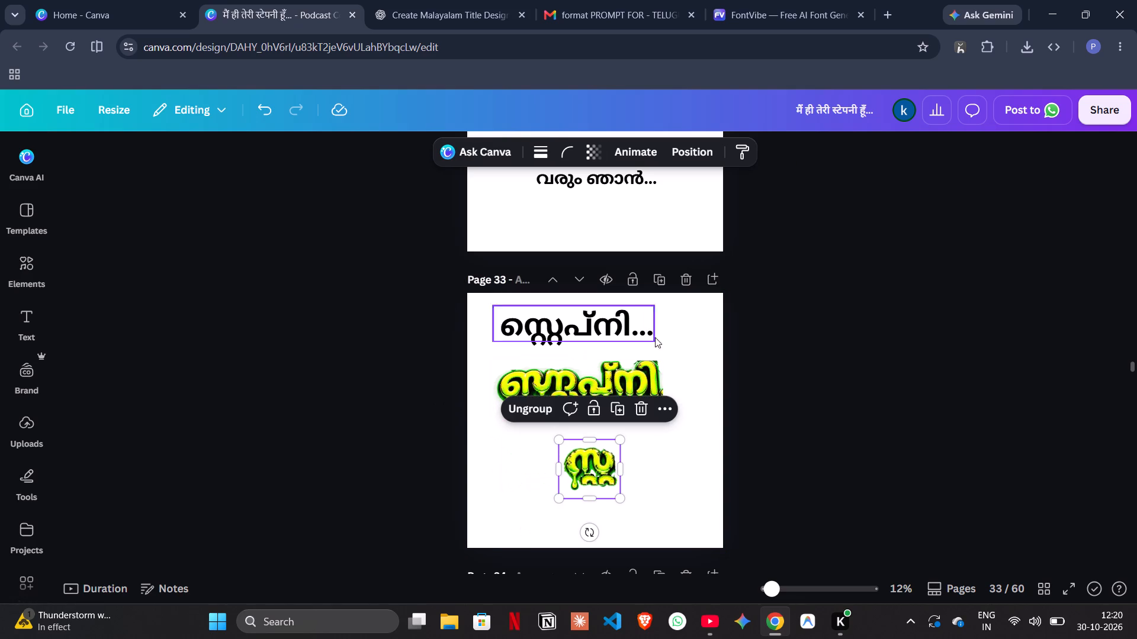
left_click(792, 352)
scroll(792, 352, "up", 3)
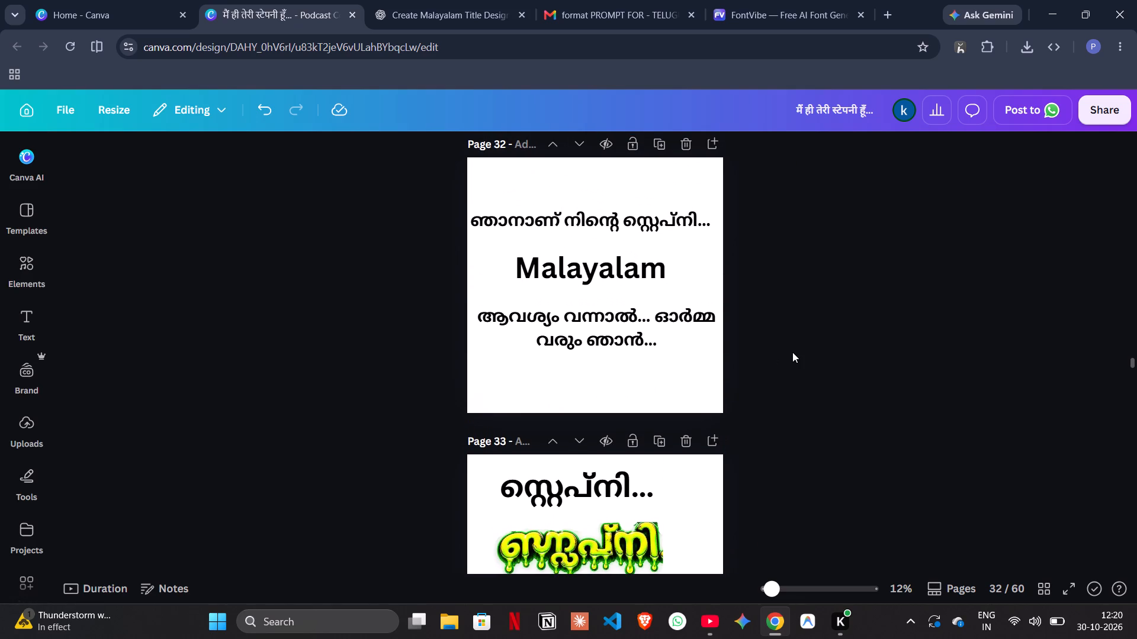
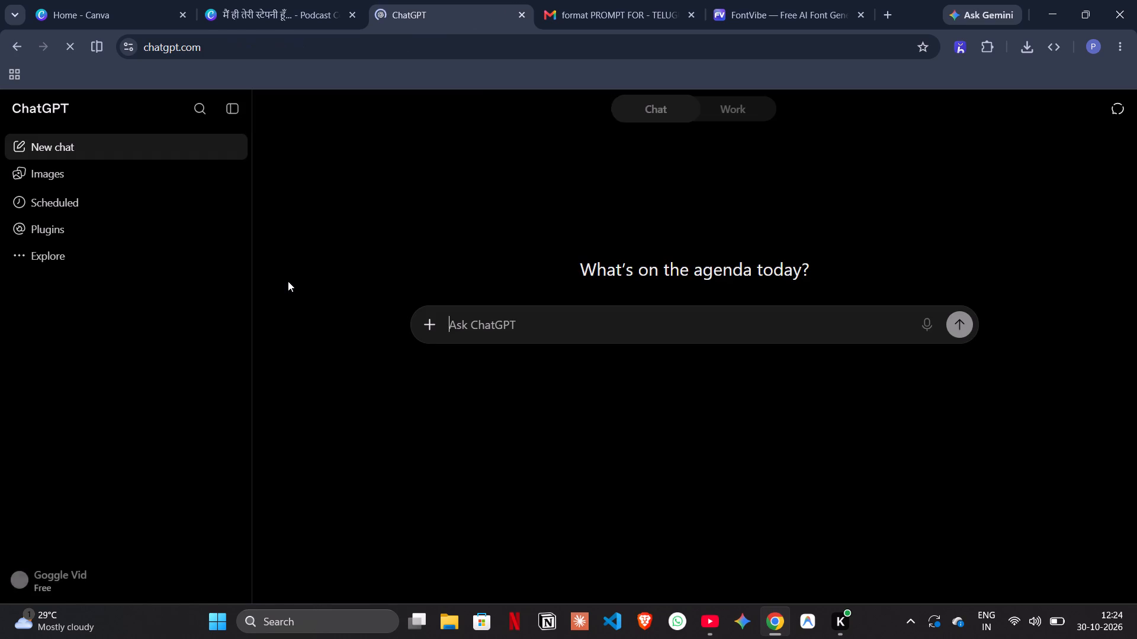
Switch back to the Canva design and duplicate page 34, the dance cover with the green Malayalam title.
left_click(286, 0)
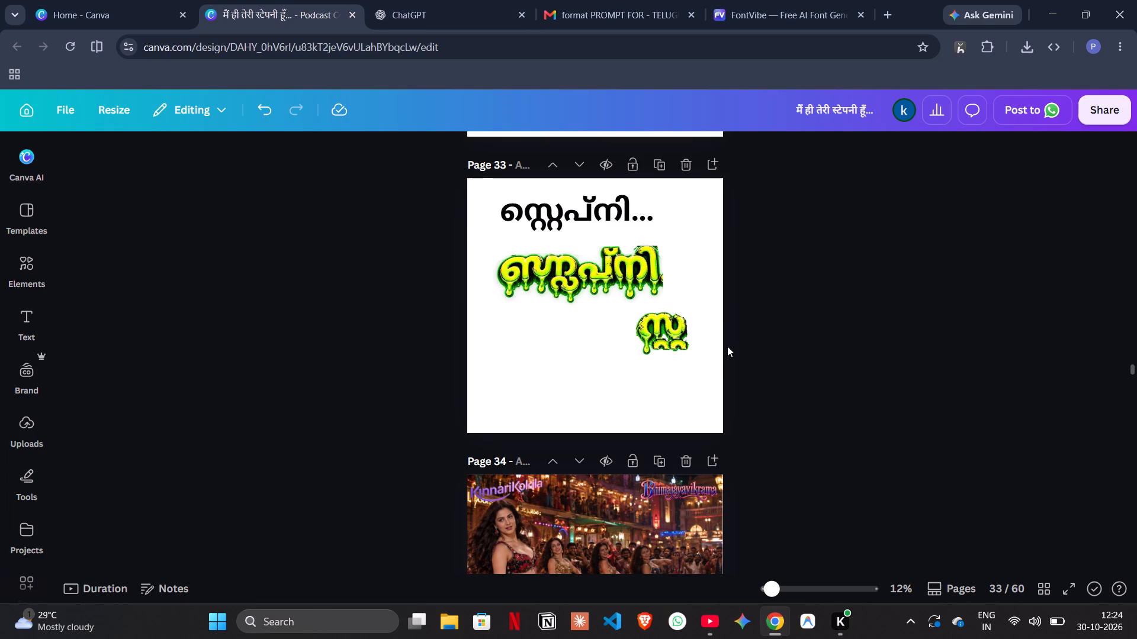
scroll(727, 346, "down", 2)
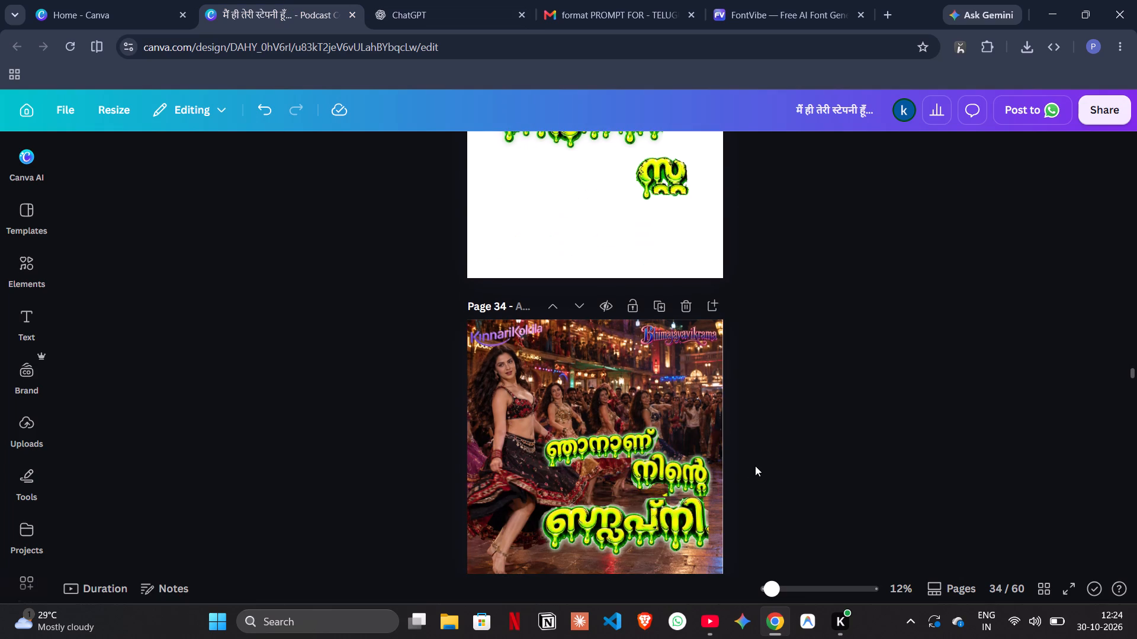
scroll(755, 466, "down", 2)
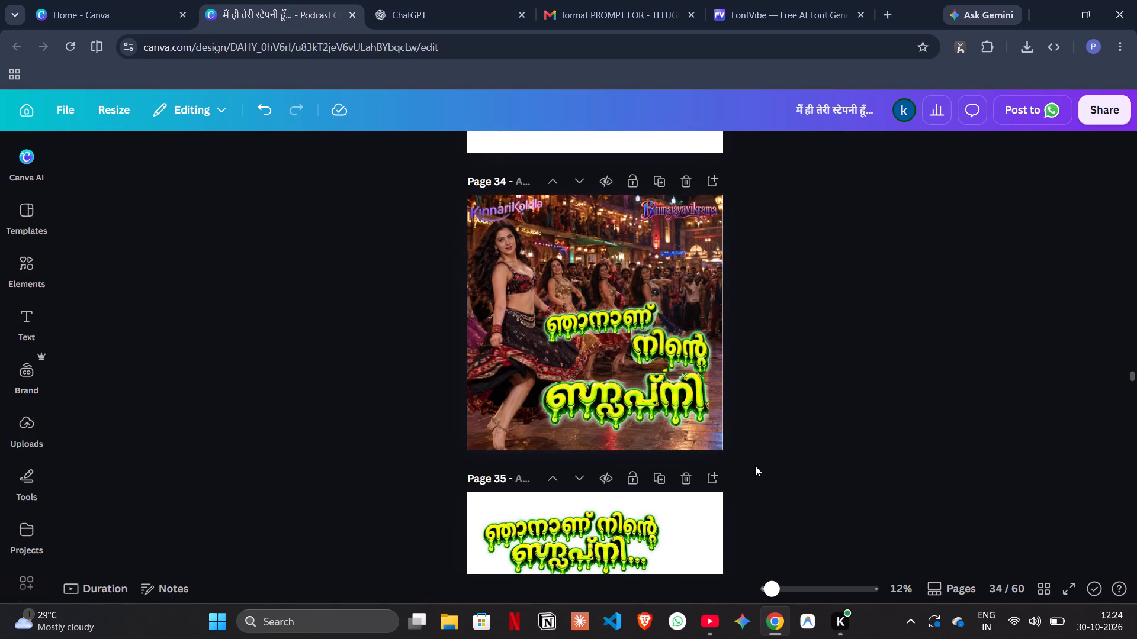
left_click(605, 404)
left_click(605, 404)
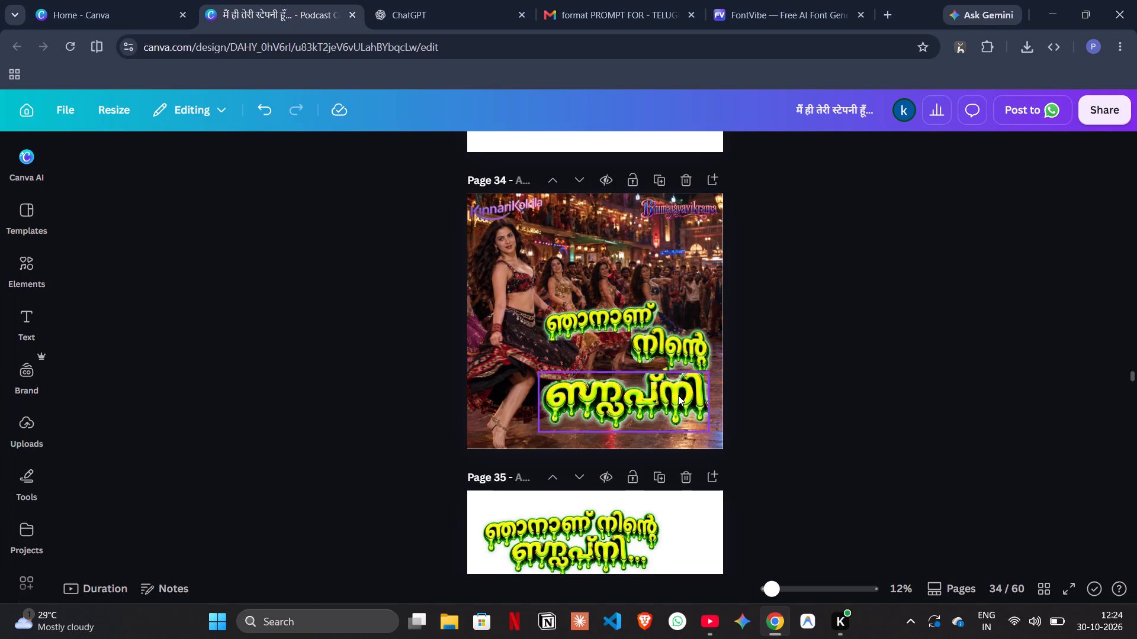
left_click(662, 185)
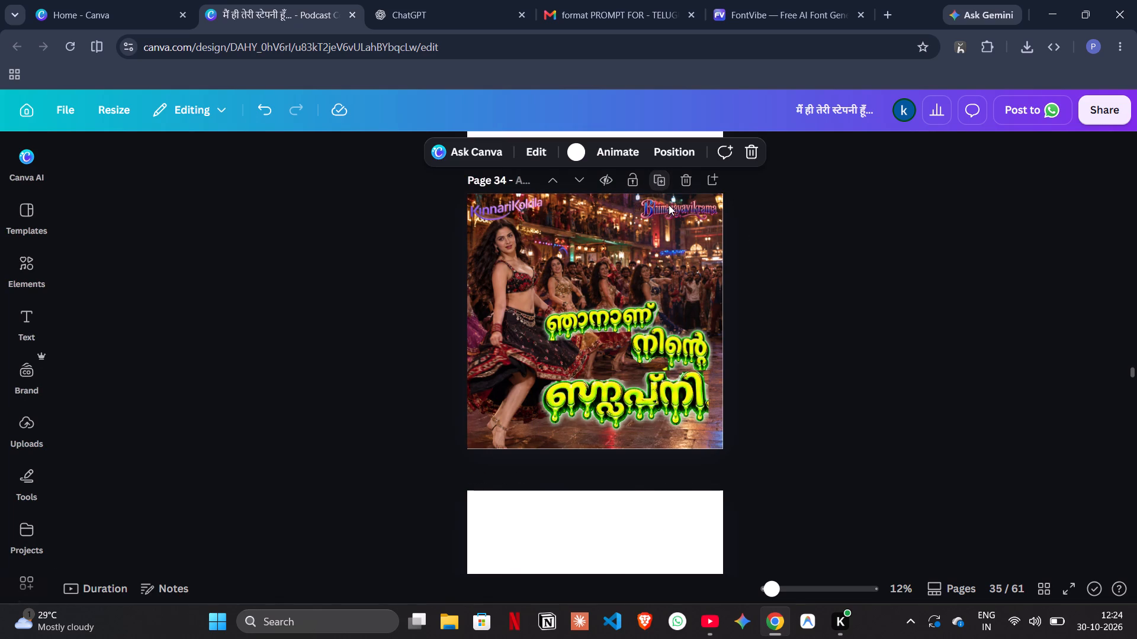
Duplicate the bottom-line lettering on page 34 in place and crop the copy from its left edge to keep only പ്നി.
scroll(738, 325, "up", 3)
left_click(670, 293)
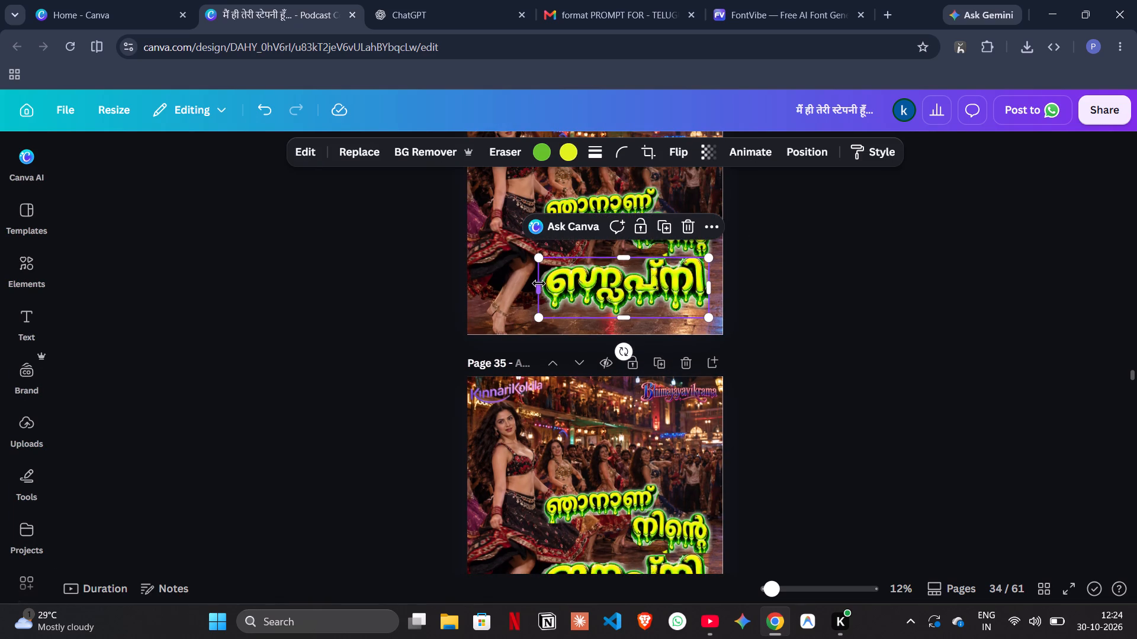
key("ctrl+d")
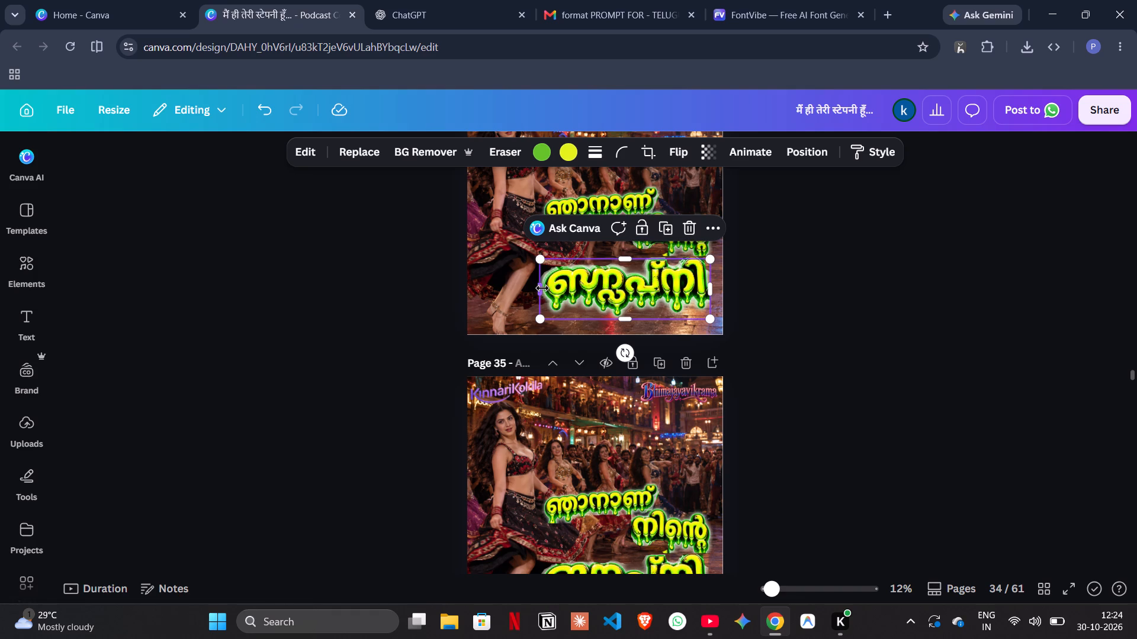
left_click_drag(542, 288, 623, 287)
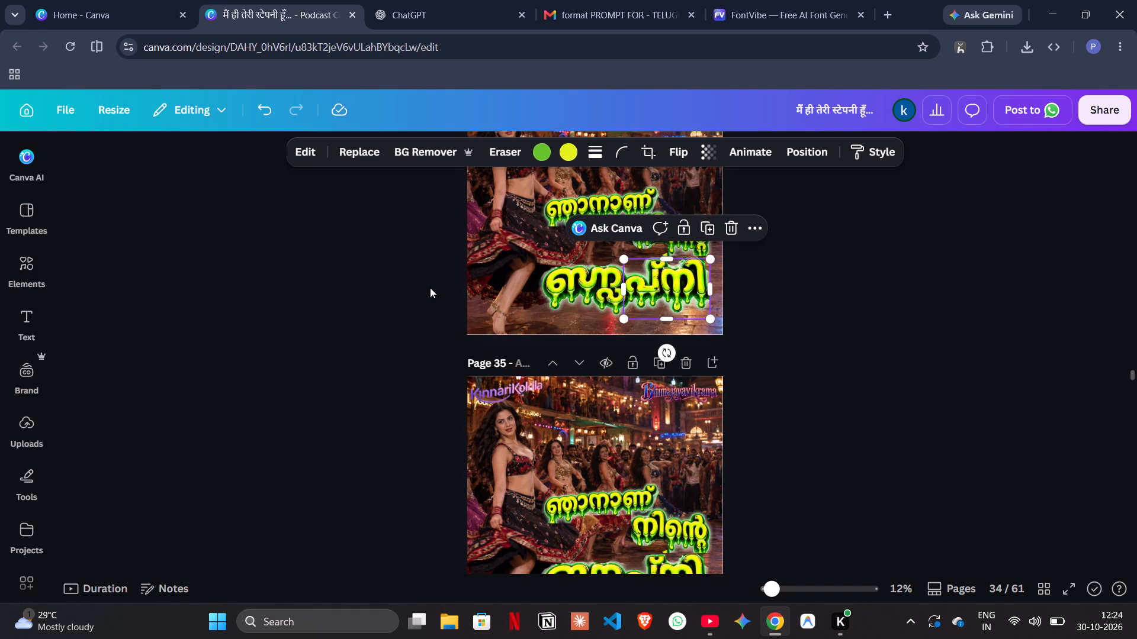
left_click(430, 288)
Duplicate the grouped green സ്റ്റ letter on page 33 and place the copy over the wrong letter in page 34's bottom title line.
left_click(579, 285)
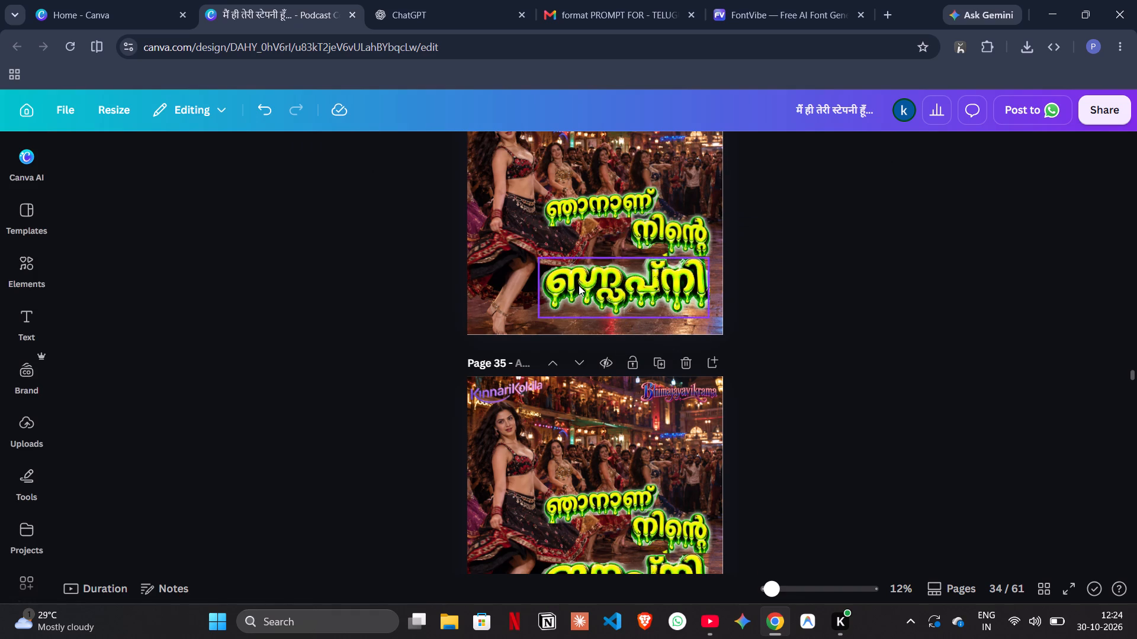
scroll(579, 285, "up", 2)
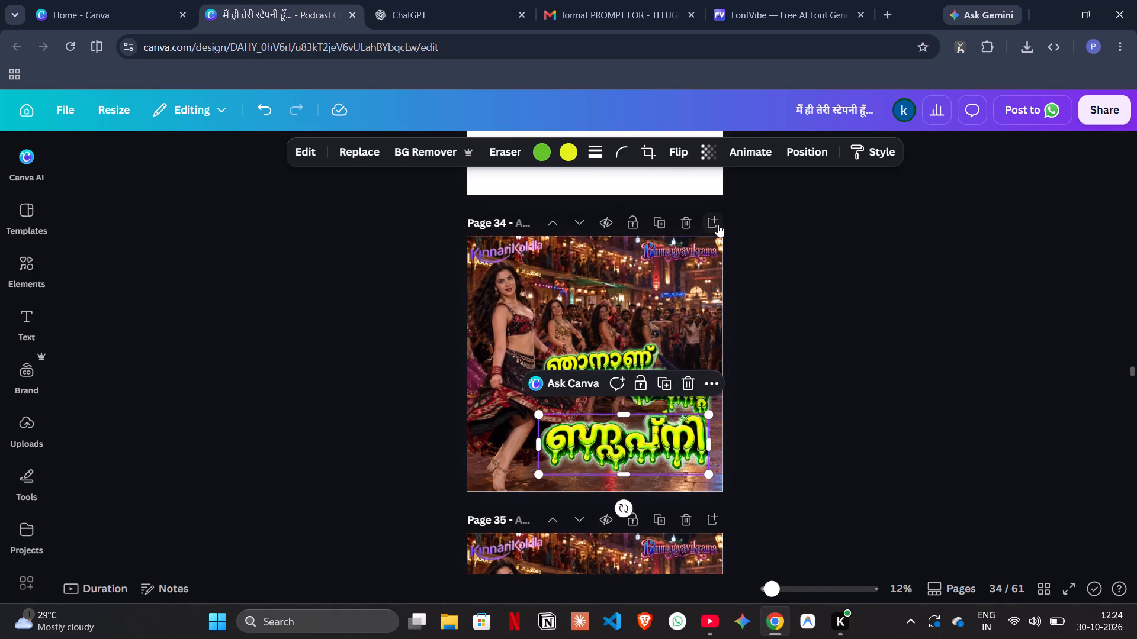
scroll(718, 224, "up", 1)
scroll(772, 243, "up", 1)
left_click(680, 202)
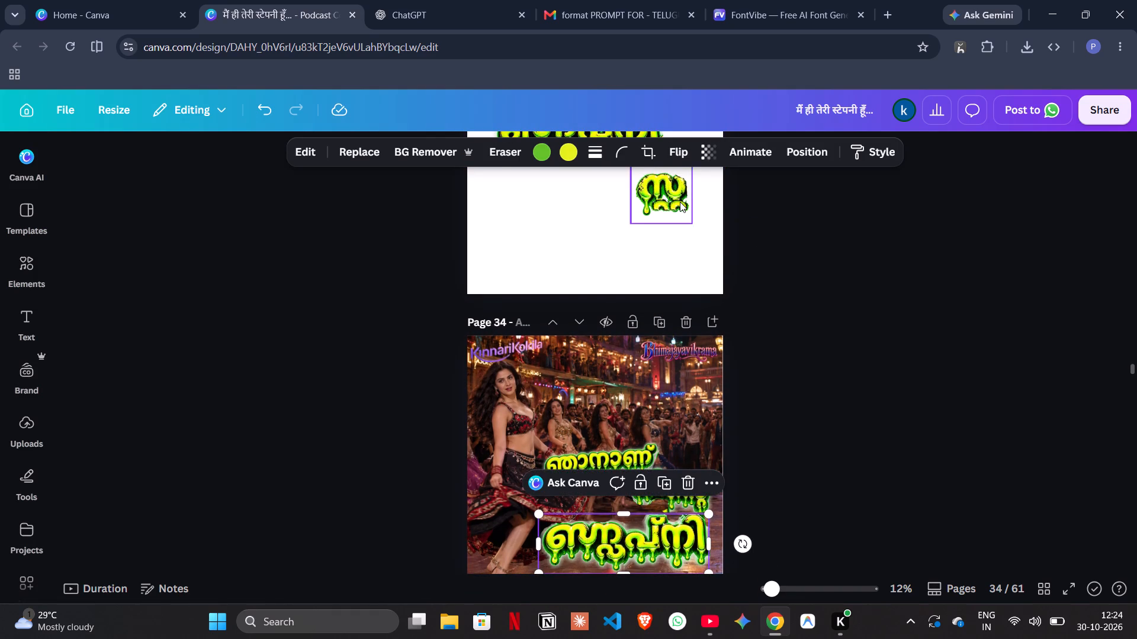
left_click_drag(680, 202, 637, 215)
key("ctrl+d")
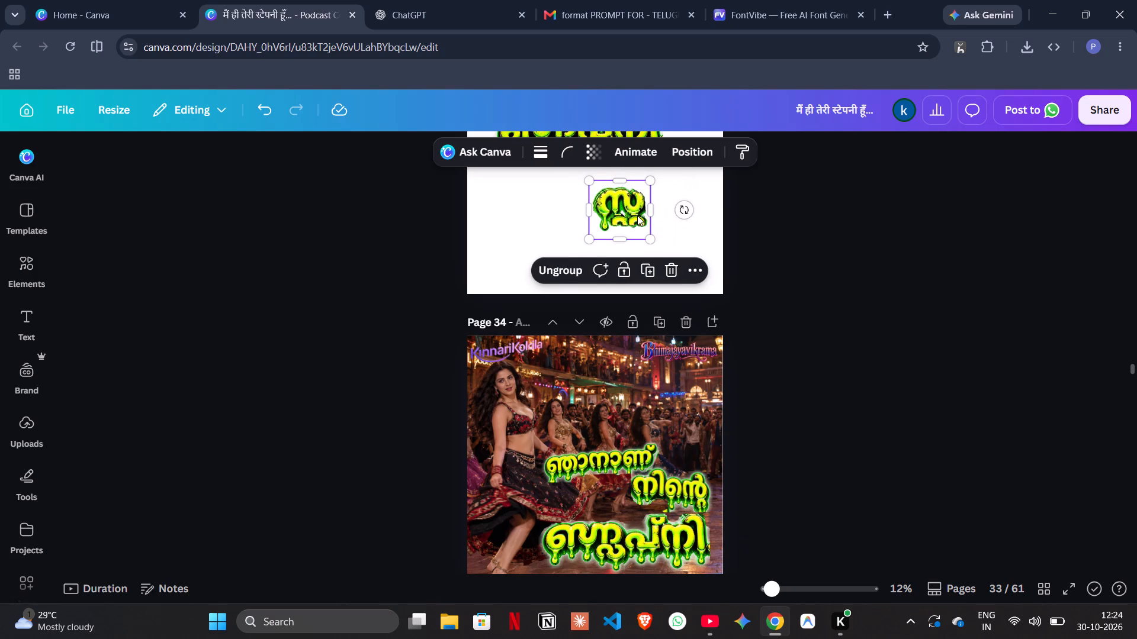
left_click_drag(637, 215, 621, 538)
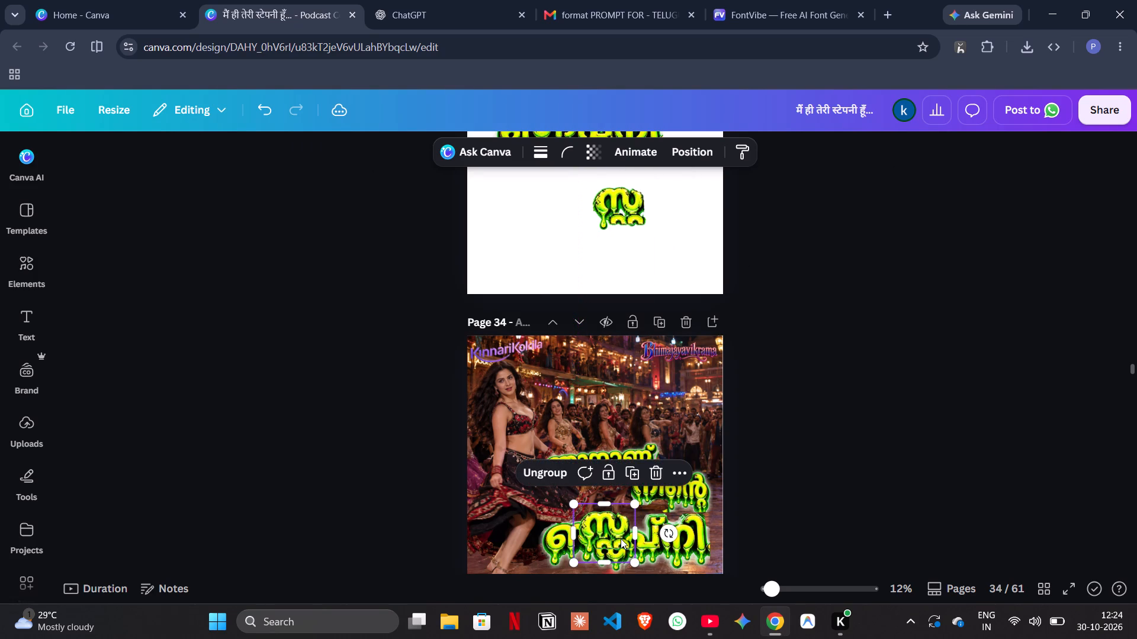
Crop the original bottom-line lettering on page 34 from its right edge to leave only the opening െ sign.
scroll(815, 488, "down", 1)
left_click(558, 408)
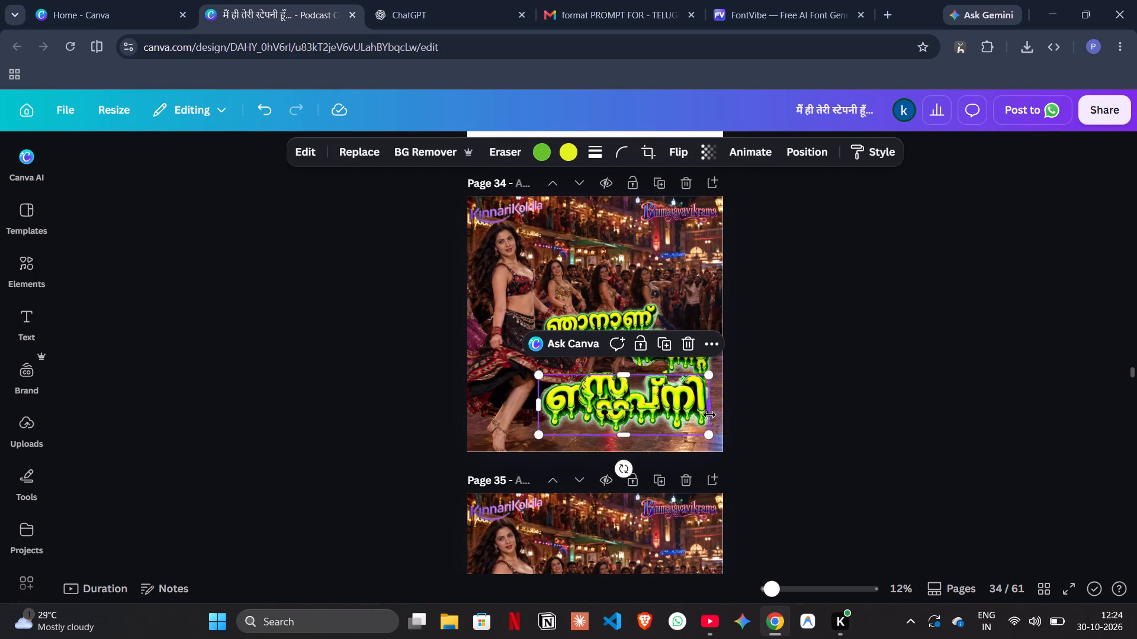
left_click_drag(707, 411, 581, 409)
Nudge the സ്റ്റ group on page 34 until it lines up between the െ sign and പ്നി.
left_click_drag(613, 393, 614, 401)
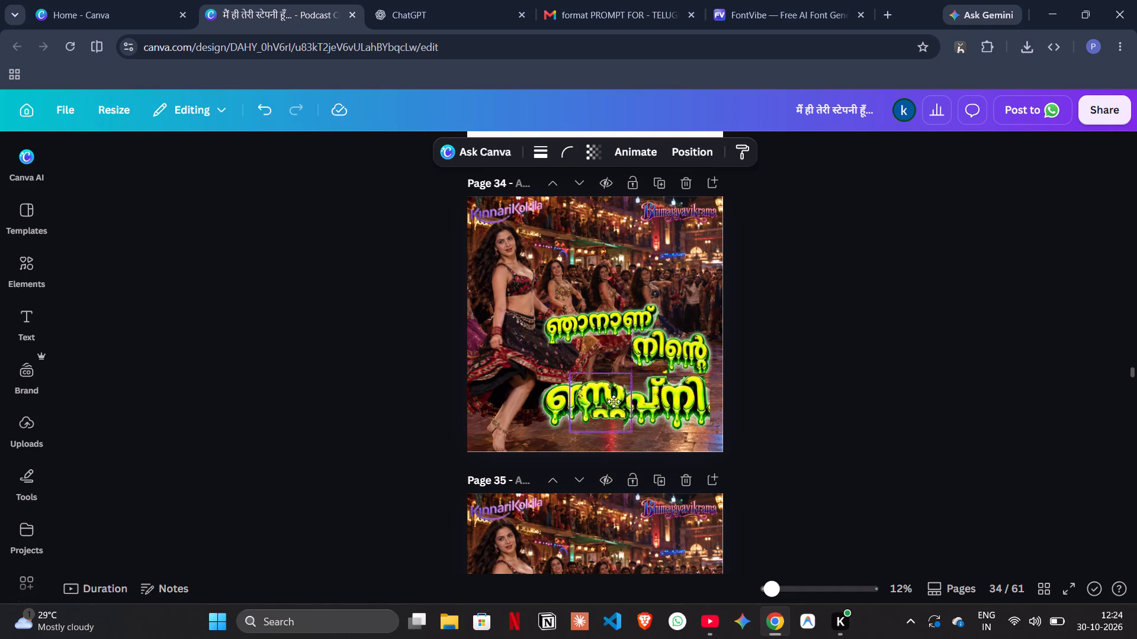
left_click_drag(614, 401, 613, 404)
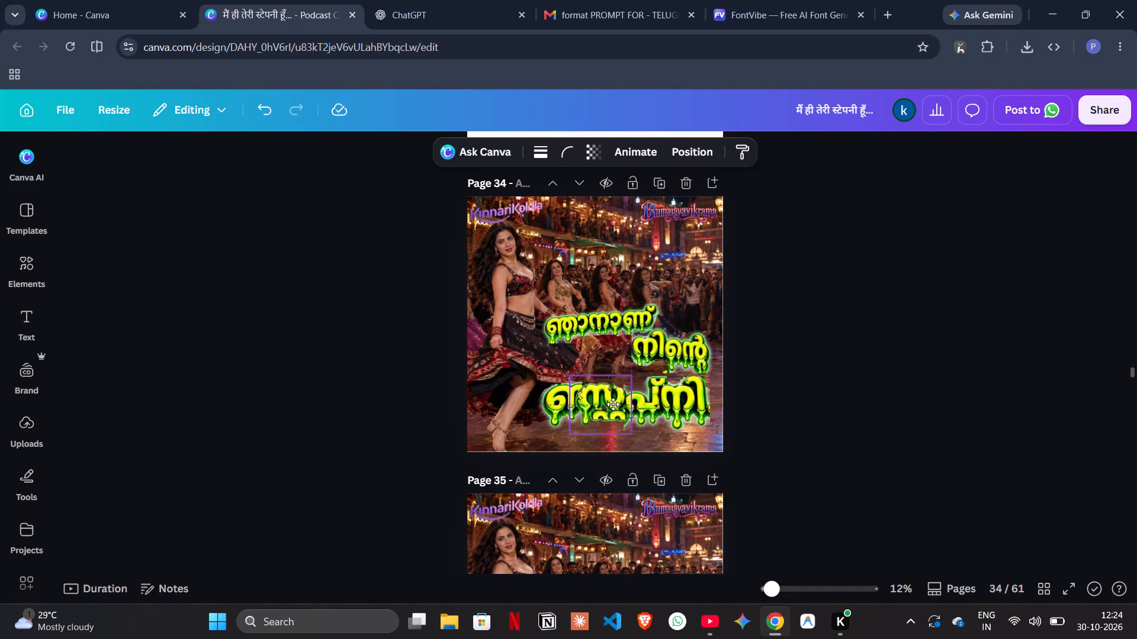
left_click_drag(613, 404, 609, 407)
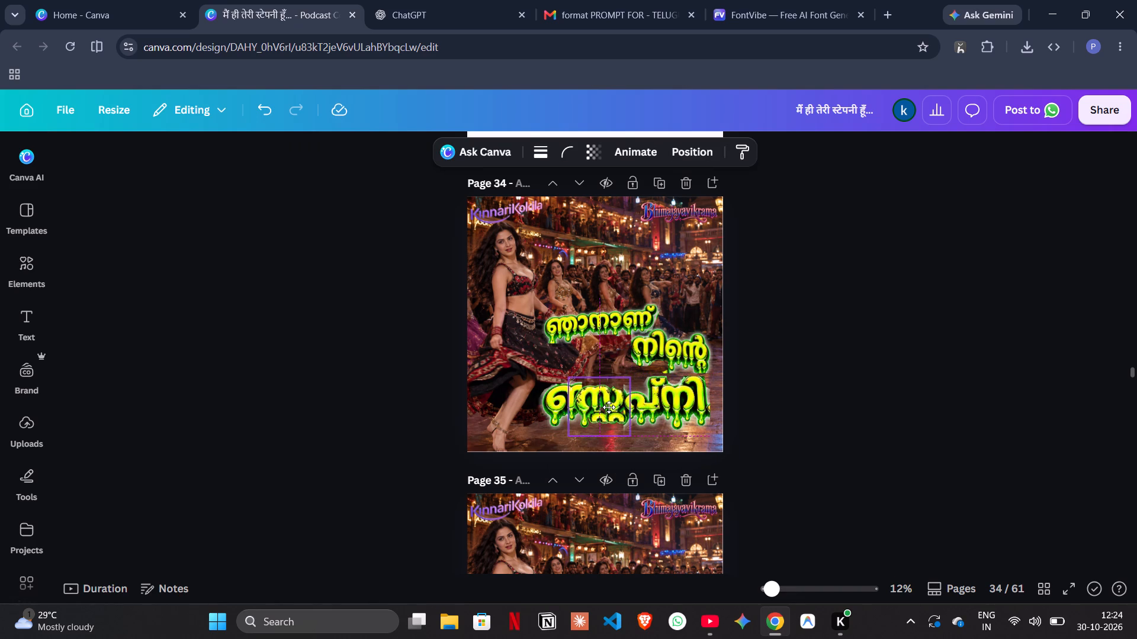
left_click_drag(609, 407, 609, 404)
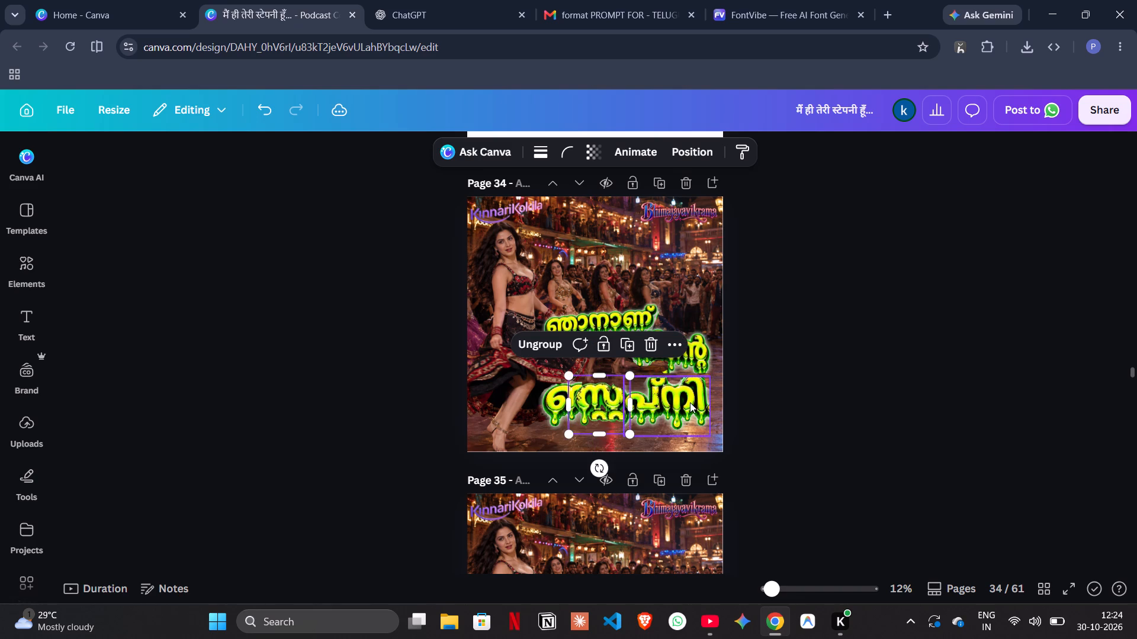
left_click(738, 402)
left_click_drag(738, 402, 486, 382)
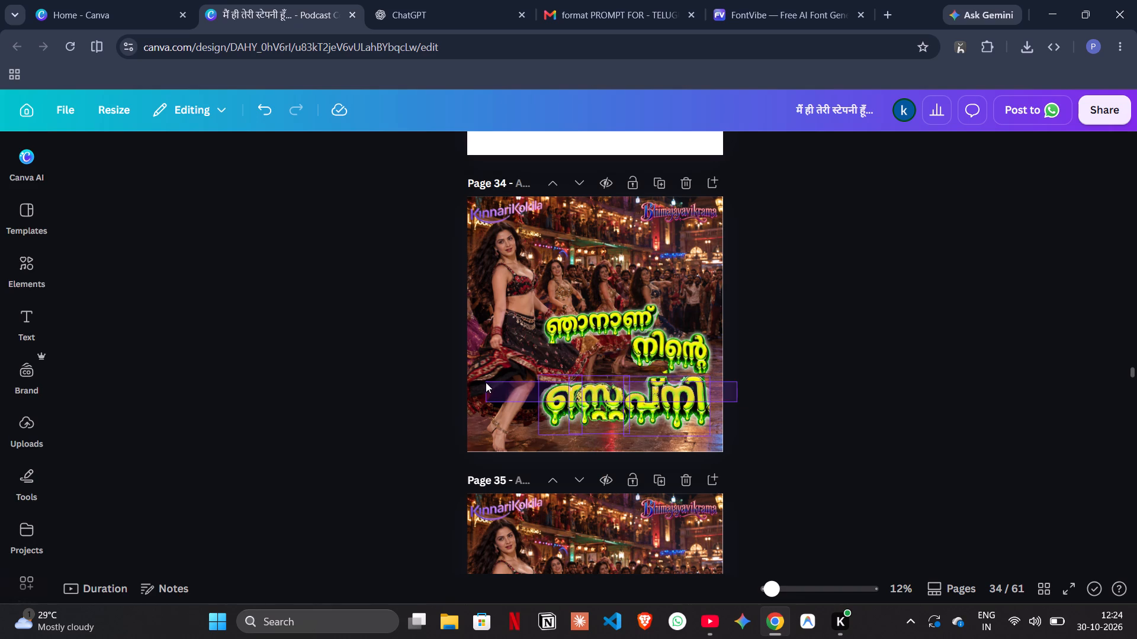
left_click_drag(486, 382, 768, 417)
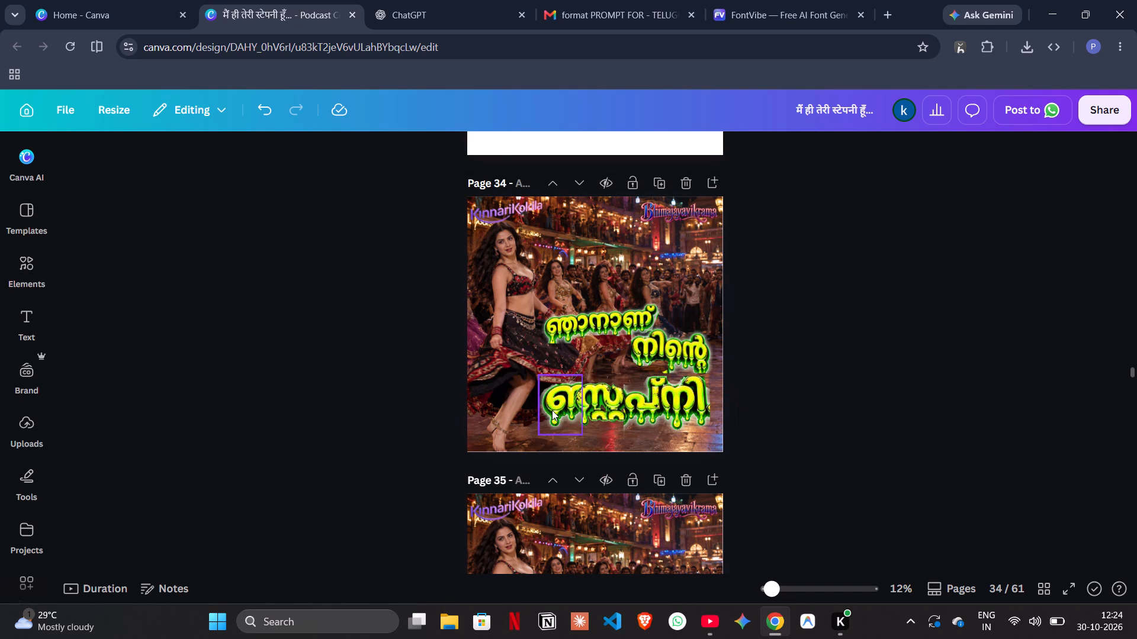
Tighten the right edge of page 34's െ crop and erase the leftover neighbouring-letter parts beside the sign.
left_click(553, 410)
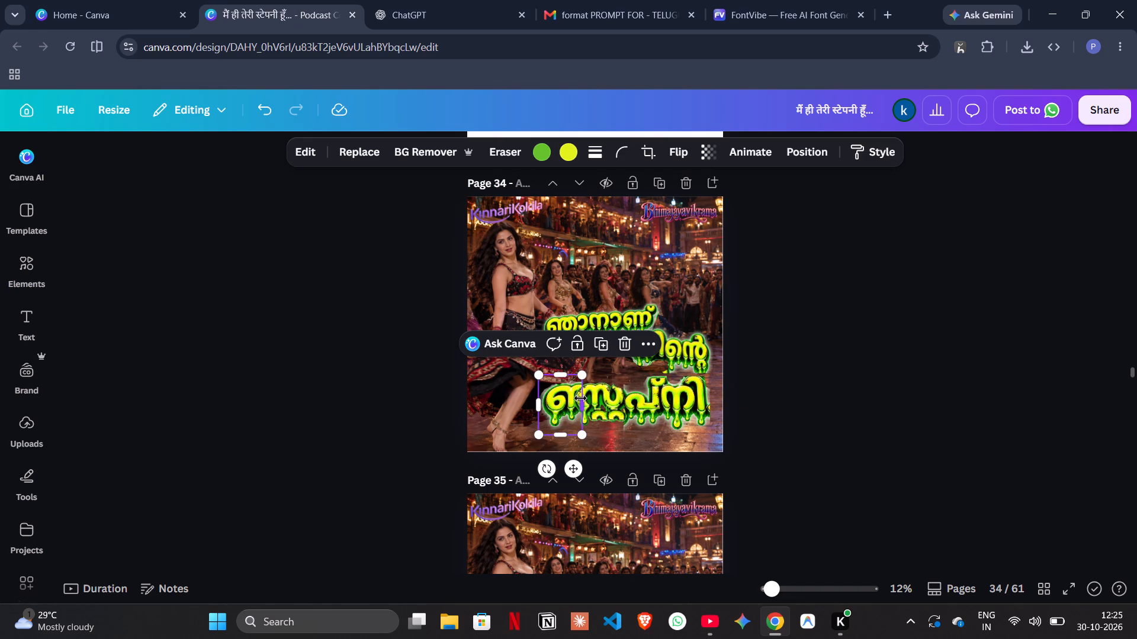
left_click_drag(582, 402, 579, 409)
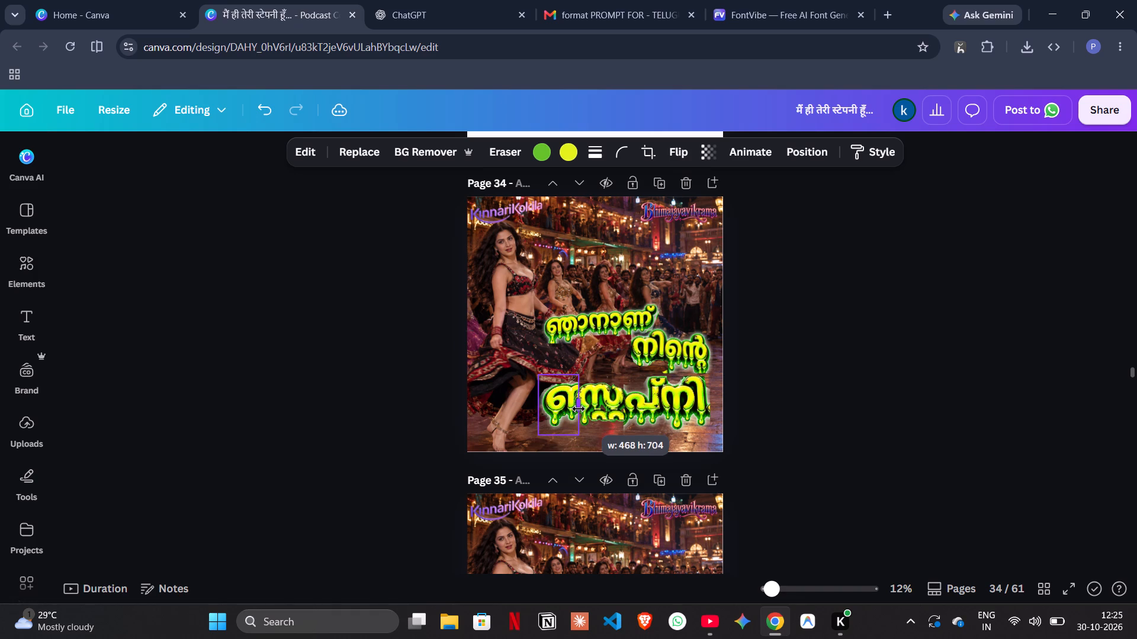
left_click(485, 153)
left_click(493, 223)
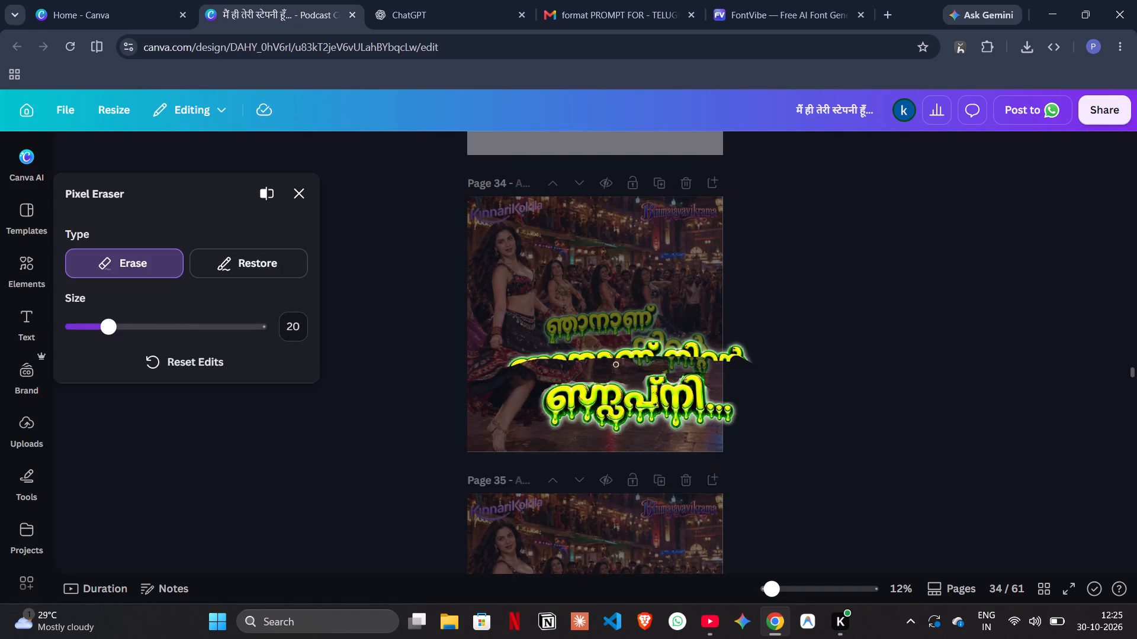
left_click_drag(573, 385, 570, 385)
left_click_drag(570, 385, 582, 405)
left_click_drag(582, 405, 564, 379)
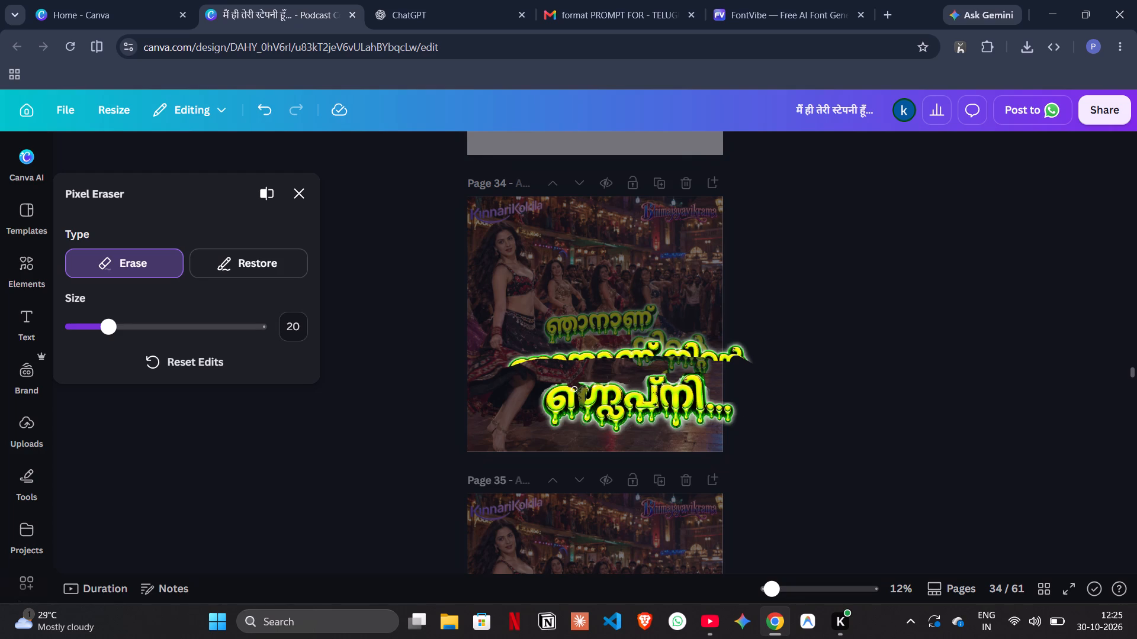
left_click_drag(580, 392, 574, 388)
left_click_drag(574, 388, 565, 383)
left_click_drag(300, 195, 524, 420)
scroll(619, 403, "down", 1)
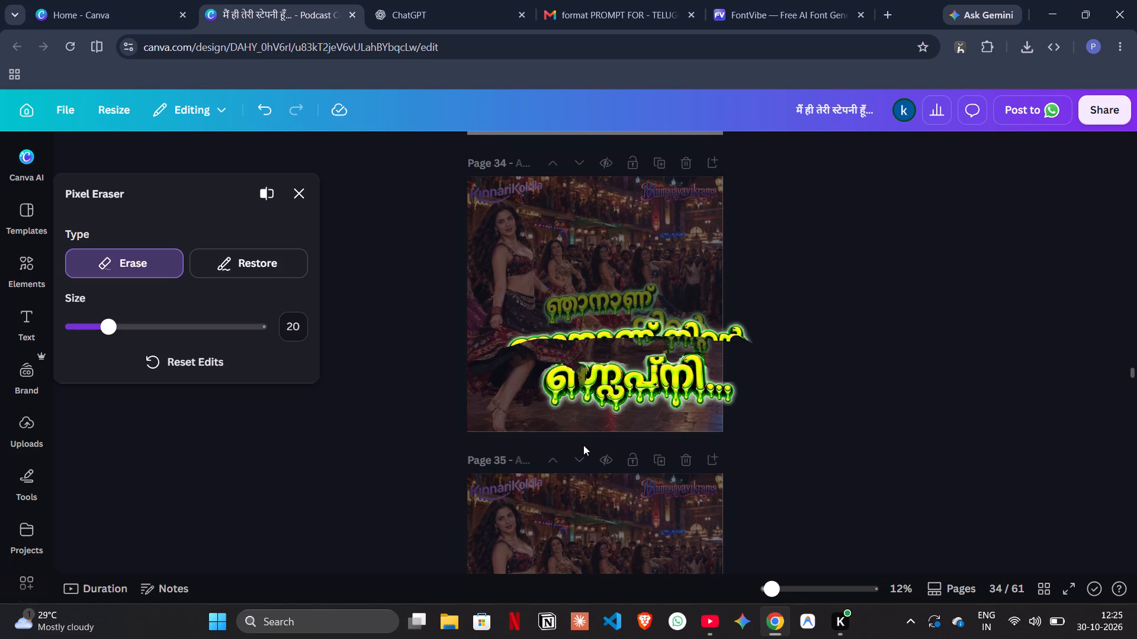
left_click(291, 201)
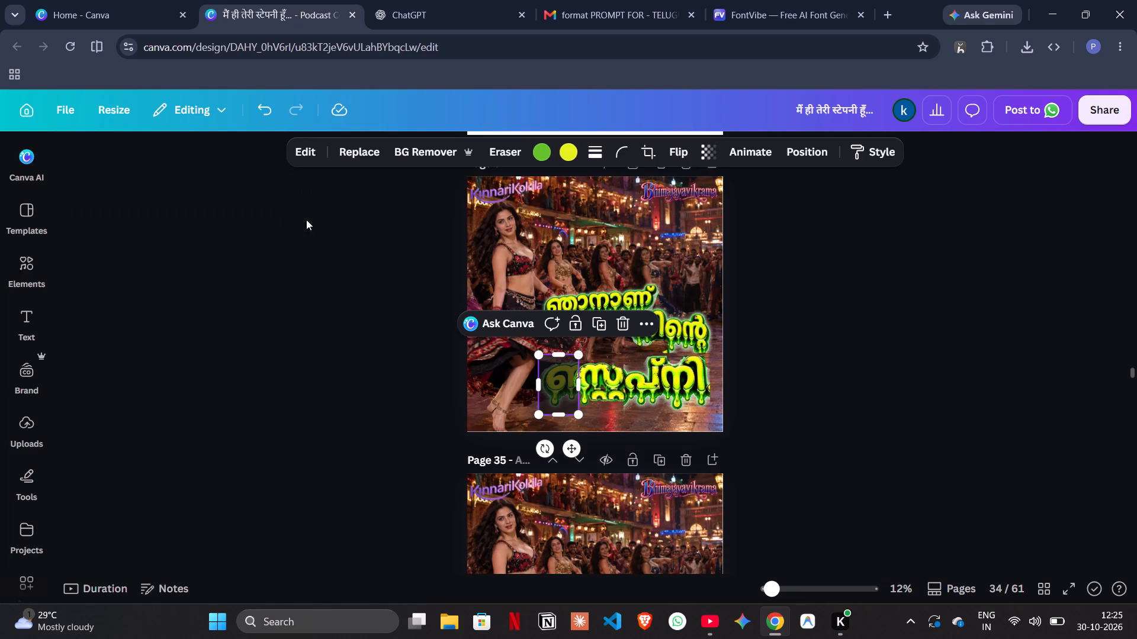
left_click(384, 412)
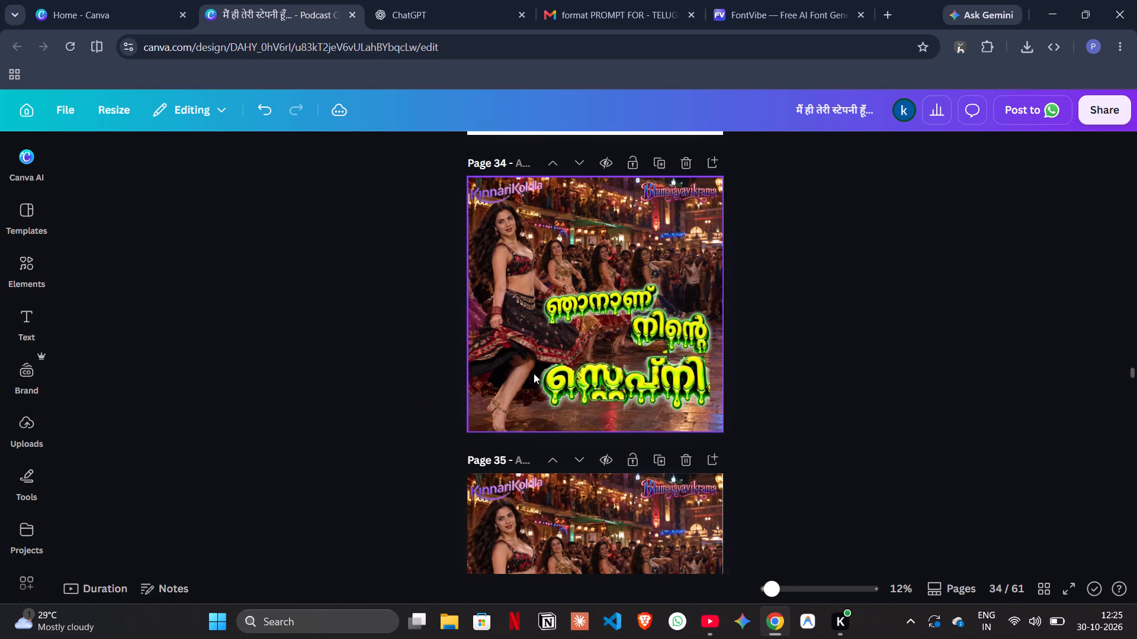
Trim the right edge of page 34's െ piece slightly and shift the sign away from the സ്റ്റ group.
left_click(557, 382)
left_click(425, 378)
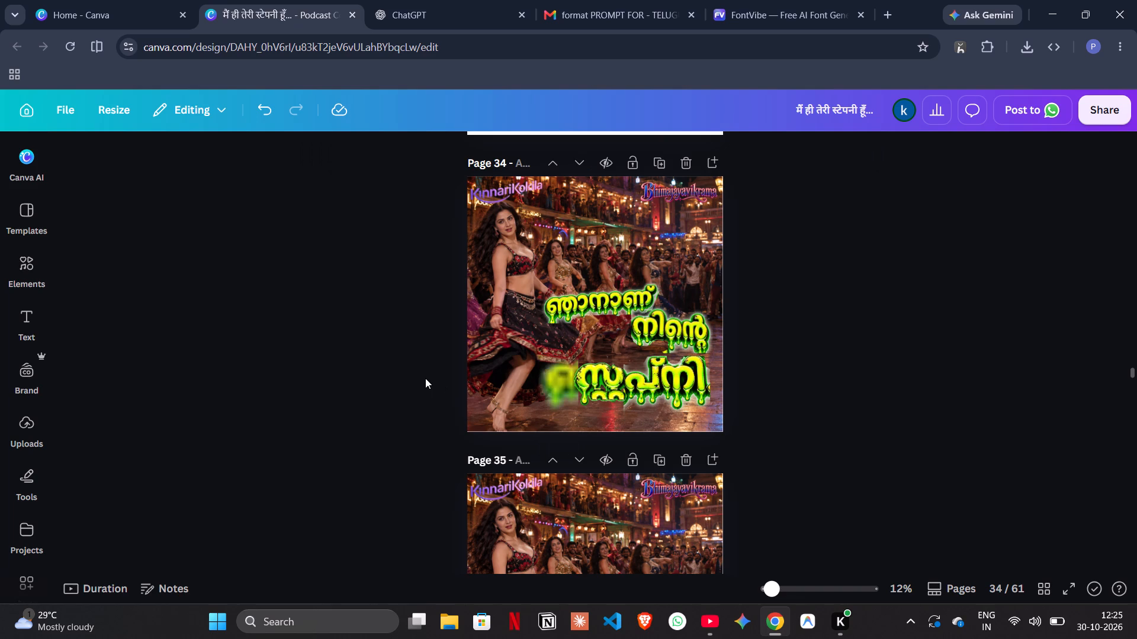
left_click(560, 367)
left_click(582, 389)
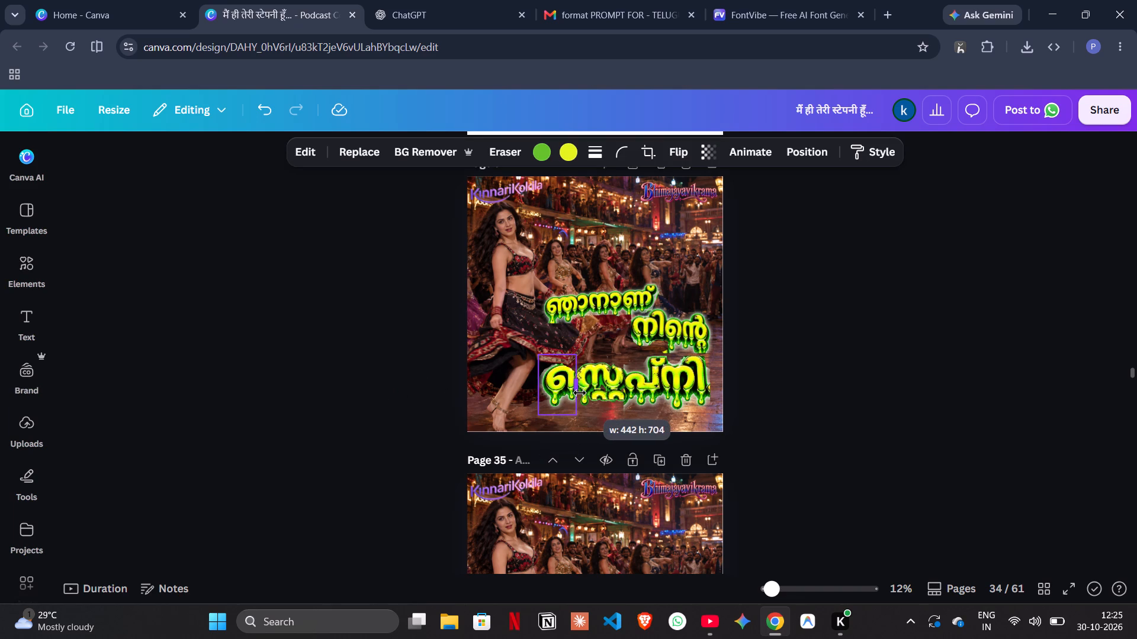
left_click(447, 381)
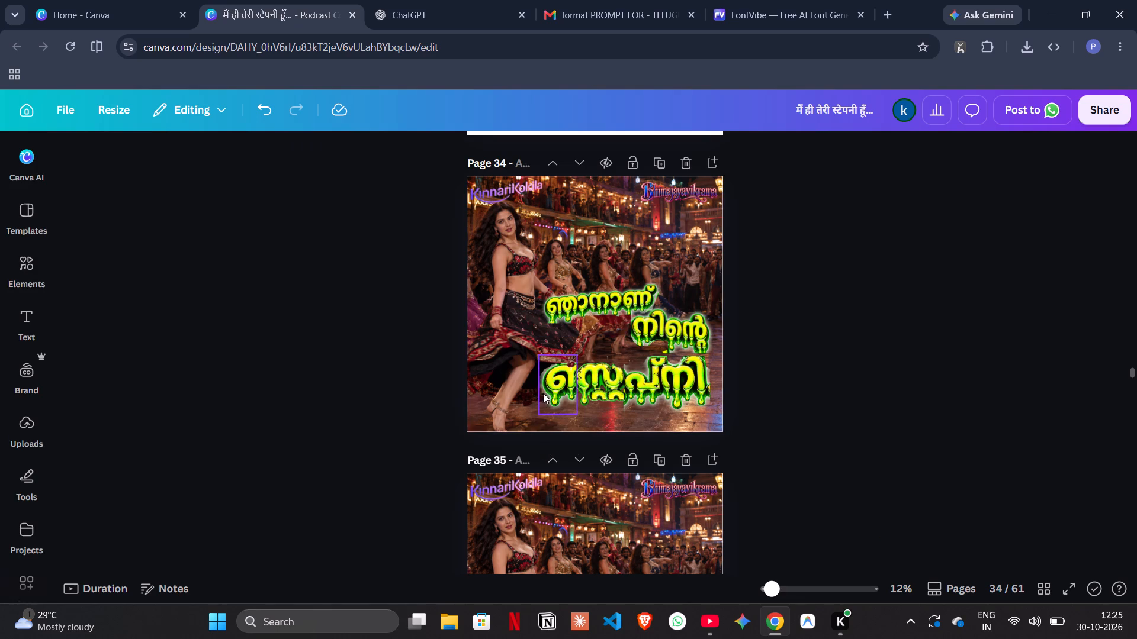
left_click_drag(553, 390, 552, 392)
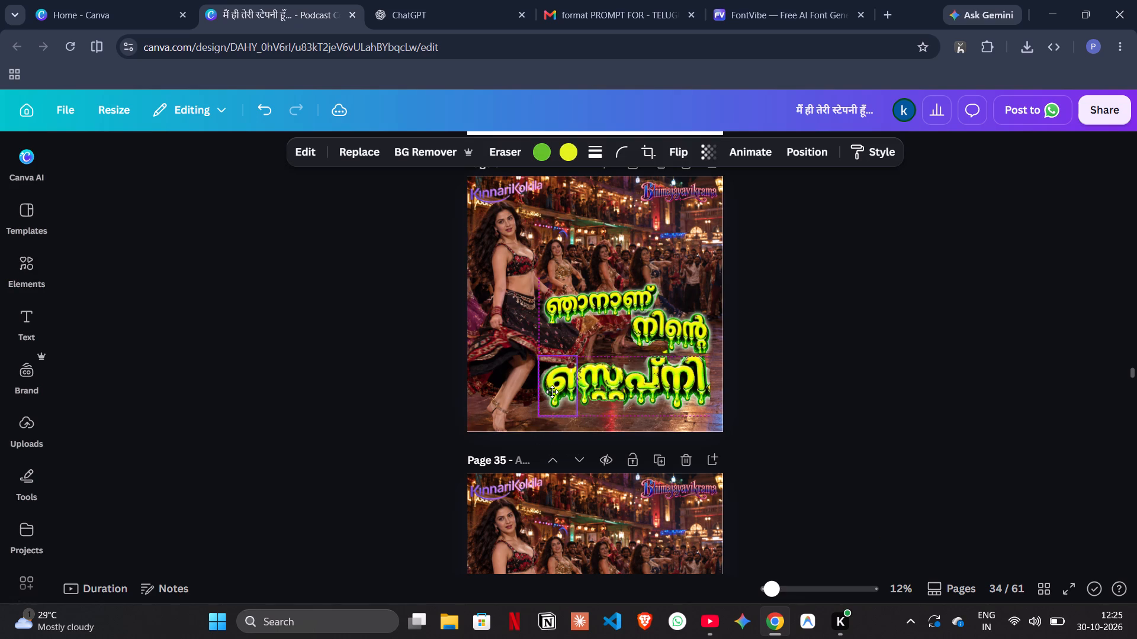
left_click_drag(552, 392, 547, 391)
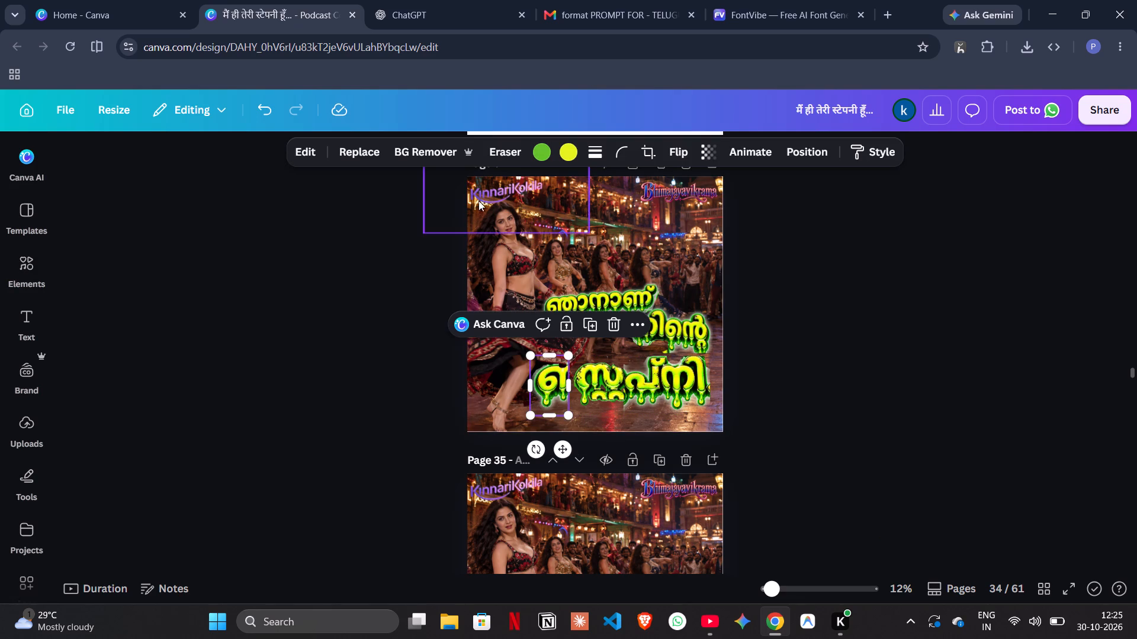
Delete the െ piece and the സ്റ്റ group from page 34's bottom title line, keeping only പ്നി.
key("BackSpace")
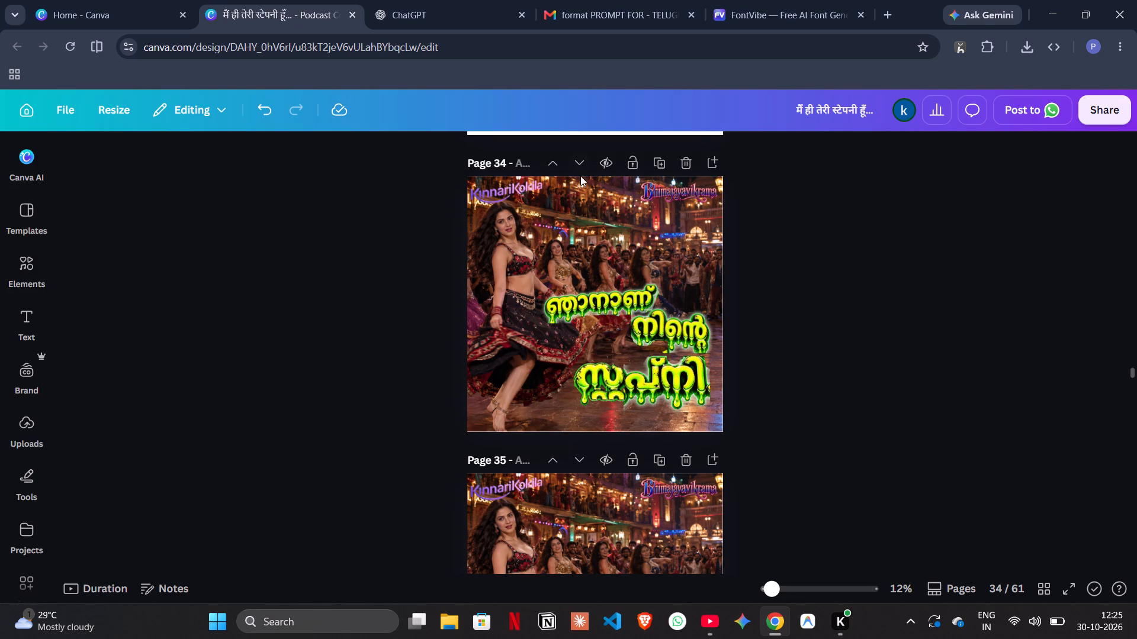
left_click(594, 377)
key("BackSpace")
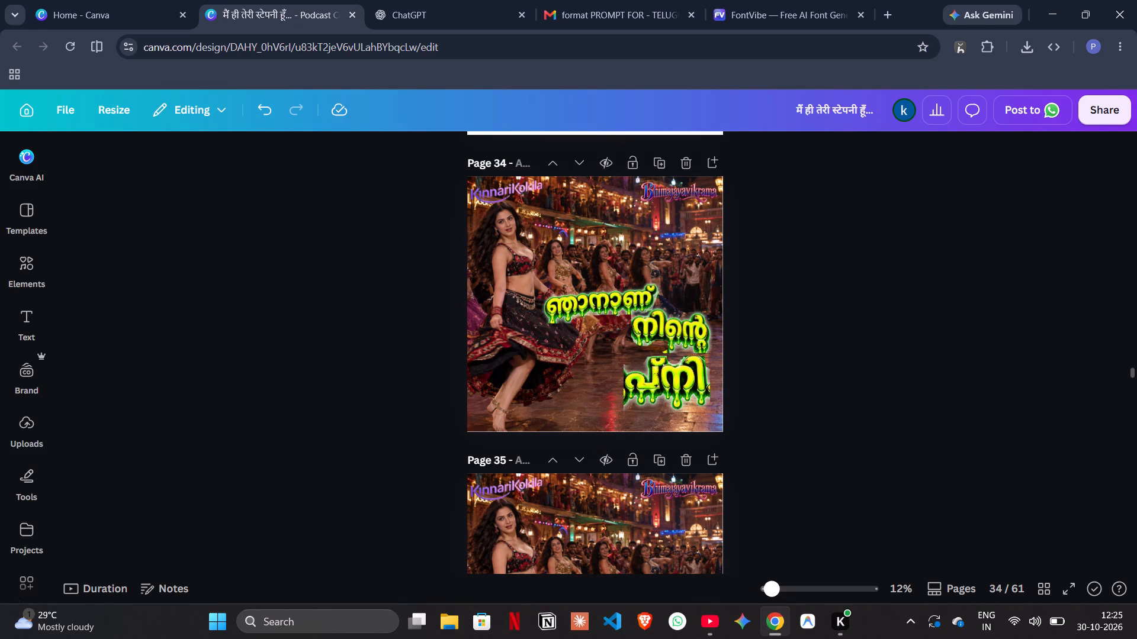
Duplicate the full green drip lettering on page 33 and place the copy directly below the original.
left_click(664, 396)
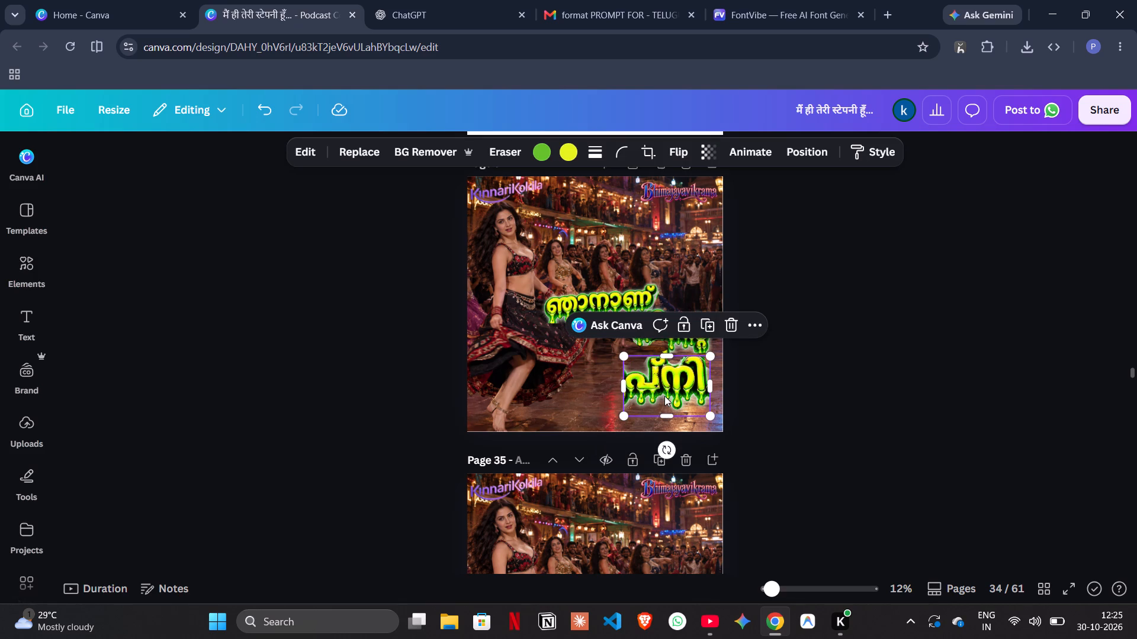
scroll(742, 378, "up", 4)
left_click(622, 346)
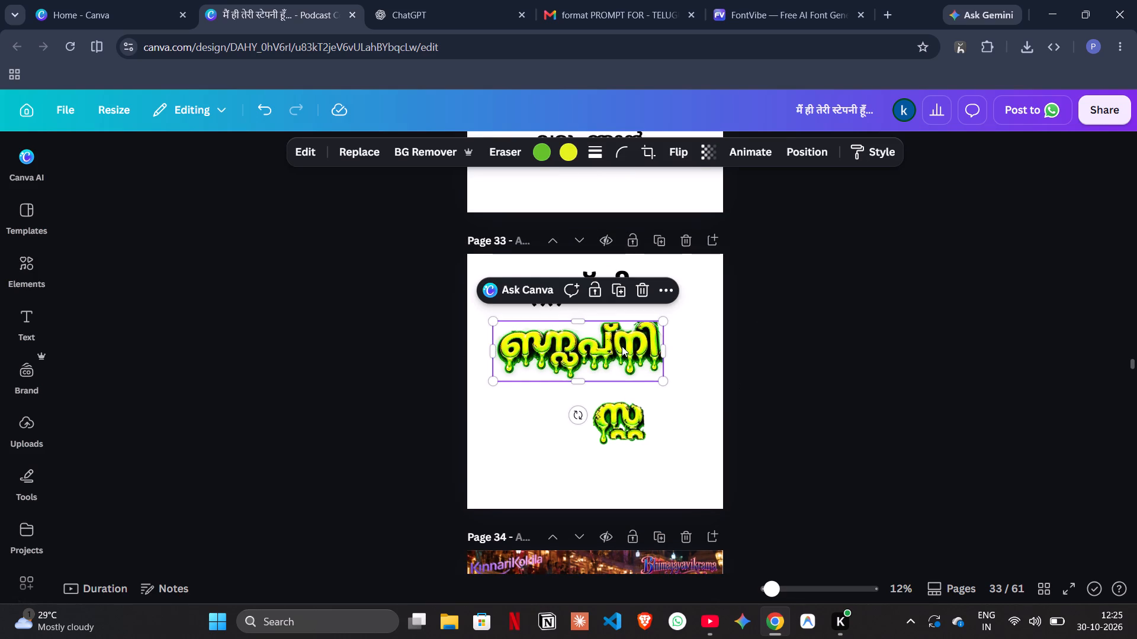
key("ctrl+d")
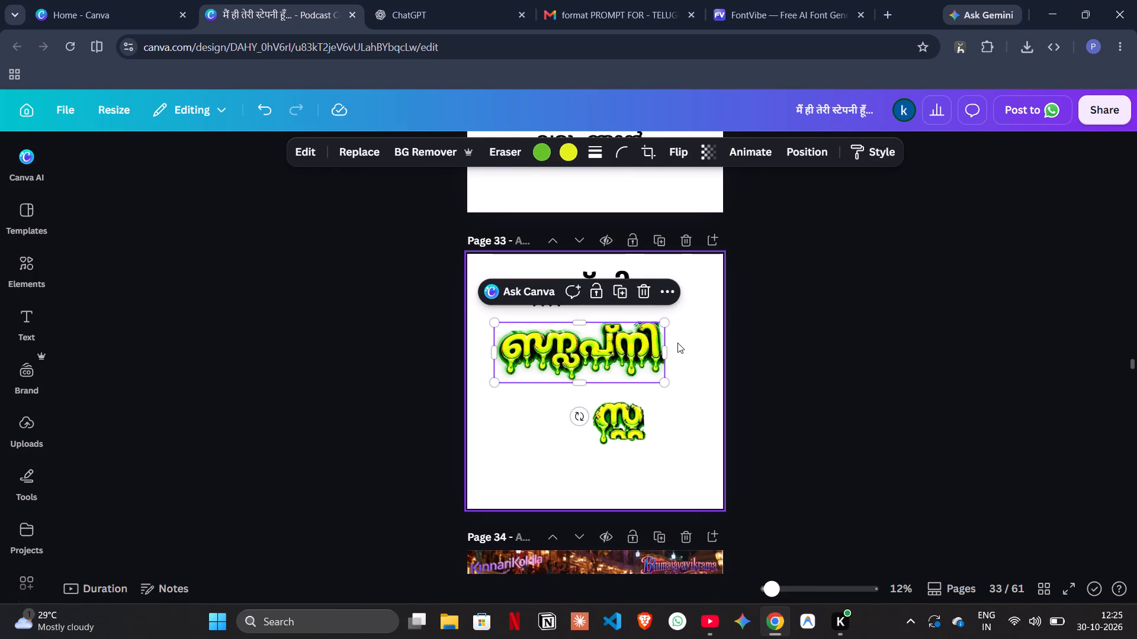
left_click(681, 343)
left_click_drag(628, 341, 627, 342)
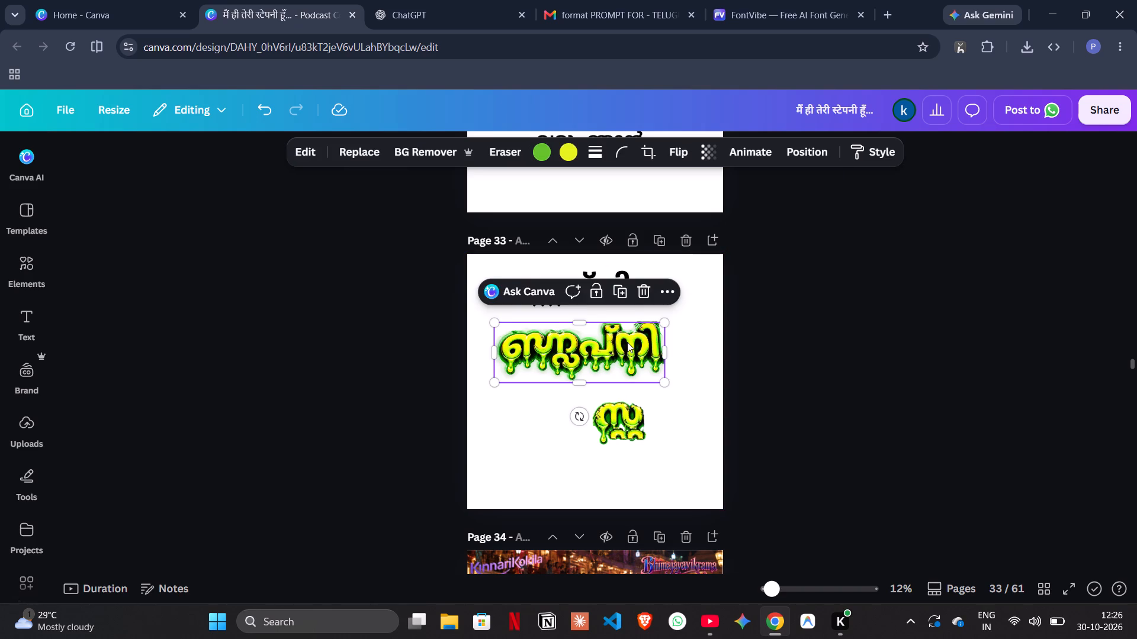
left_click_drag(627, 342, 606, 377)
left_click(659, 290)
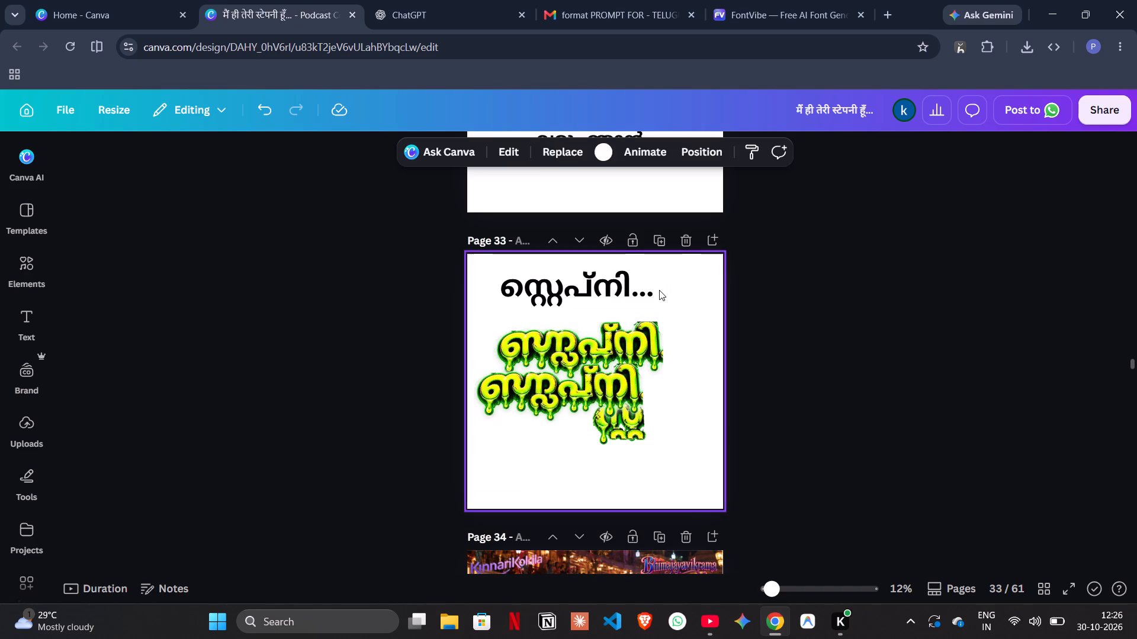
Search the web in a new tab for "stepahie in malyalam lang written" and open the Google Translate result.
left_click(625, 296)
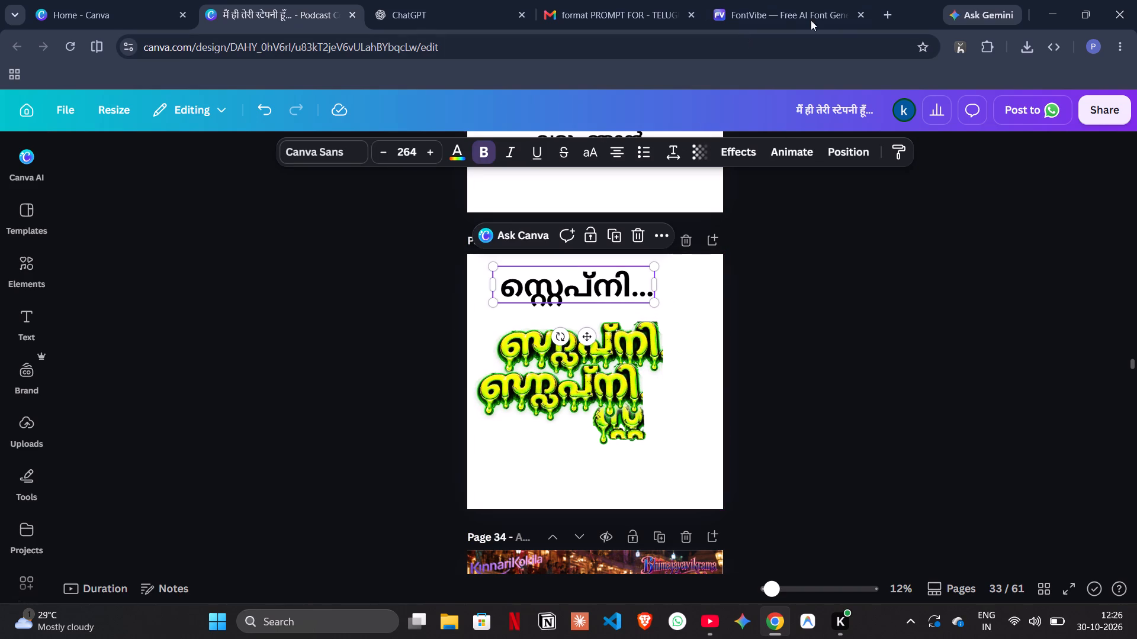
left_click(894, 14)
type("sepahie")
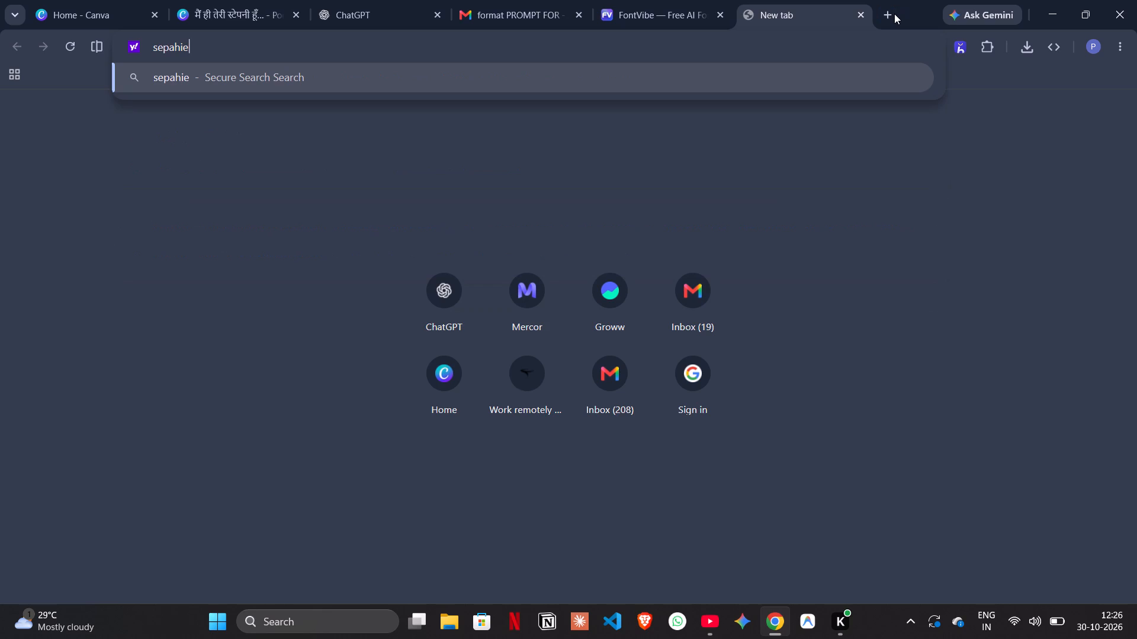
key("Left")
key("Left")
key("Left")
key("Left")
key("Left")
key("Left")
key("e")
key("BackSpace")
key("t")
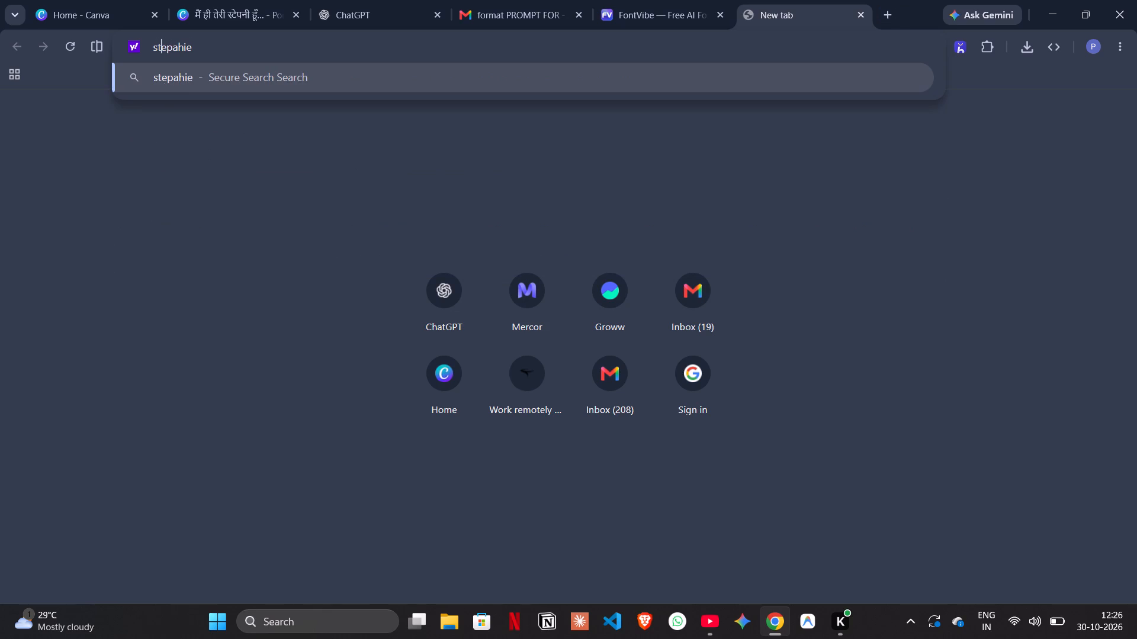
scroll(653, 21, "left", 1)
left_click(338, 44)
key("space")
type("in malyalam lang tra")
key("BackSpace")
key("BackSpace")
key("BackSpace")
type("written")
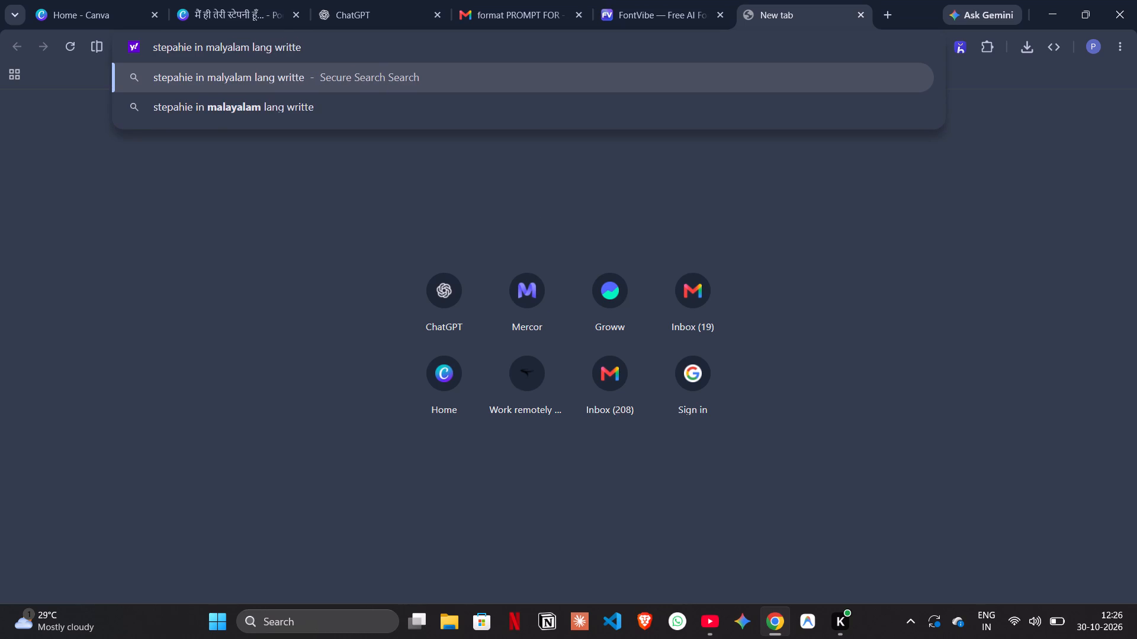
key("Return")
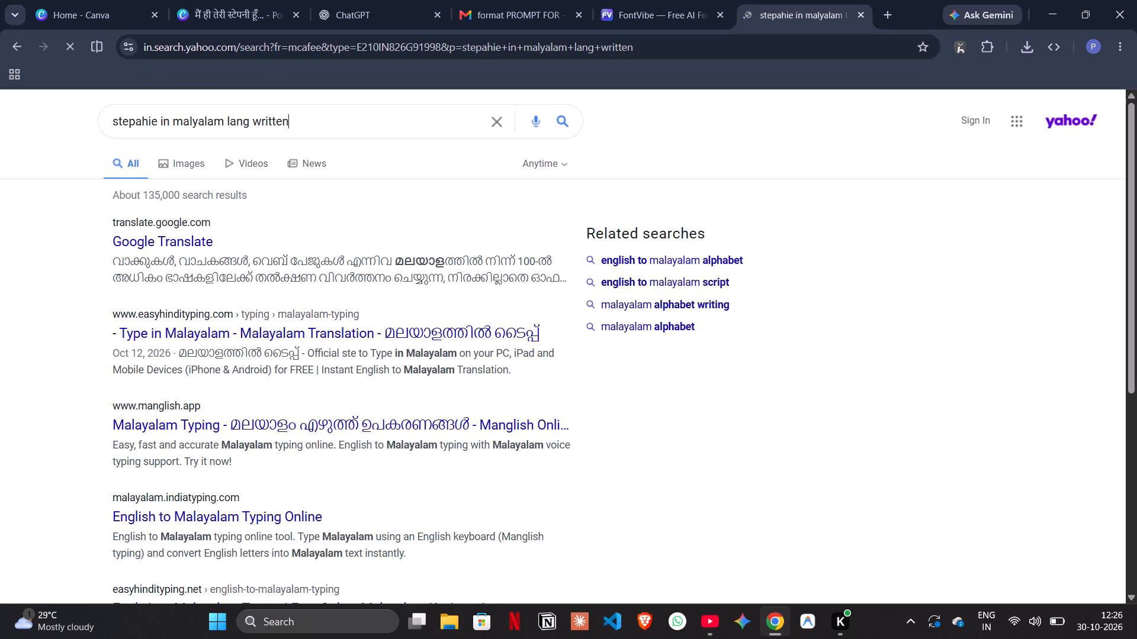
left_click(153, 237)
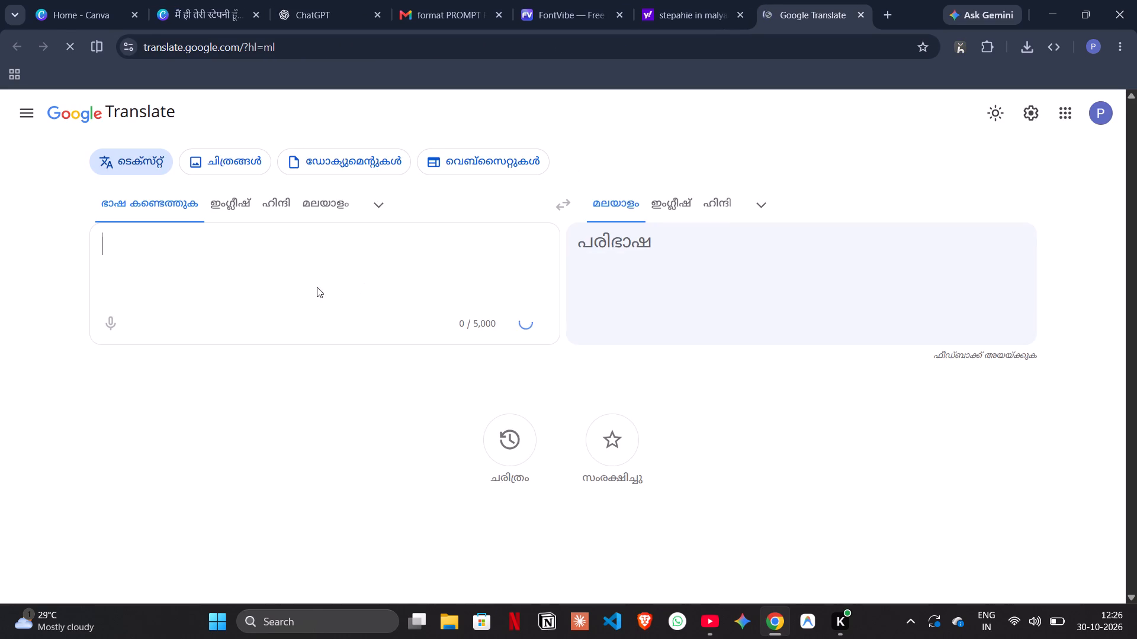
Enter "ste" as the start of the source word for translation into Malayalam.
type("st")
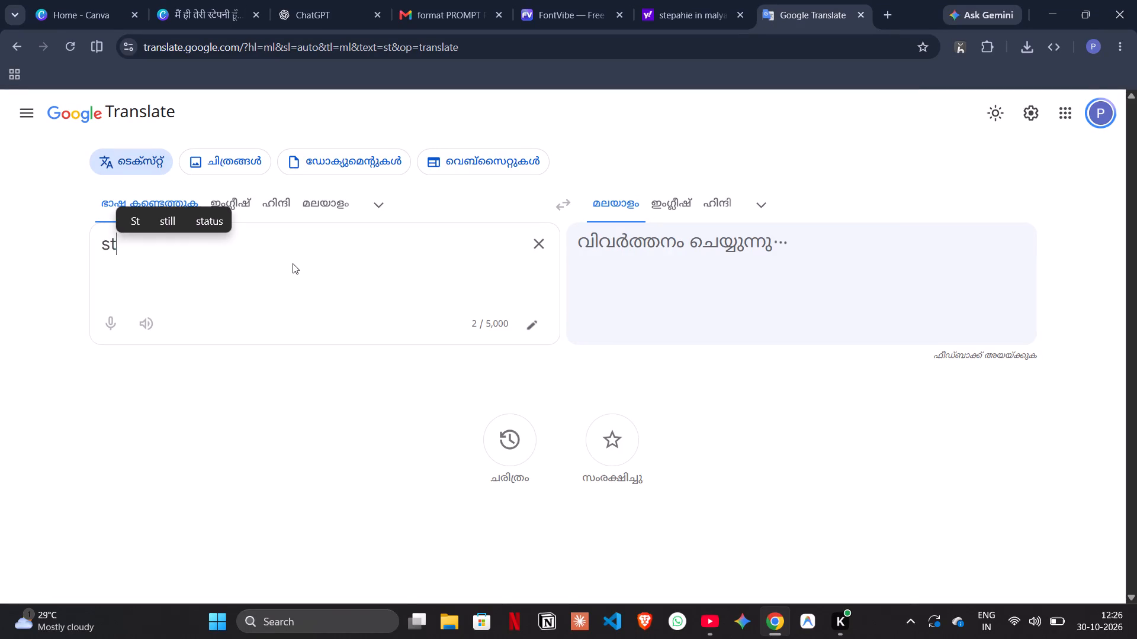
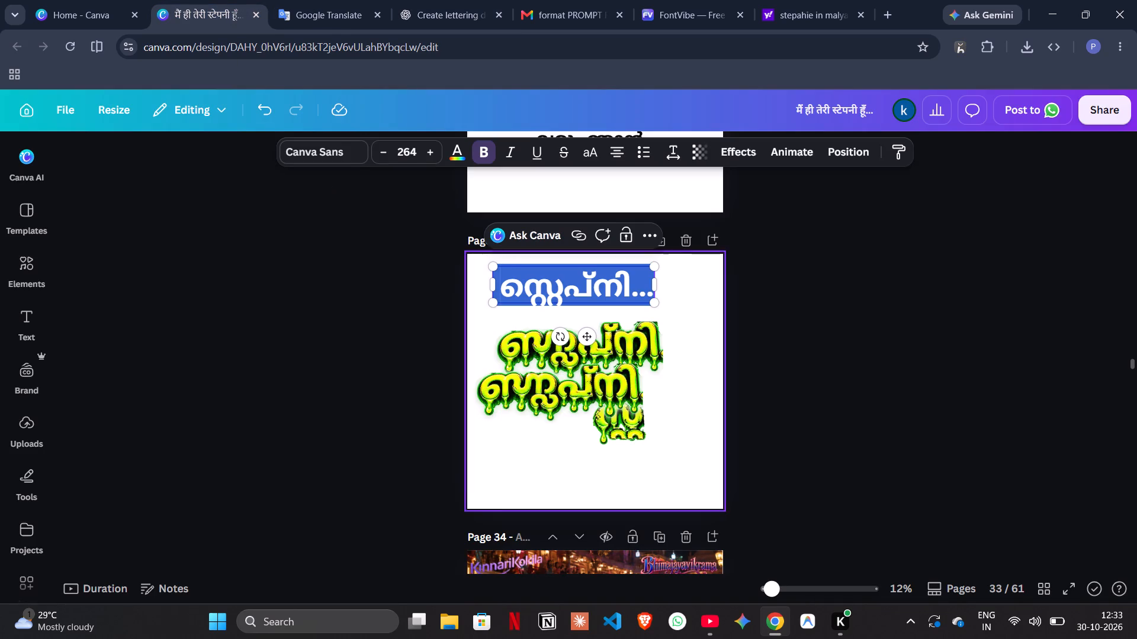
left_click(711, 330)
scroll(711, 330, "down", 1)
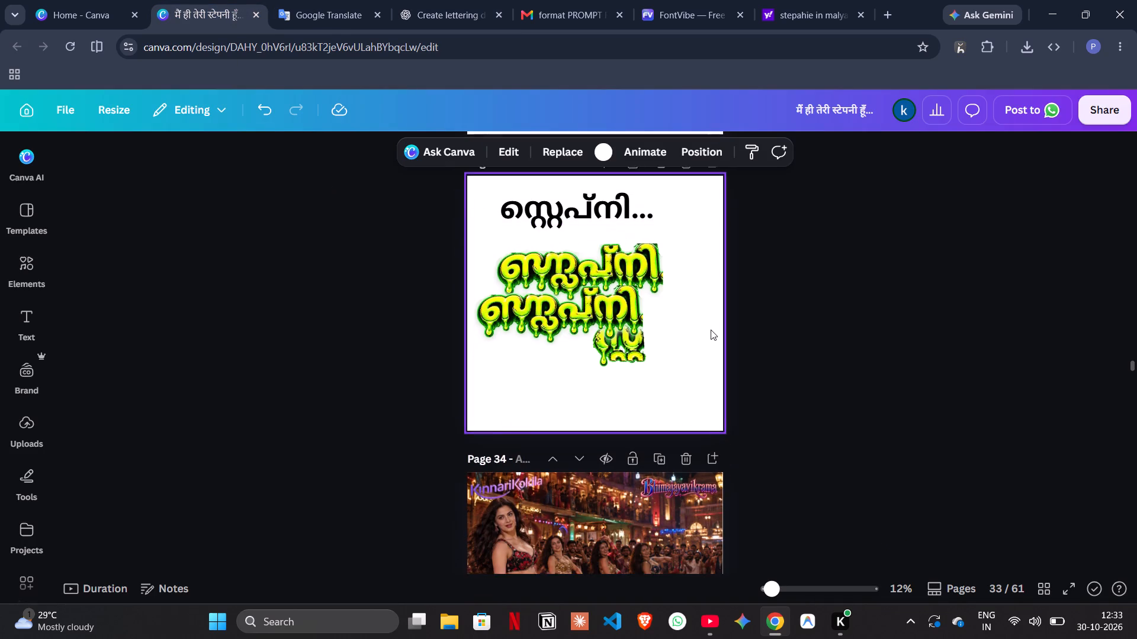
scroll(711, 330, "down", 2)
scroll(714, 255, "up", 1)
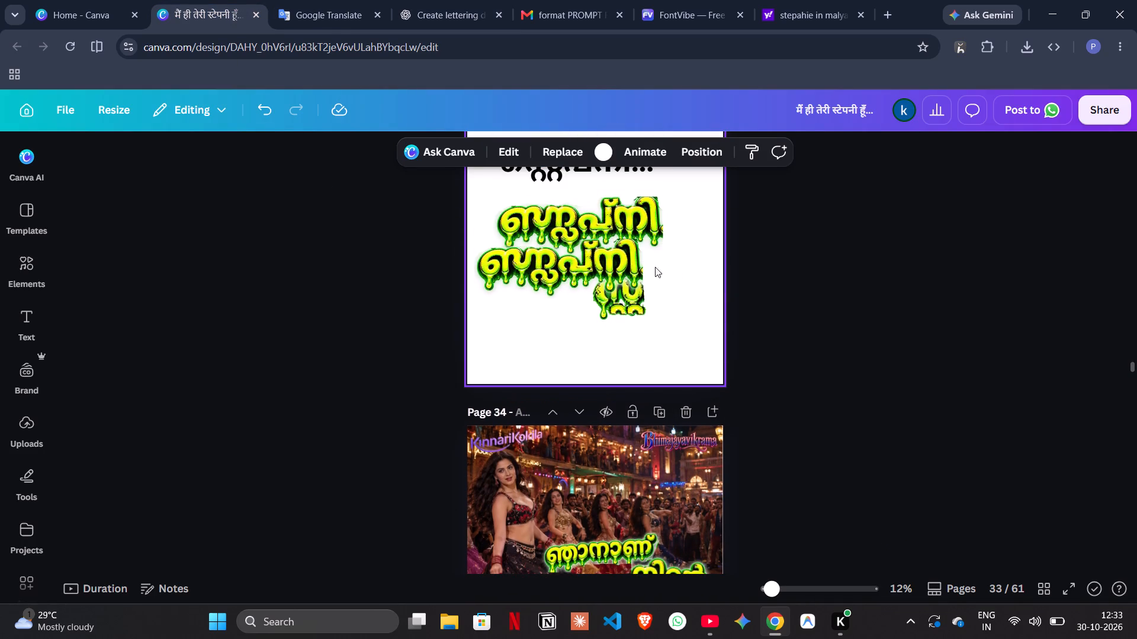
left_click_drag(625, 317, 534, 351)
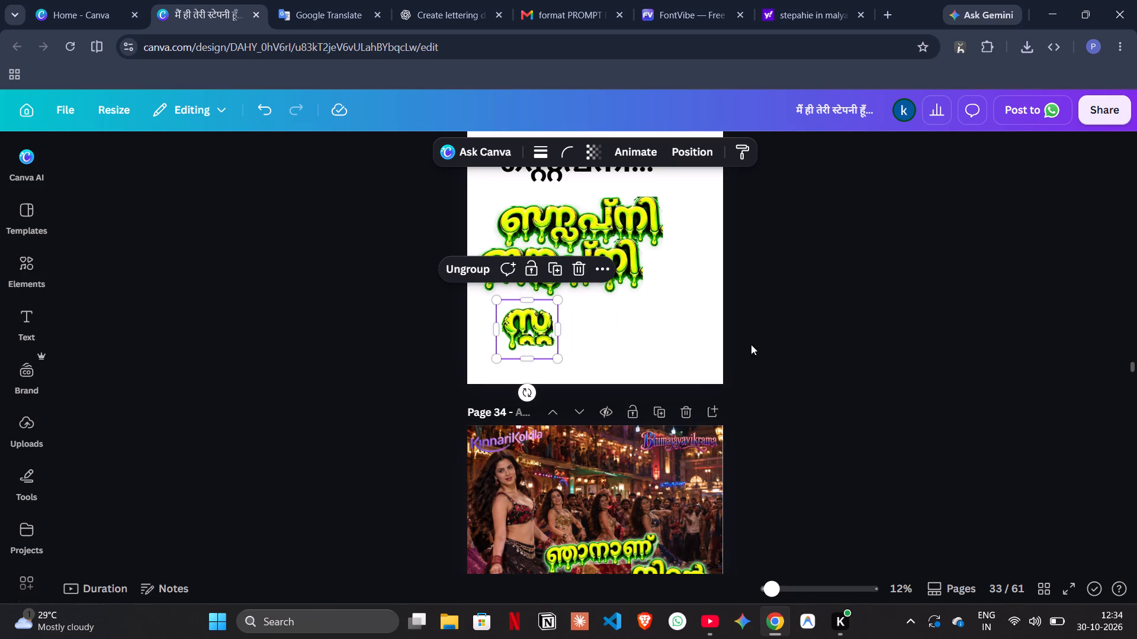
Erase the leftover letter strokes just before പ്നി in the lowest lettering image on page 34 with the Pixel Eraser.
scroll(779, 343, "down", 3)
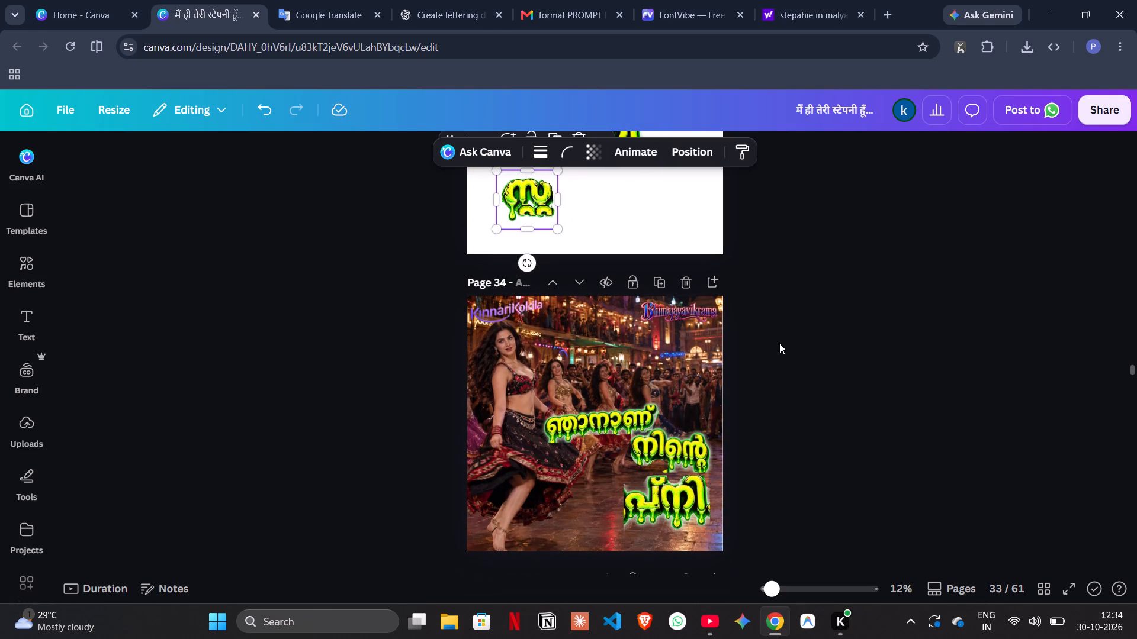
left_click(660, 498)
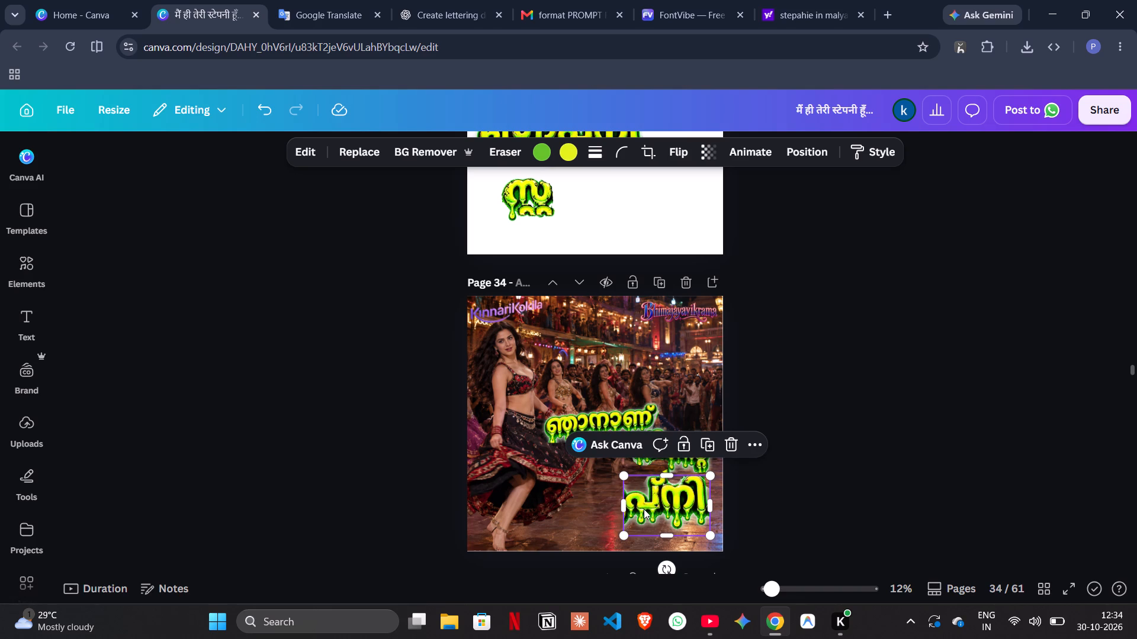
left_click(509, 149)
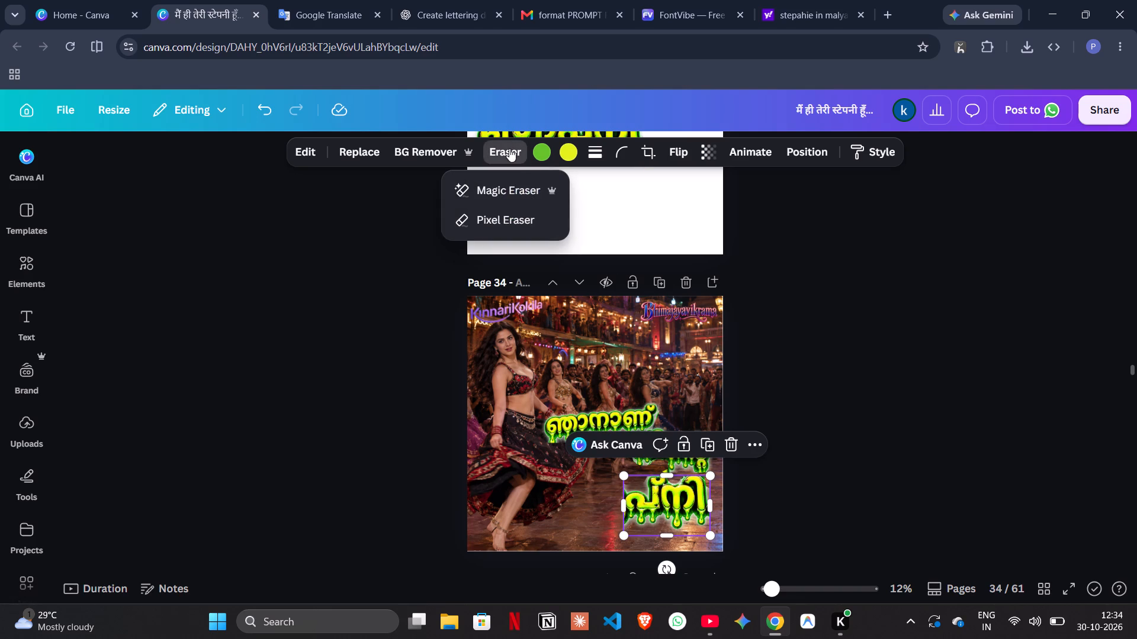
left_click(480, 212)
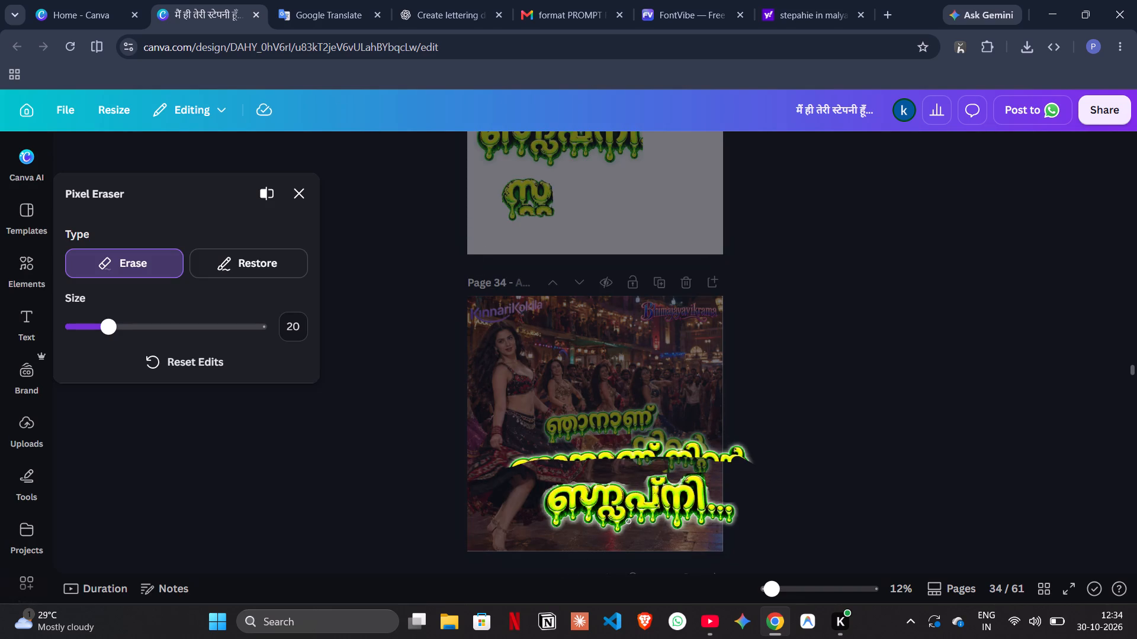
left_click_drag(628, 522, 622, 506)
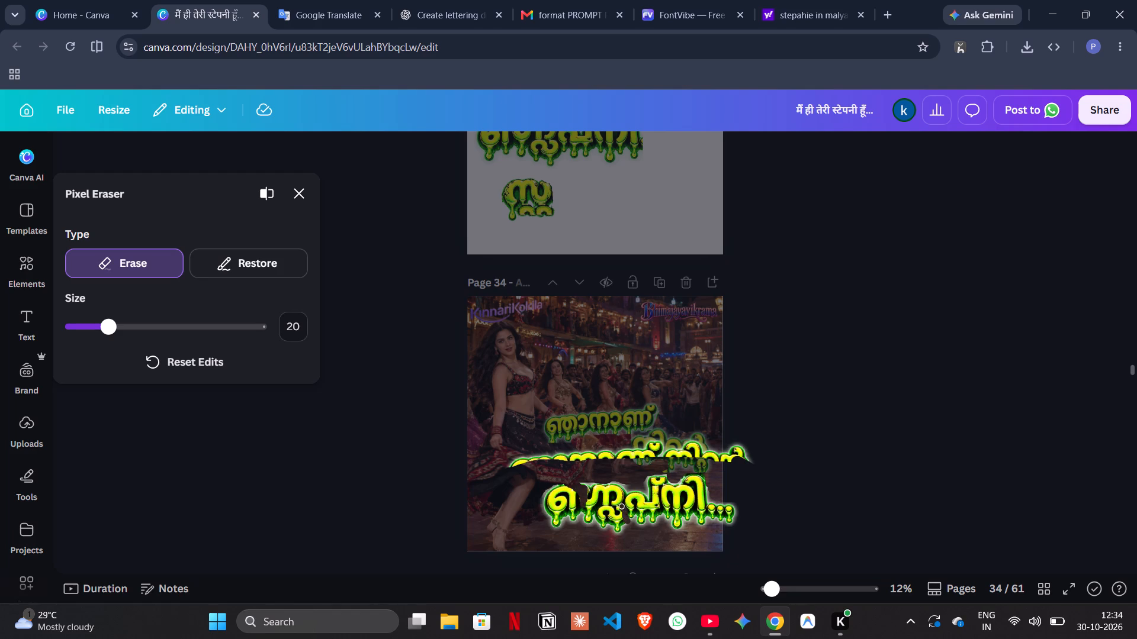
left_click_drag(622, 506, 622, 497)
left_click_drag(622, 497, 620, 485)
left_click_drag(620, 485, 614, 492)
left_click_drag(614, 492, 622, 522)
left_click_drag(622, 522, 617, 473)
left_click_drag(617, 473, 609, 527)
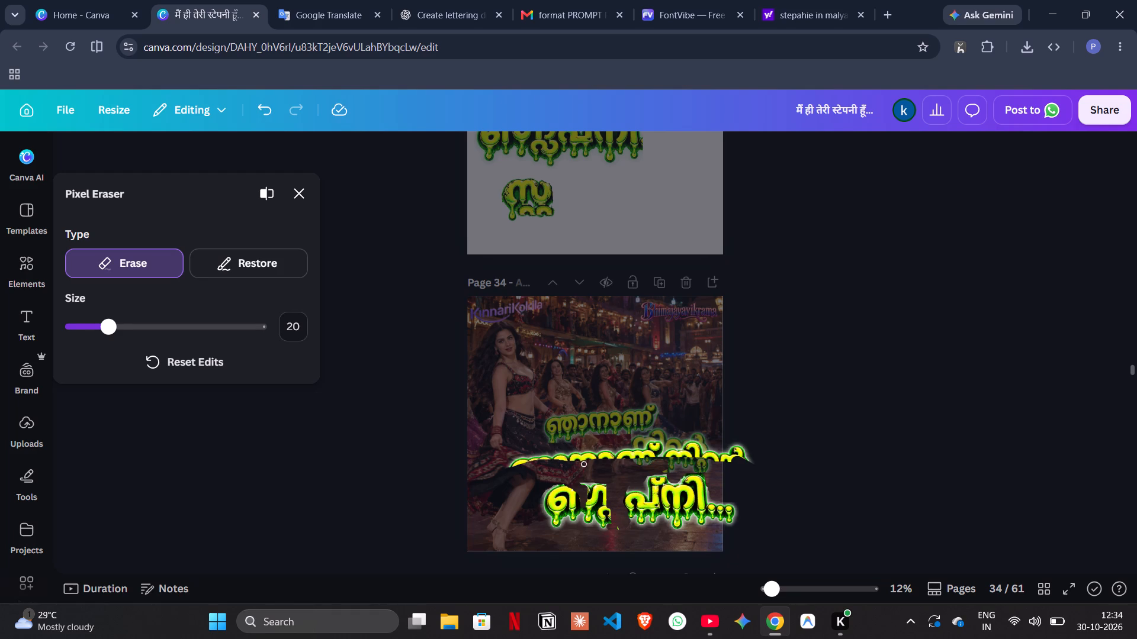
left_click(617, 530)
left_click(297, 195)
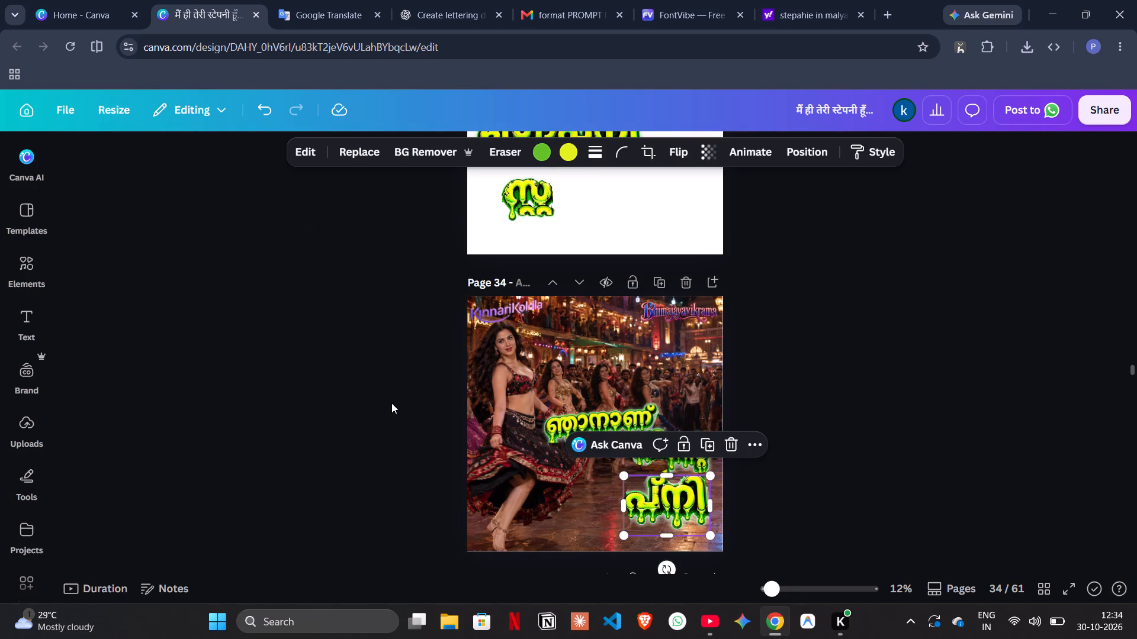
left_click(391, 403)
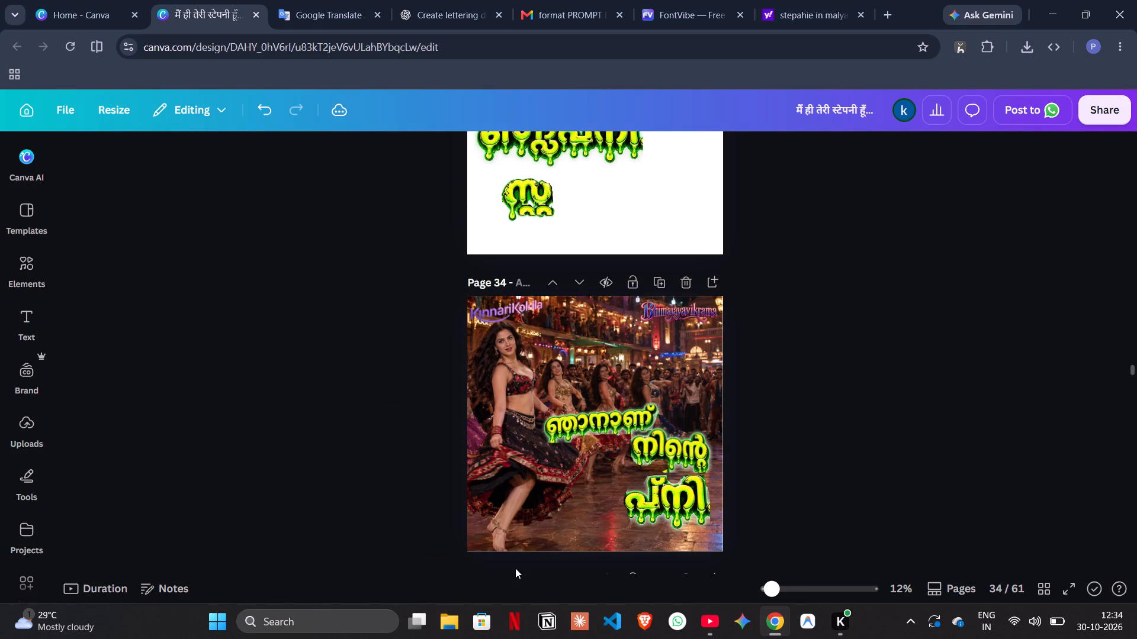
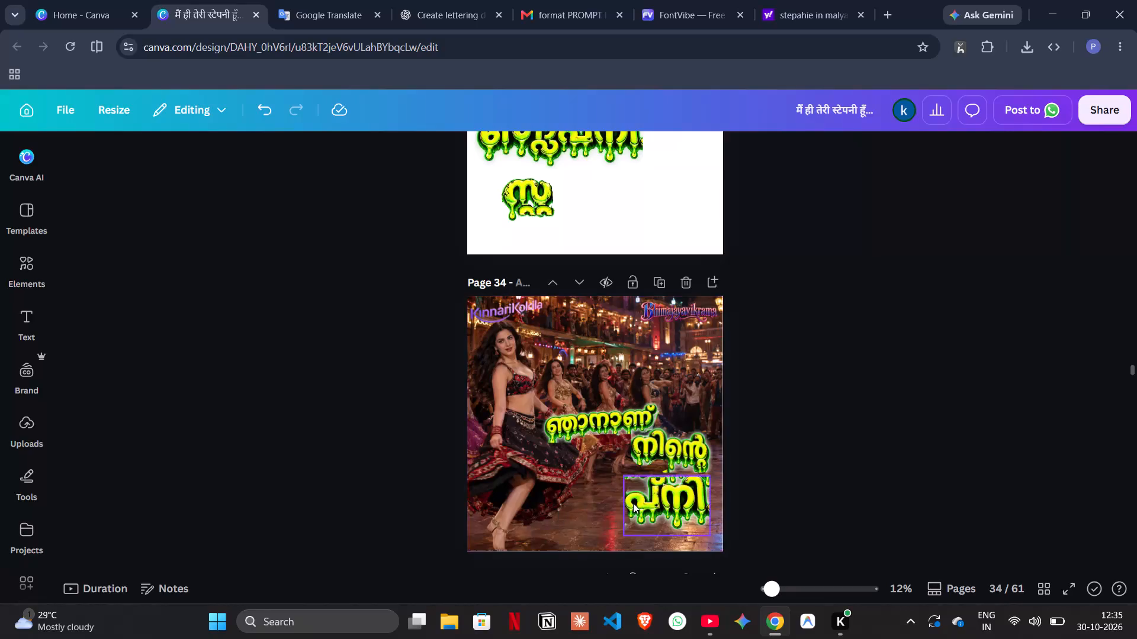
Erase the stray remnants along the upper edge and start of പ്നി in the lowest page 34 lettering image with the Pixel Eraser.
left_click(633, 503)
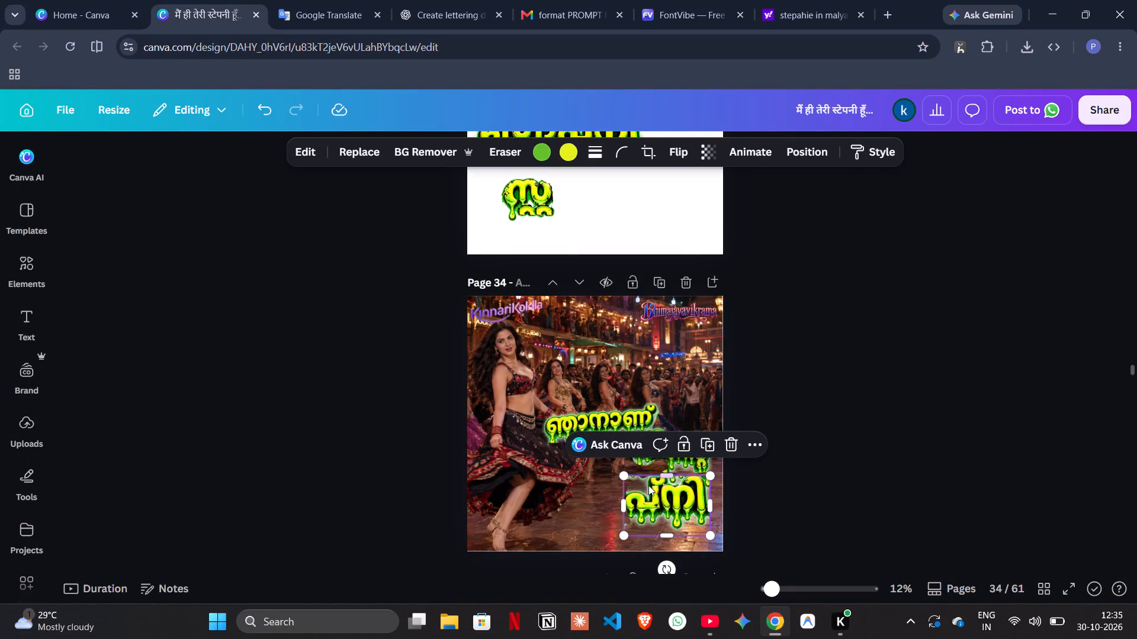
left_click(489, 150)
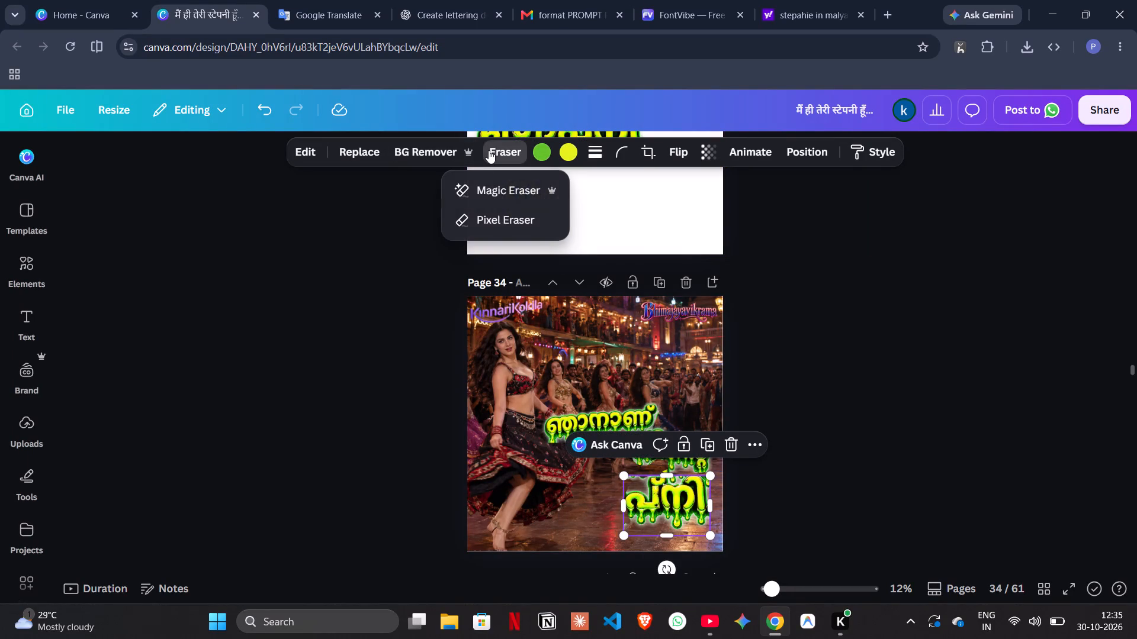
left_click(499, 215)
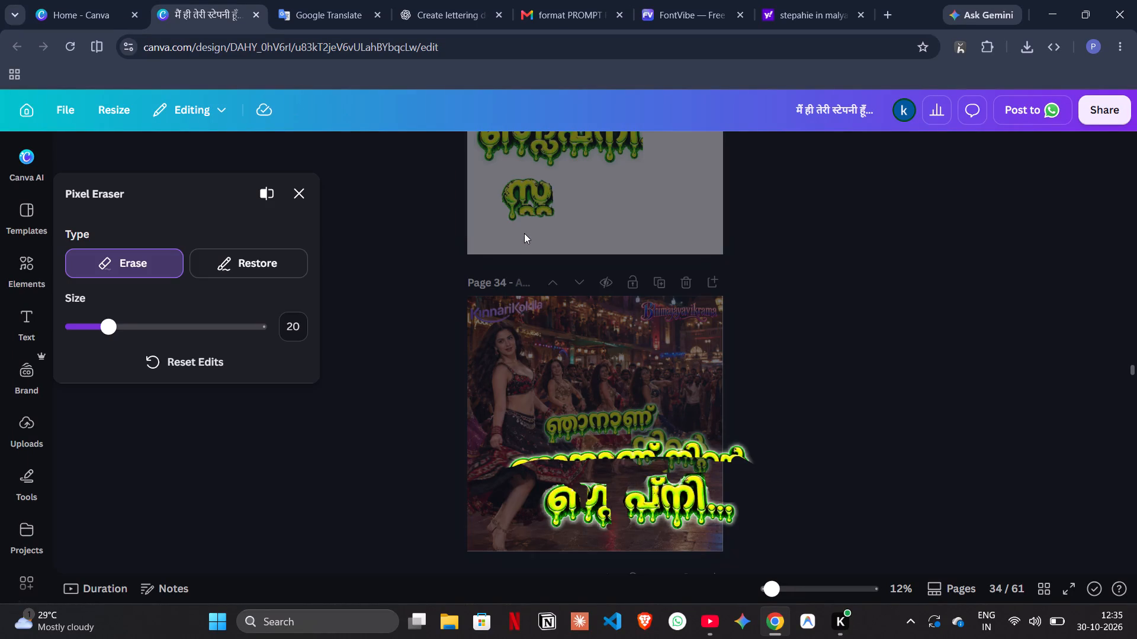
left_click_drag(642, 475, 645, 475)
left_click_drag(645, 475, 642, 482)
left_click_drag(642, 482, 632, 488)
left_click_drag(632, 488, 638, 487)
left_click_drag(638, 487, 628, 488)
left_click_drag(628, 488, 629, 489)
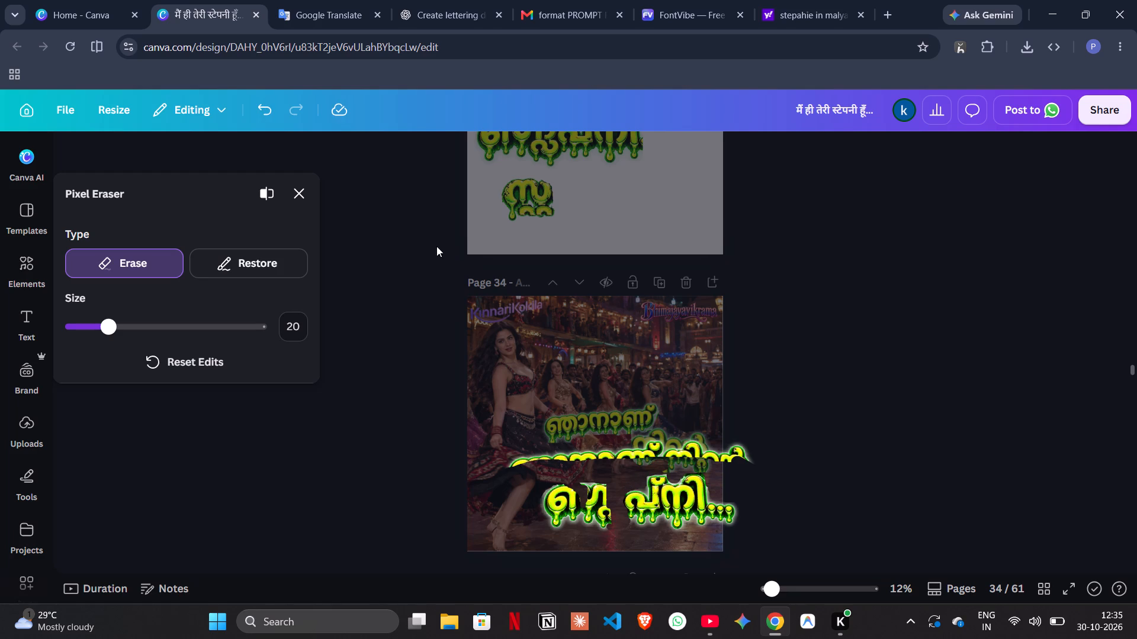
left_click(295, 186)
left_click(377, 355)
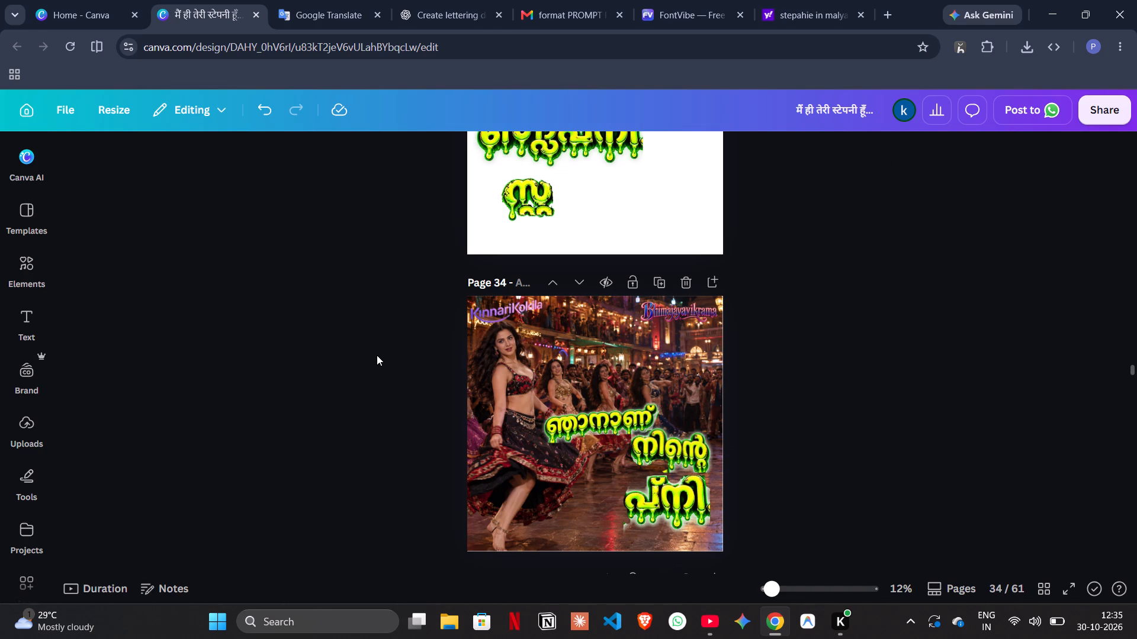
Move the small grouped സ്റ്റ letter from page 33 onto page 34, directly before പ്നി in the lowest title line.
left_click_drag(529, 192, 583, 478)
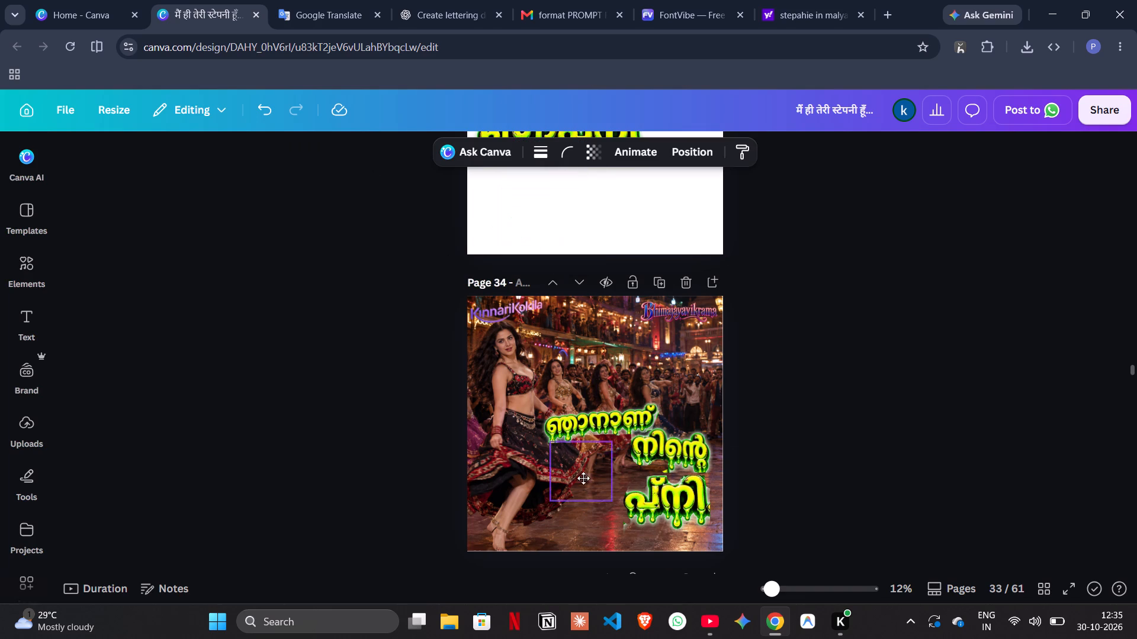
left_click_drag(583, 478, 604, 496)
left_click(604, 496)
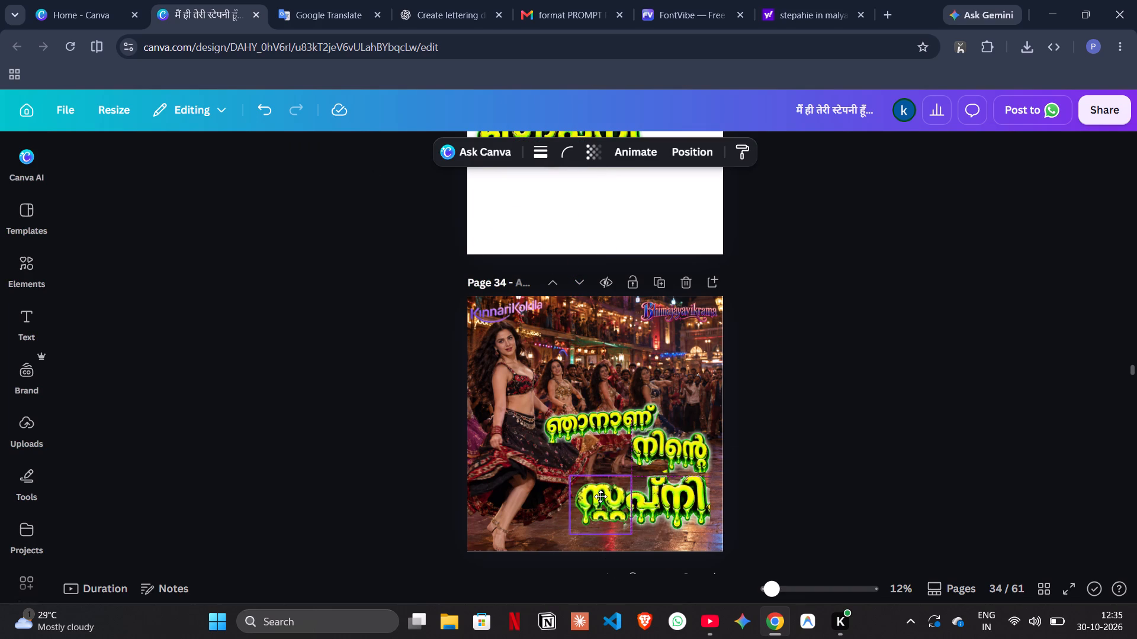
left_click(794, 501)
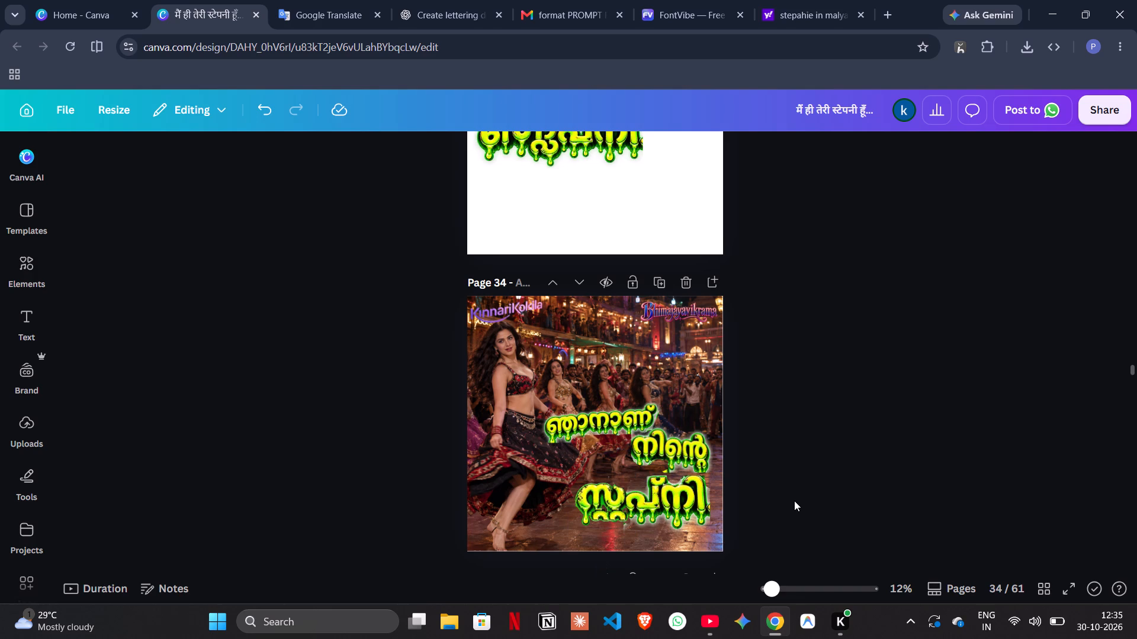
Duplicate the നിന്റെ lettering on page 34 and place the copy in page 33's blank area below the dripping wordmarks.
scroll(794, 501, "up", 2)
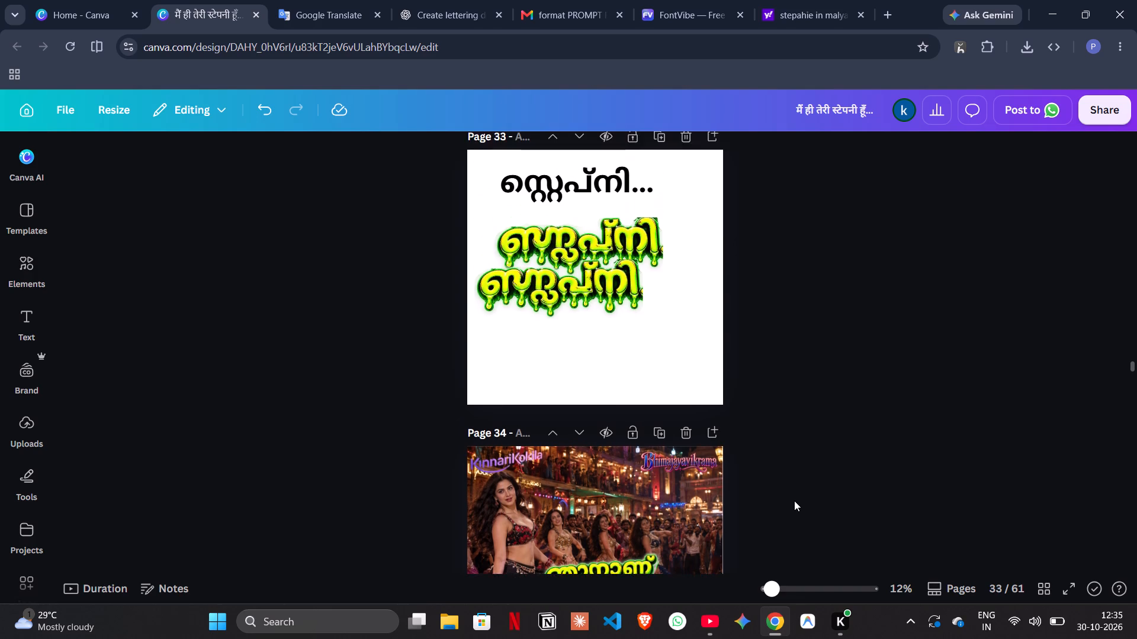
scroll(794, 501, "down", 2)
scroll(794, 501, "up", 1)
scroll(794, 501, "down", 2)
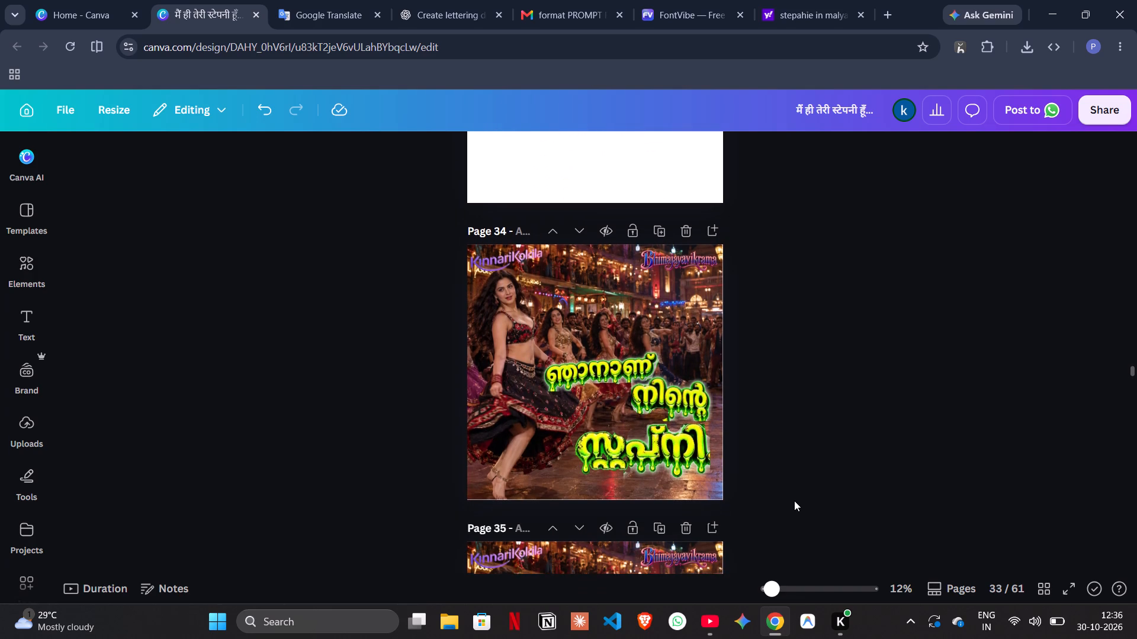
left_click(696, 404)
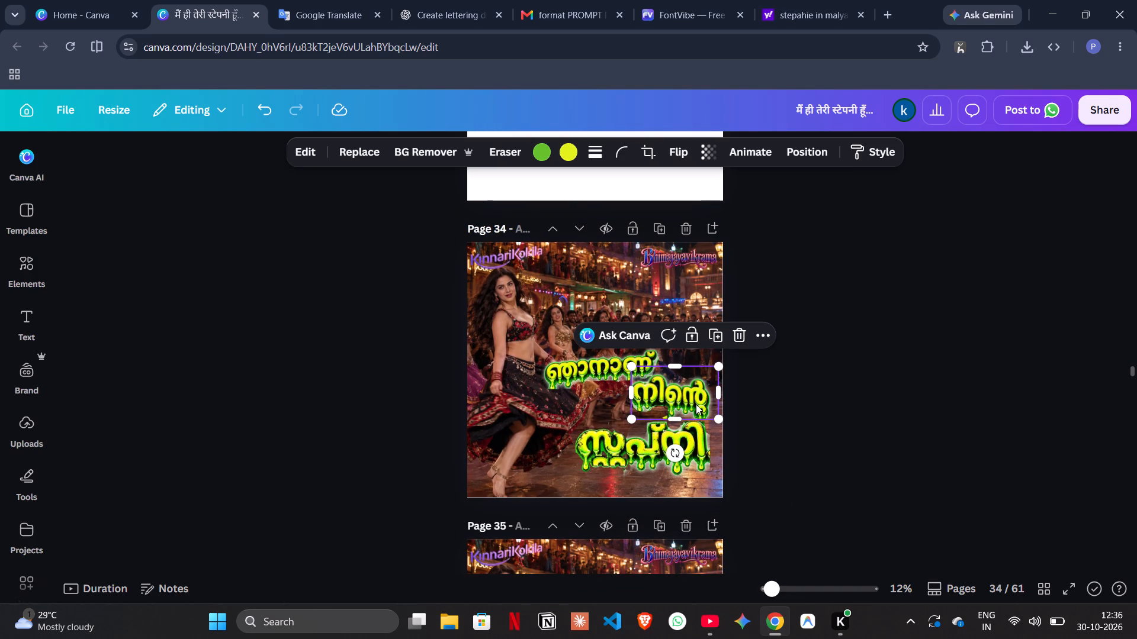
key("ctrl+d")
left_click_drag(696, 404, 641, 217)
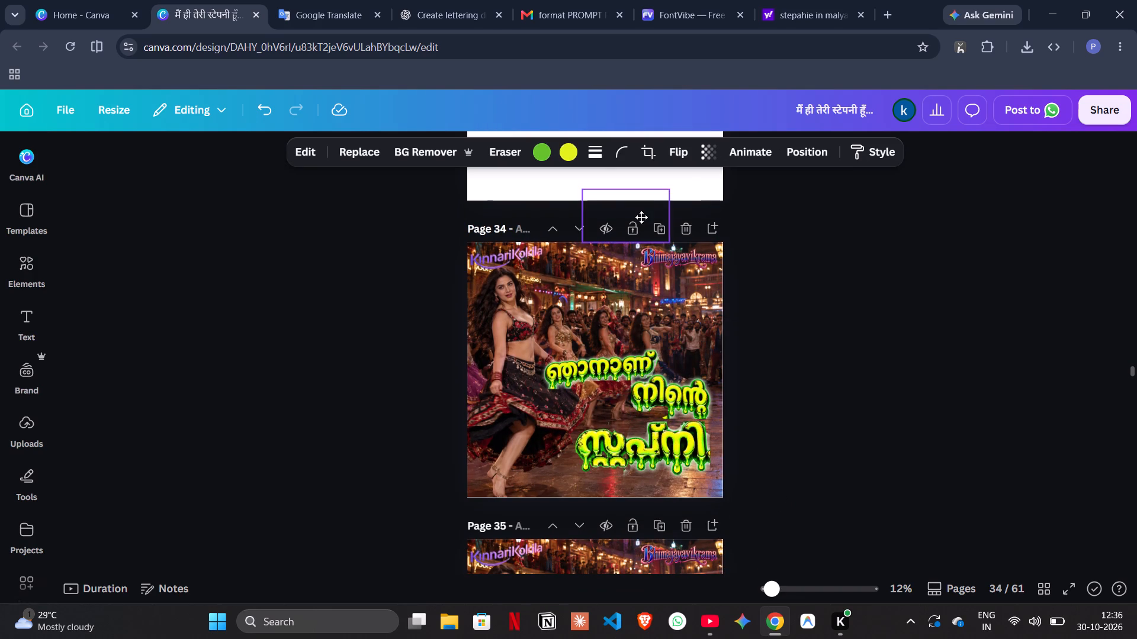
left_click_drag(641, 217, 624, 187)
scroll(751, 245, "up", 2)
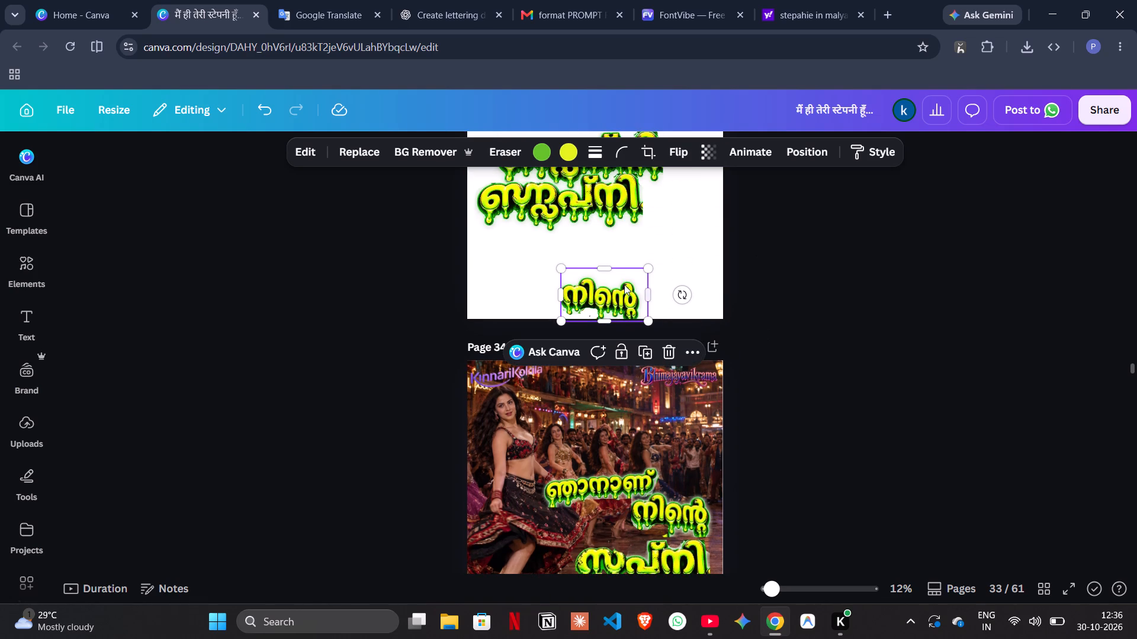
left_click_drag(622, 285, 575, 251)
left_click(563, 260)
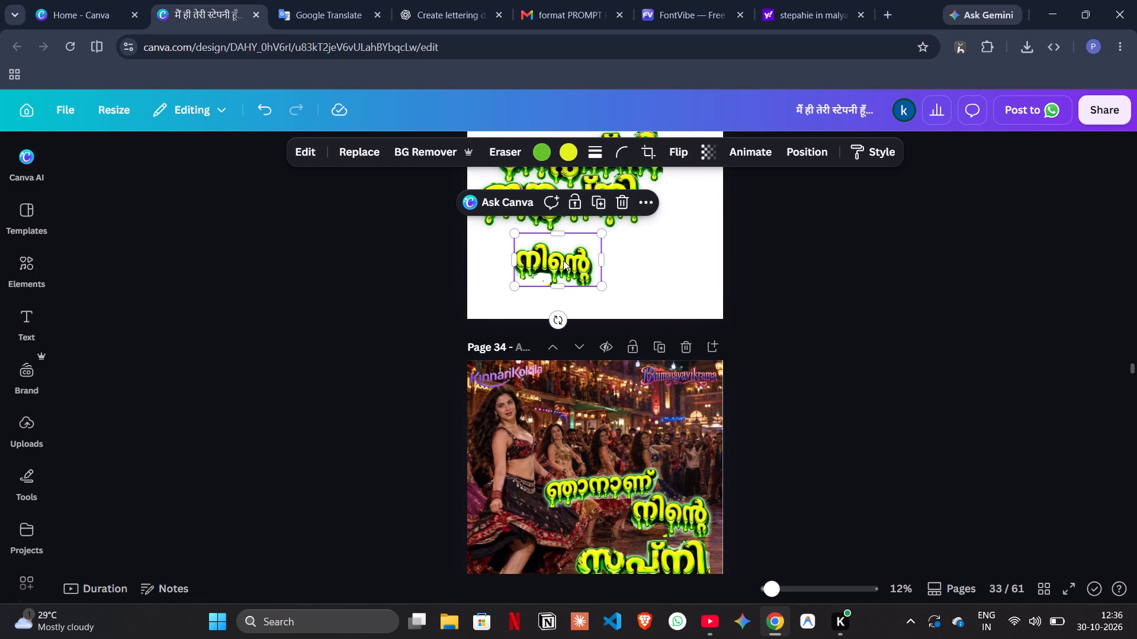
Enlarge the നിന്റെ copy on page 33 to nearly twice its size and position it below the two wordmarks.
left_click(577, 256)
left_click_drag(601, 235, 686, 221)
left_click_drag(614, 240, 606, 251)
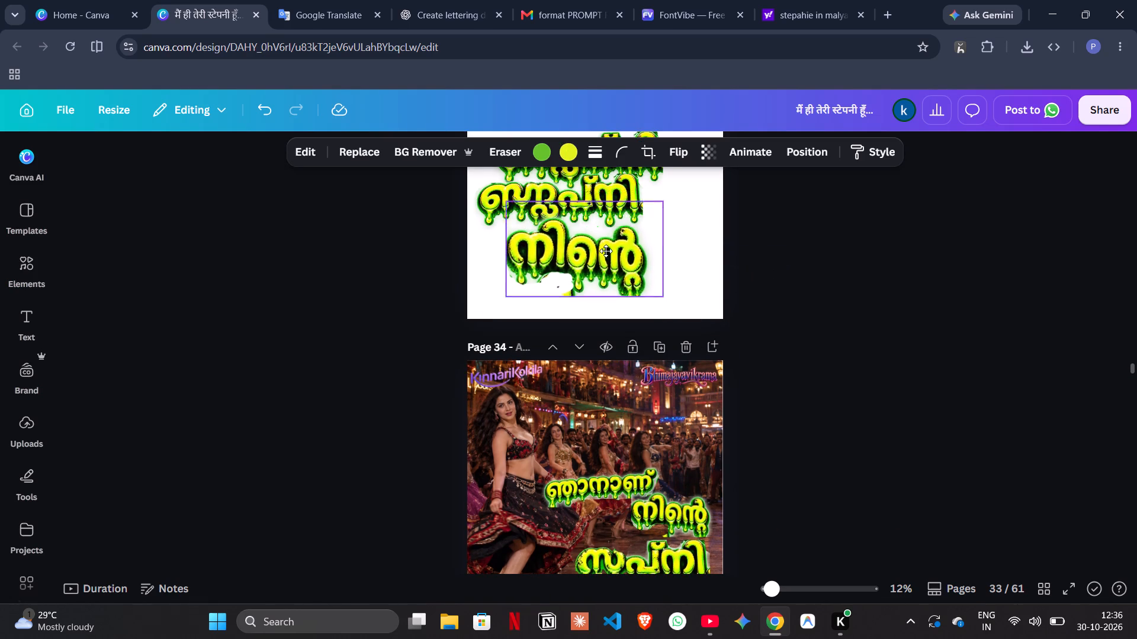
left_click_drag(606, 251, 596, 272)
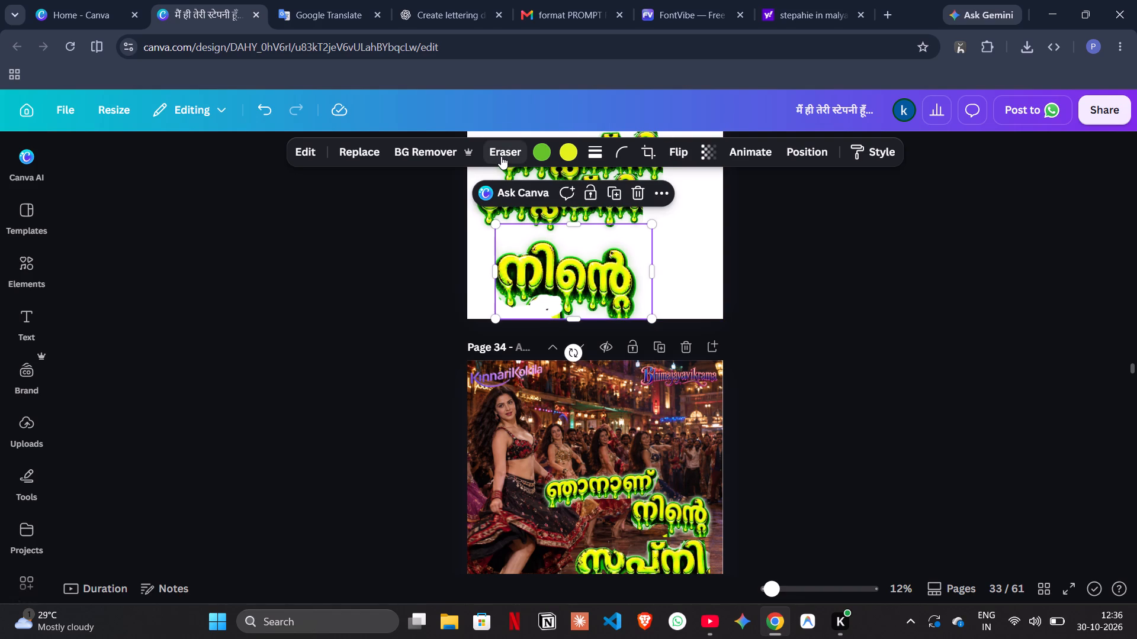
Erase the end of നി directly before the െ vowel sign in page 33's enlarged നിന്റെ copy with the Pixel Eraser.
left_click(501, 156)
left_click(487, 216)
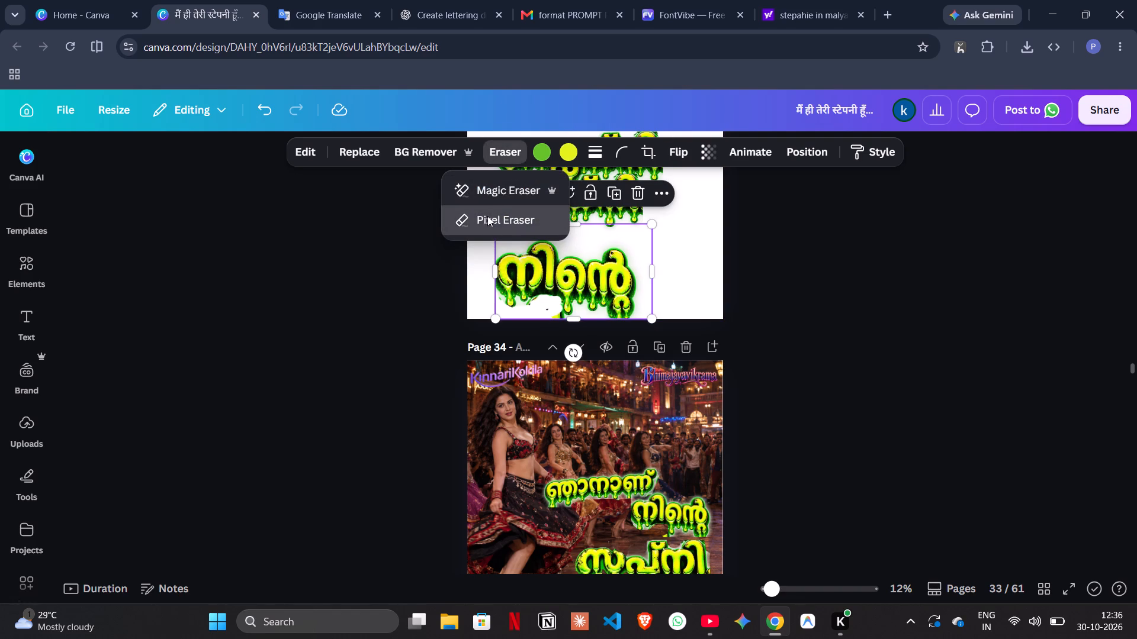
left_click_drag(553, 253, 551, 271)
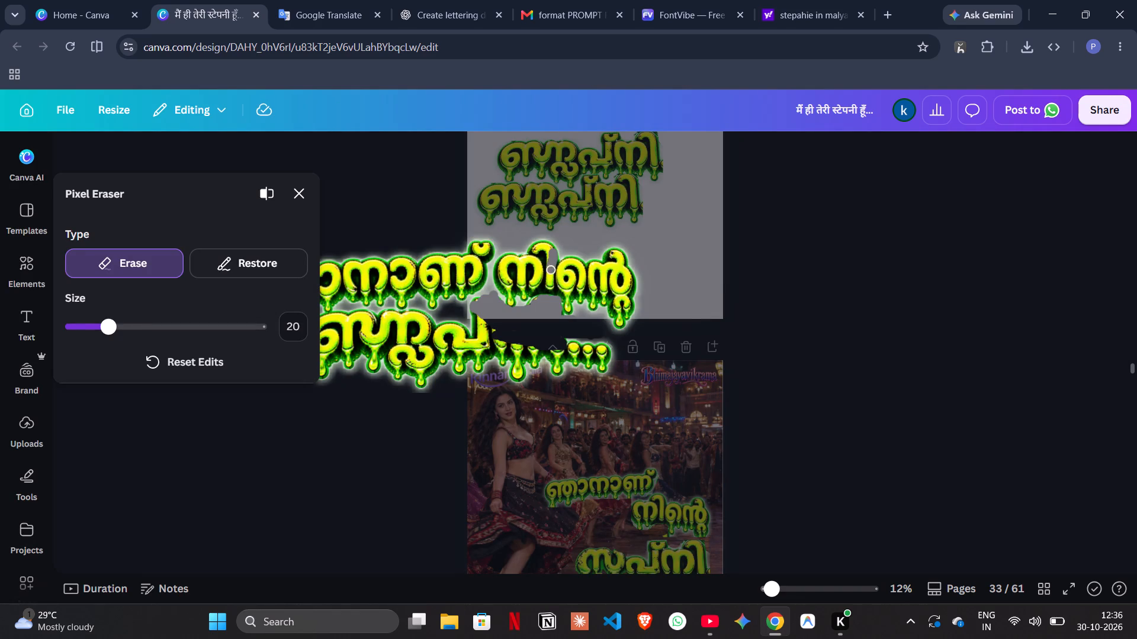
left_click_drag(551, 271, 556, 299)
left_click_drag(556, 299, 544, 258)
left_click_drag(544, 258, 551, 322)
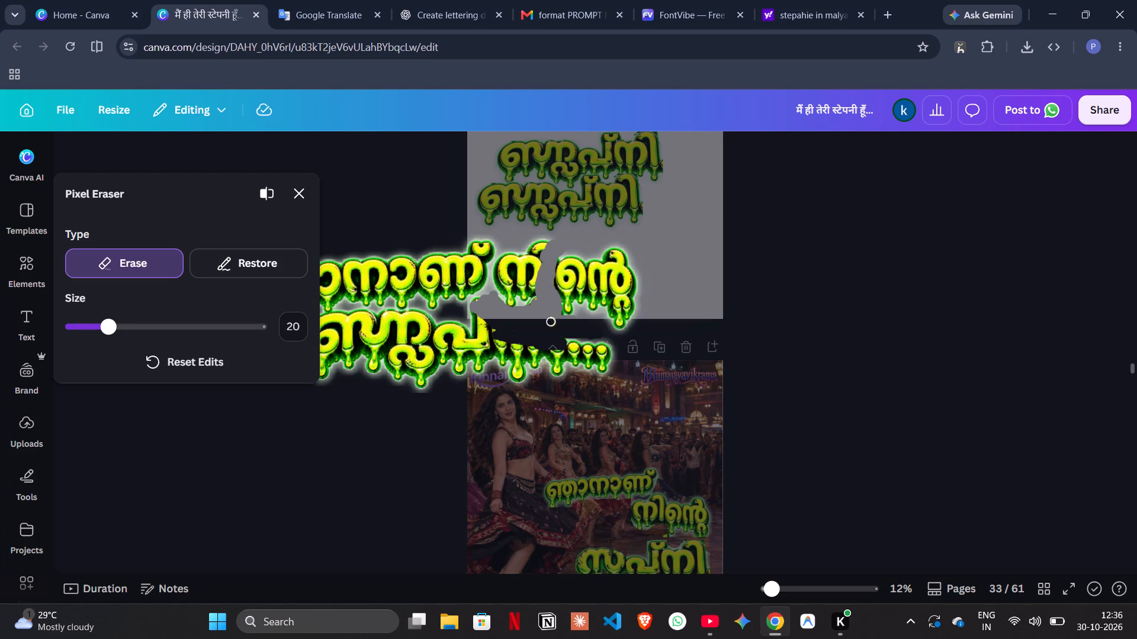
left_click_drag(551, 322, 560, 314)
Erase the area between the െ sign and the following letter, and clean the sign's upper and lower edges.
left_click_drag(560, 314, 593, 301)
left_click_drag(593, 301, 590, 293)
left_click_drag(590, 293, 592, 256)
left_click_drag(592, 256, 594, 270)
left_click_drag(594, 270, 594, 275)
left_click_drag(594, 275, 580, 250)
left_click_drag(580, 250, 553, 261)
left_click_drag(553, 261, 573, 253)
left_click_drag(573, 253, 592, 272)
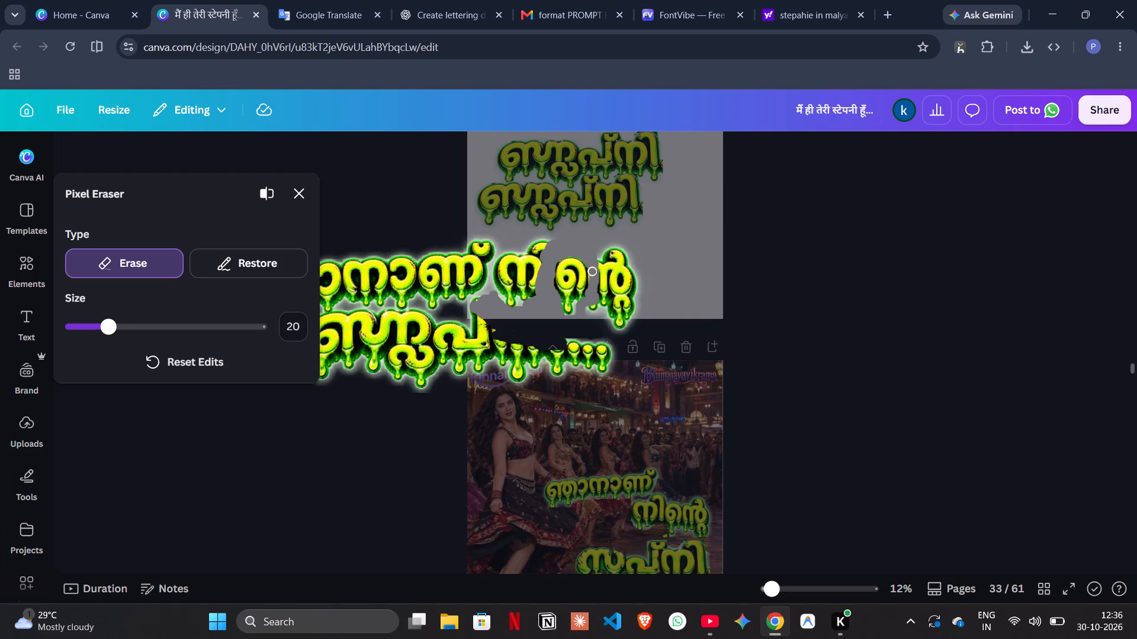
left_click_drag(592, 272, 581, 314)
left_click_drag(581, 314, 593, 311)
left_click_drag(593, 311, 591, 317)
left_click(307, 187)
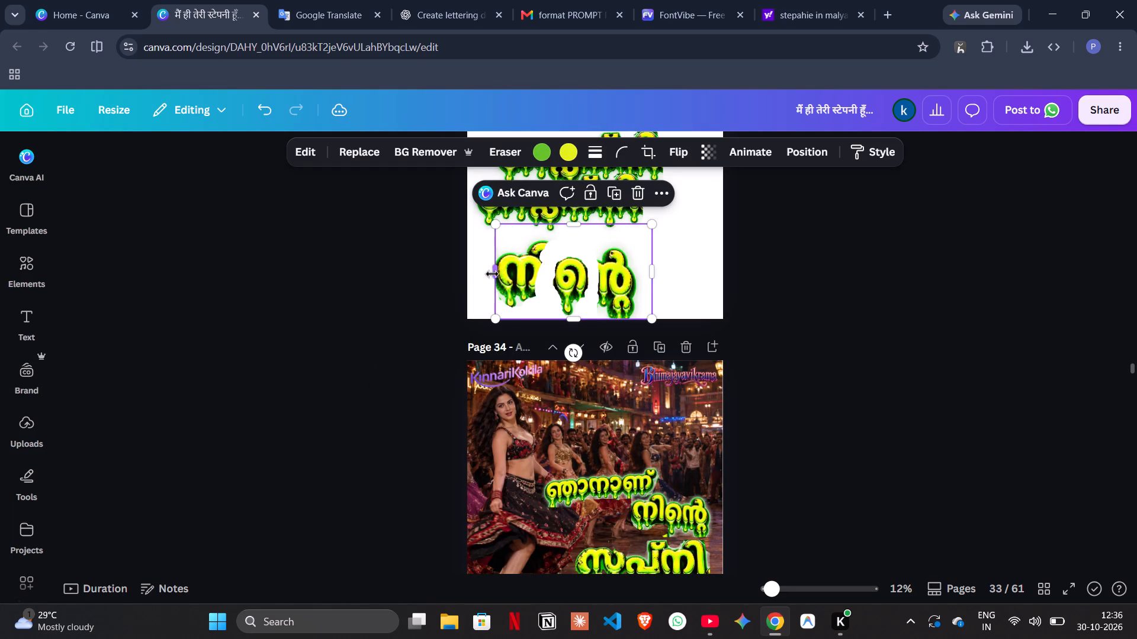
Crop the enlarged page 33 lettering copy from both sides and the top so only the െ vowel sign remains.
left_click_drag(494, 272, 550, 286)
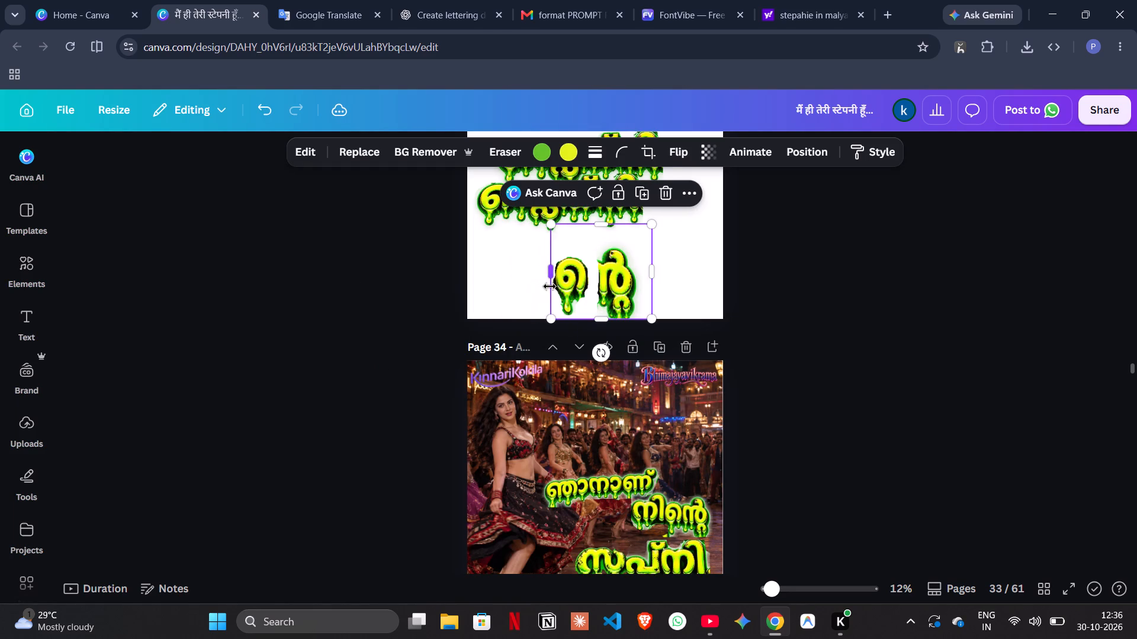
left_click_drag(650, 269, 591, 264)
left_click_drag(574, 224, 573, 255)
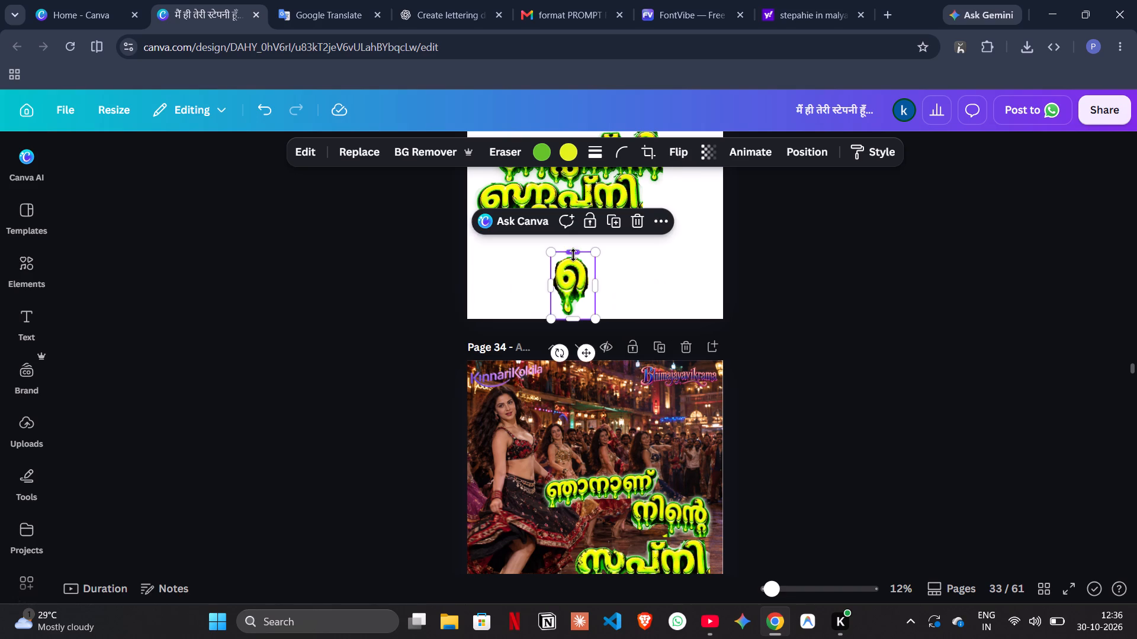
left_click(656, 298)
left_click(581, 288)
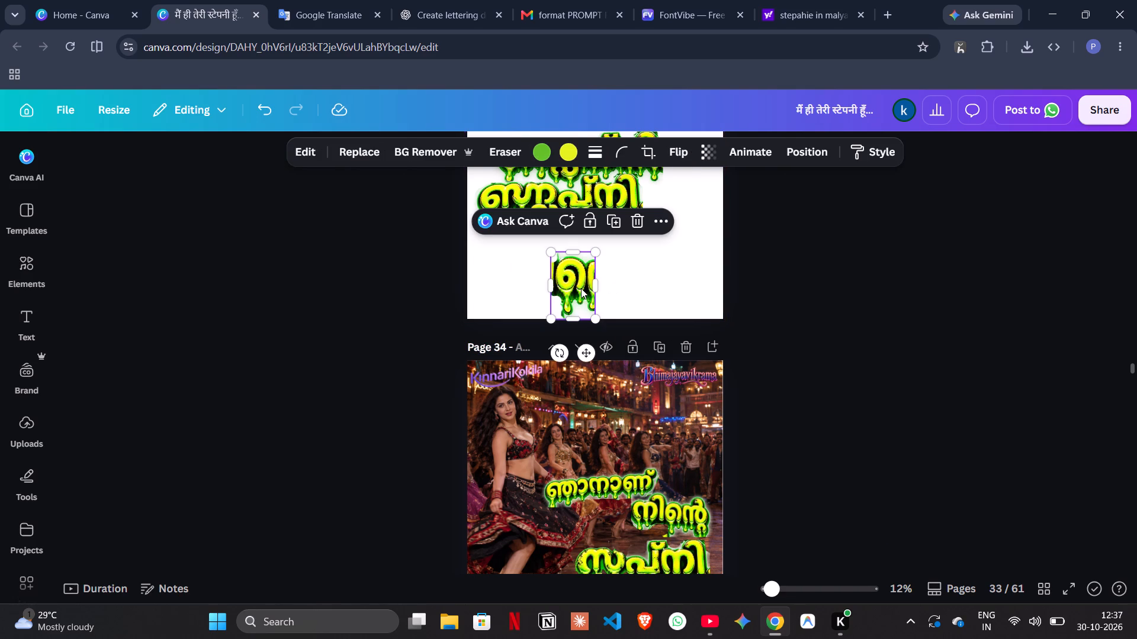
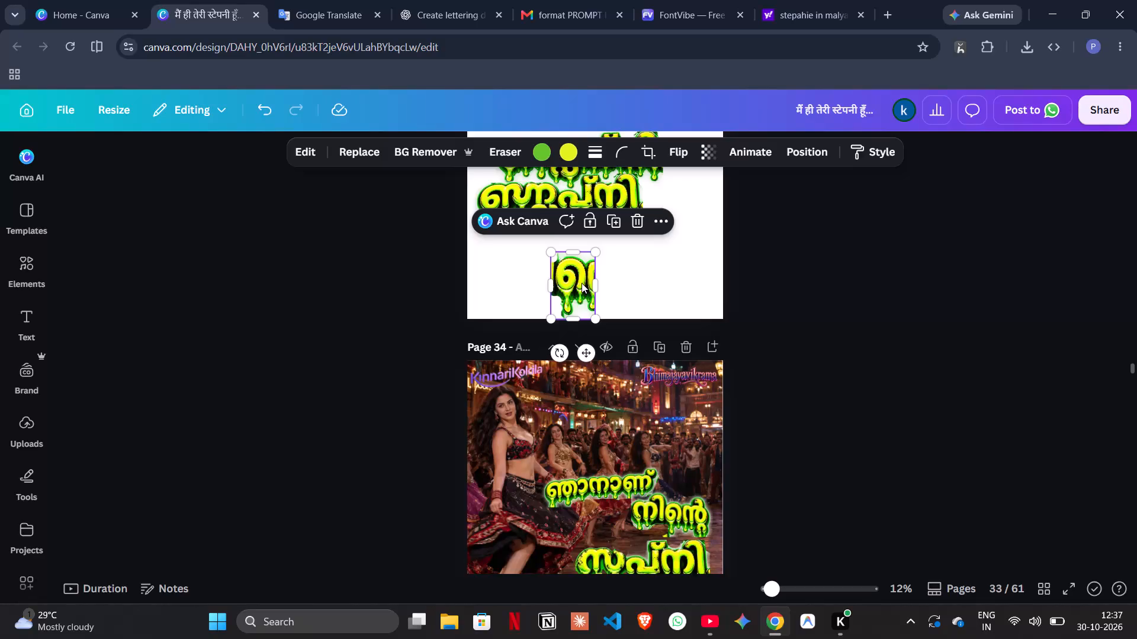
Erase the leftover fragments around the cropped െ vowel sign on page 33 with the Pixel Eraser.
left_click(494, 154)
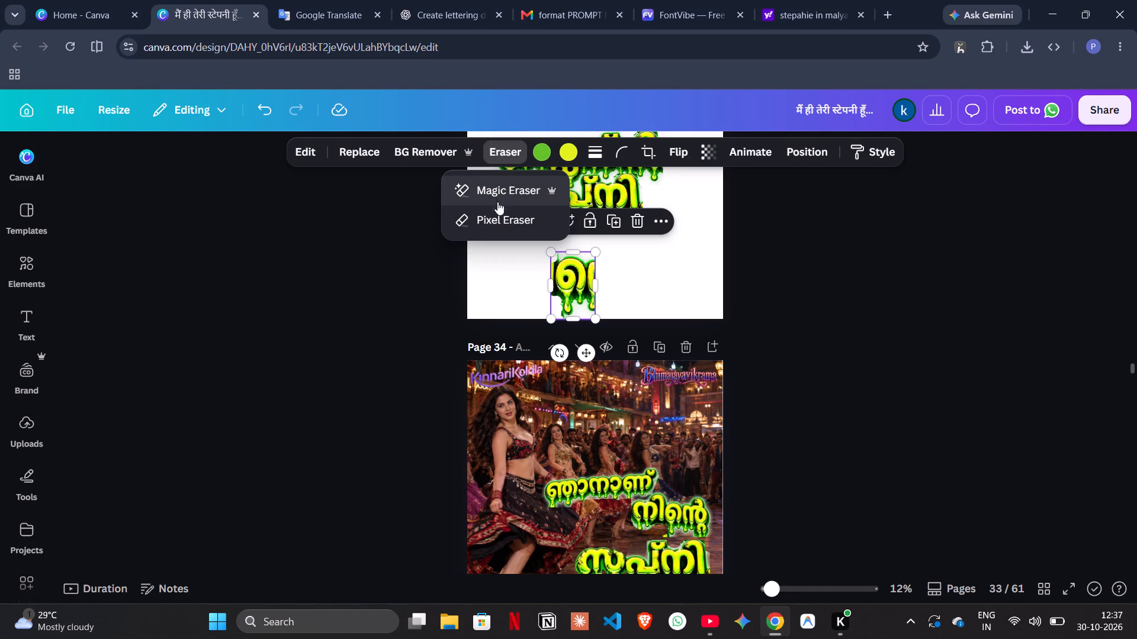
left_click(496, 217)
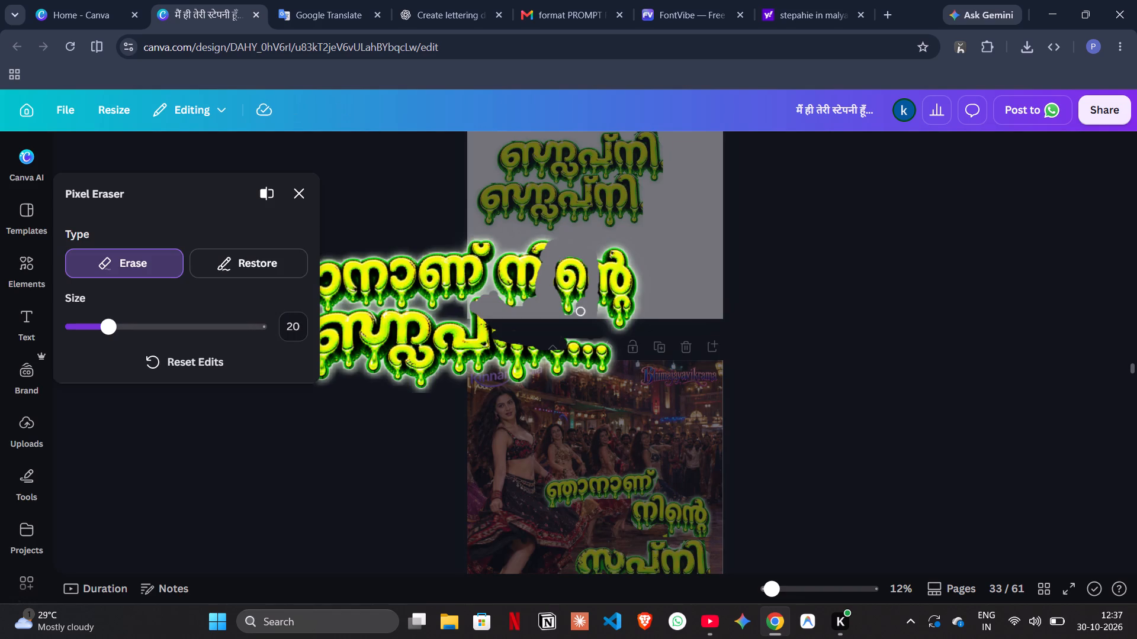
left_click_drag(582, 315, 602, 303)
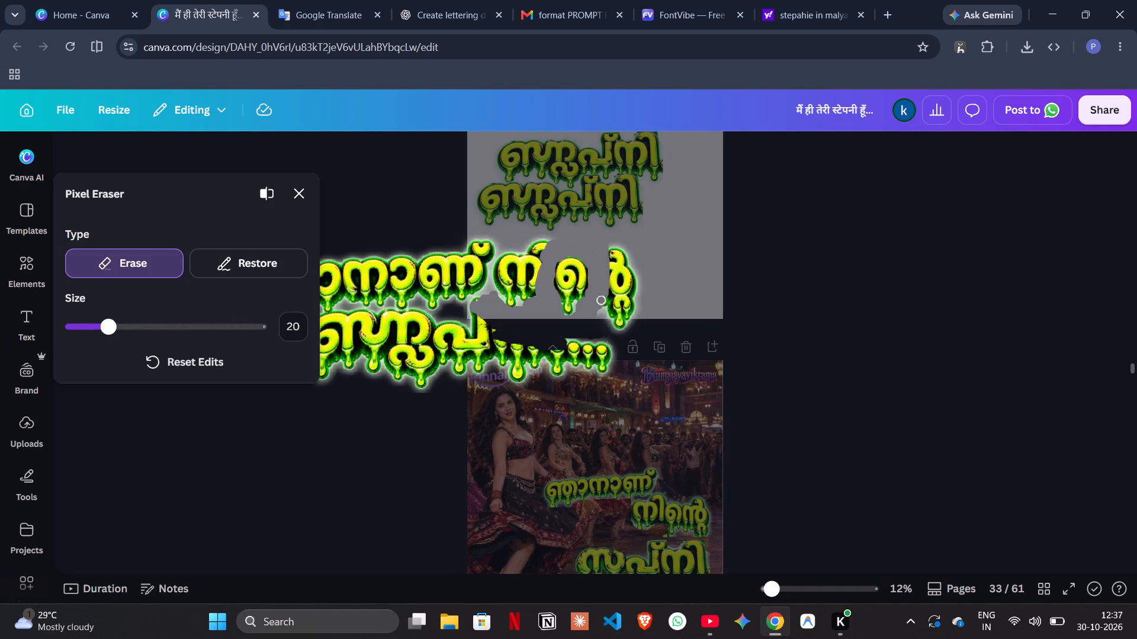
left_click_drag(602, 303, 596, 266)
left_click_drag(596, 266, 586, 305)
left_click_drag(586, 305, 551, 301)
left_click_drag(551, 301, 567, 241)
left_click_drag(567, 241, 598, 301)
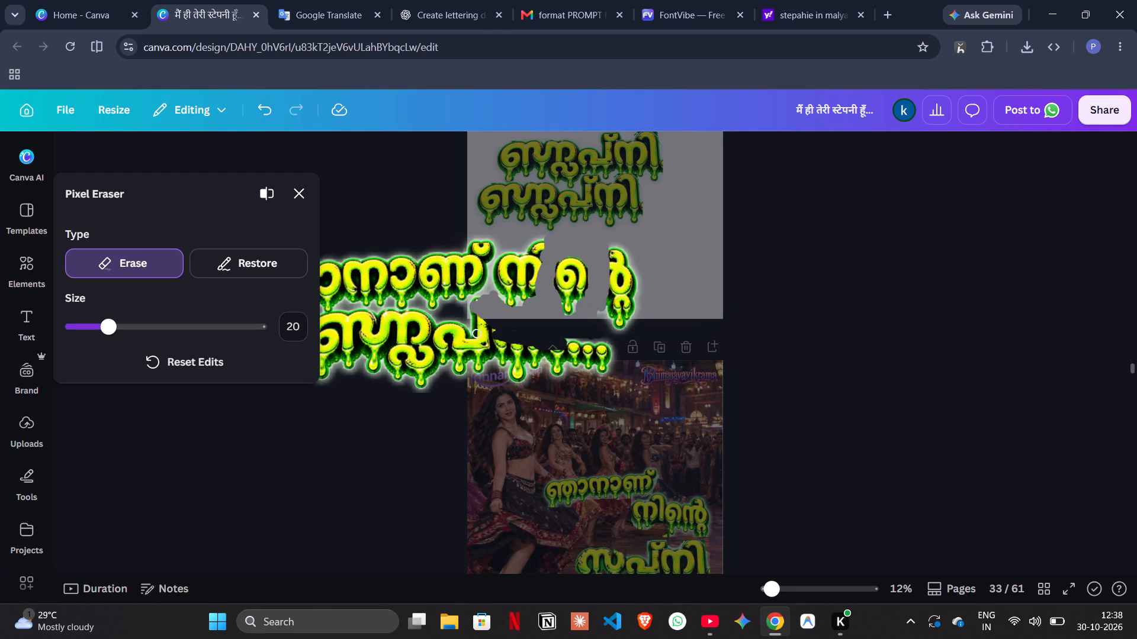
left_click(306, 198)
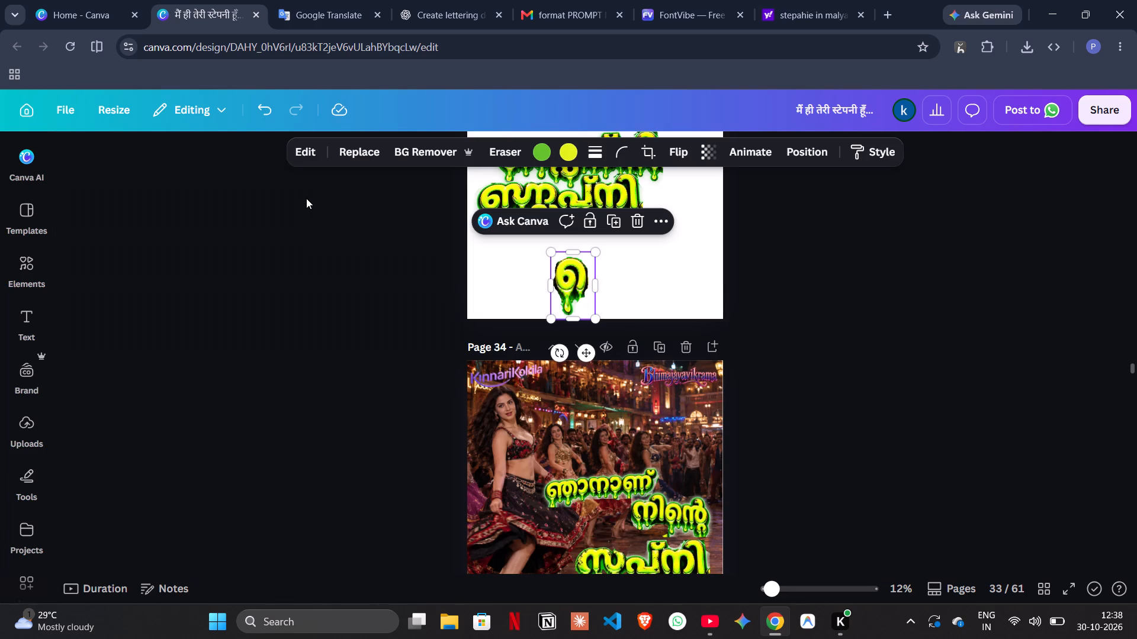
left_click(286, 230)
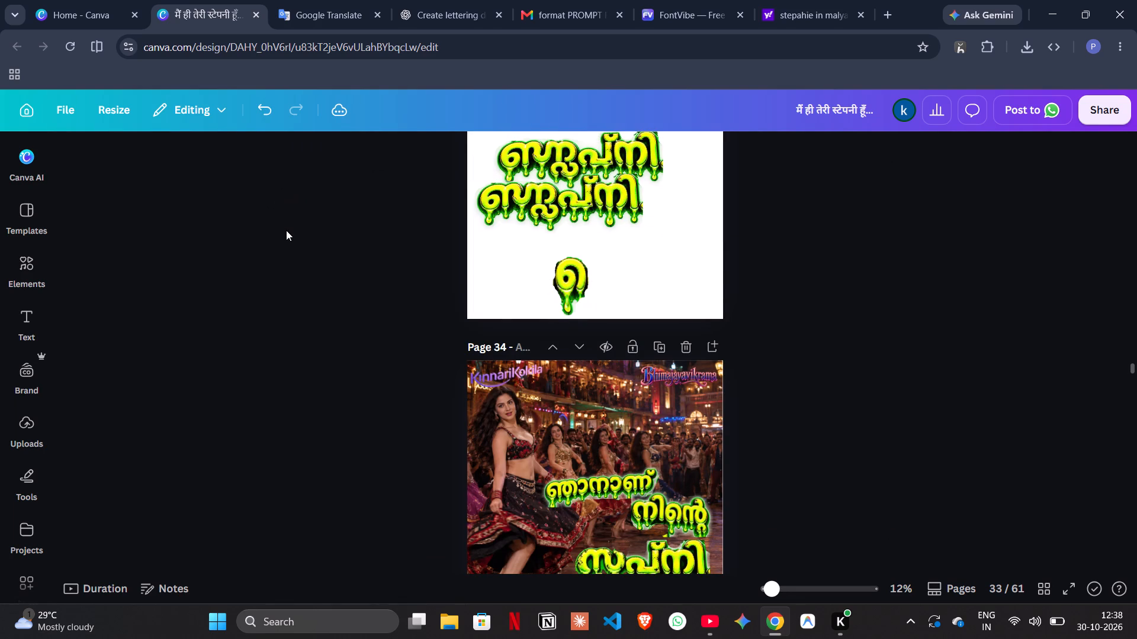
Move the cleaned െ vowel sign from page 33 onto the page 34 poster, at the start of the bottom title word.
left_click_drag(607, 301, 586, 292)
left_click(586, 292)
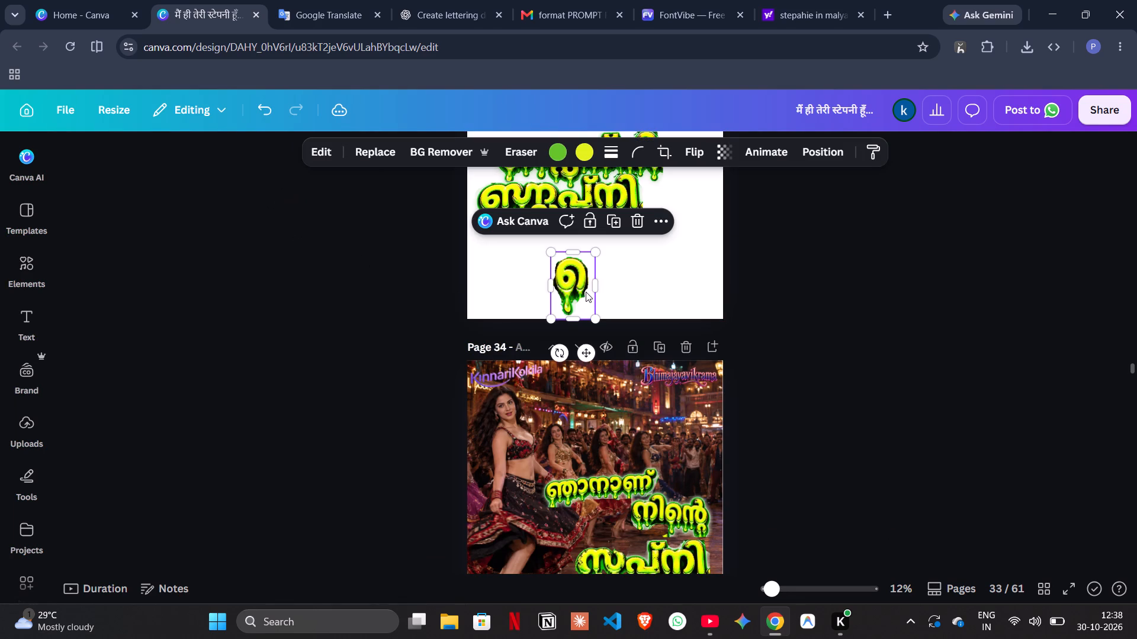
left_click_drag(579, 286, 576, 464)
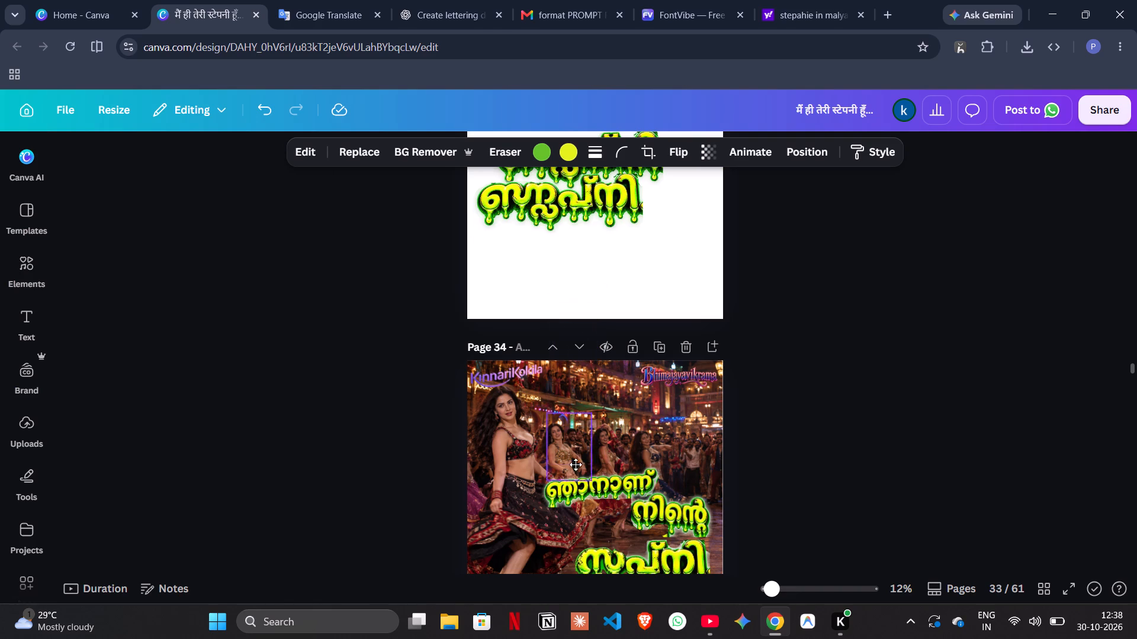
left_click_drag(576, 464, 563, 546)
scroll(702, 454, "down", 1)
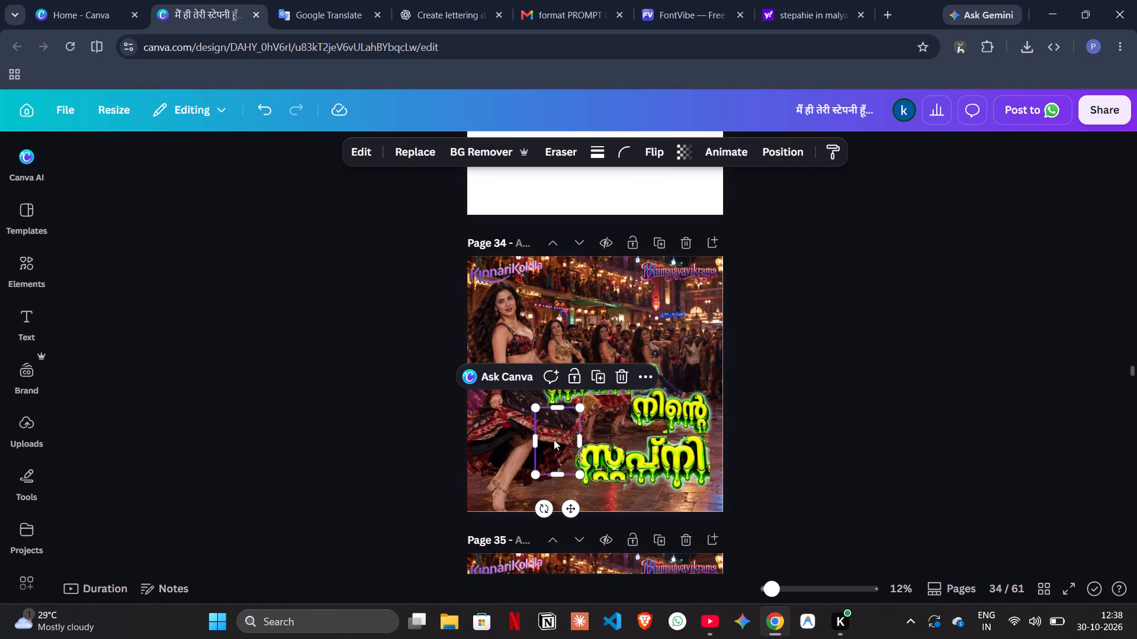
left_click_drag(553, 438, 552, 459)
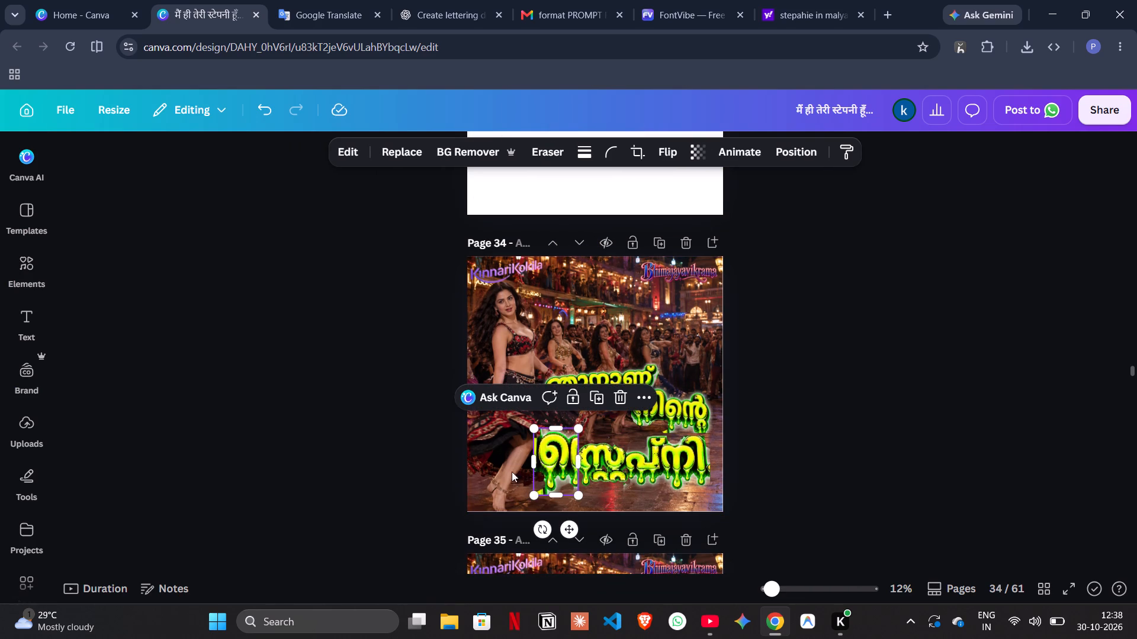
Crop the െ sign on page 34 tighter at the bottom and on both sides, to a width of about 368.
left_click_drag(555, 494, 567, 490)
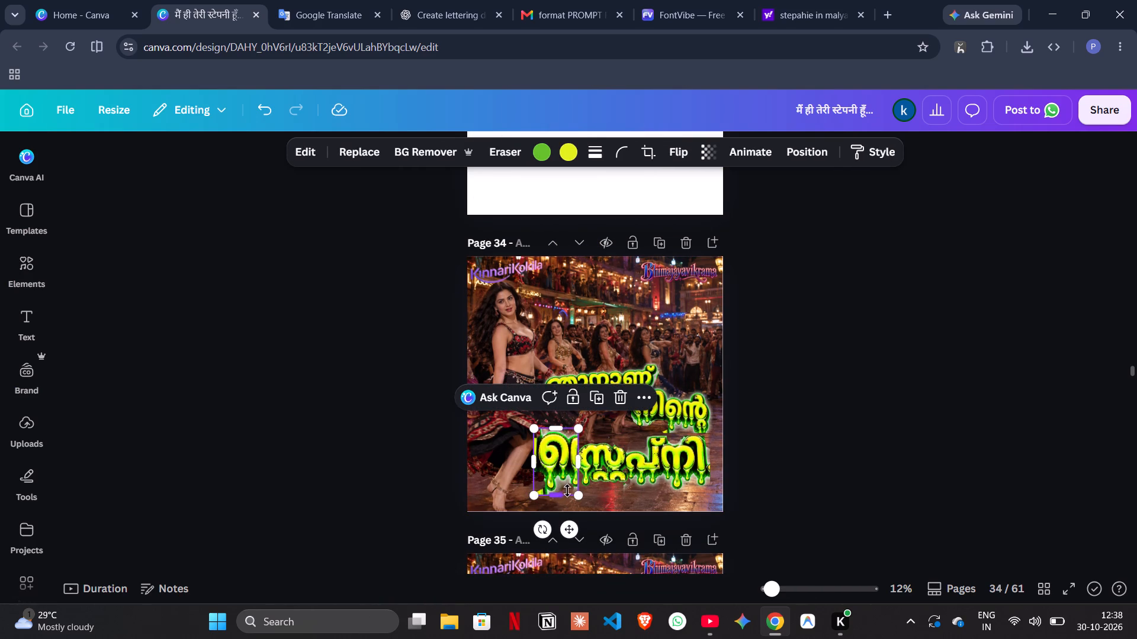
left_click_drag(567, 490, 571, 492)
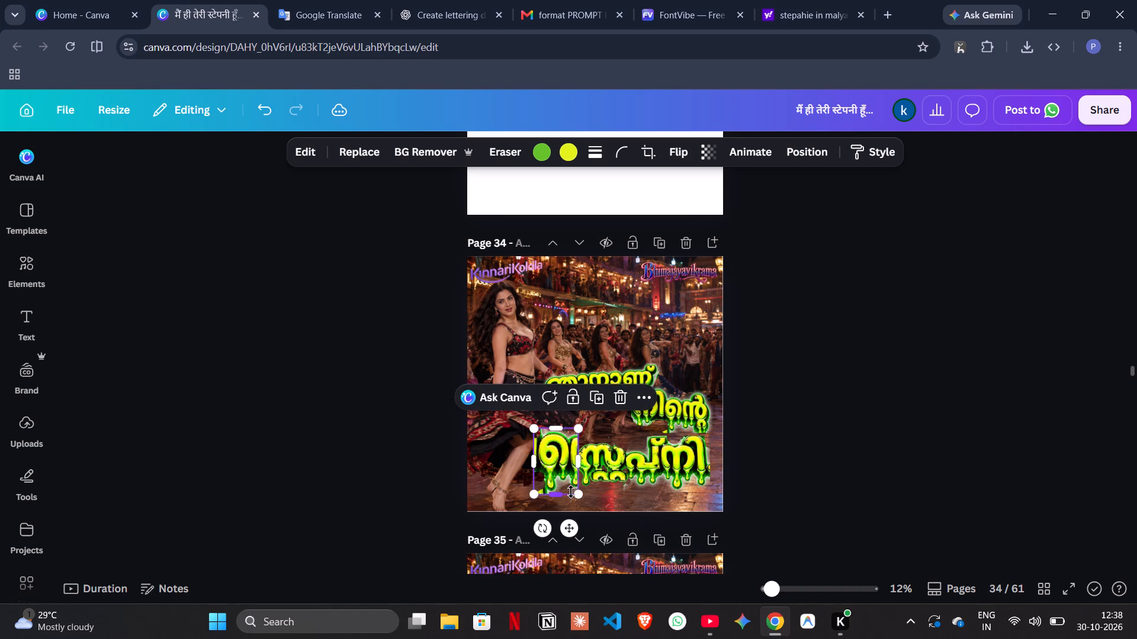
left_click_drag(580, 460, 576, 466)
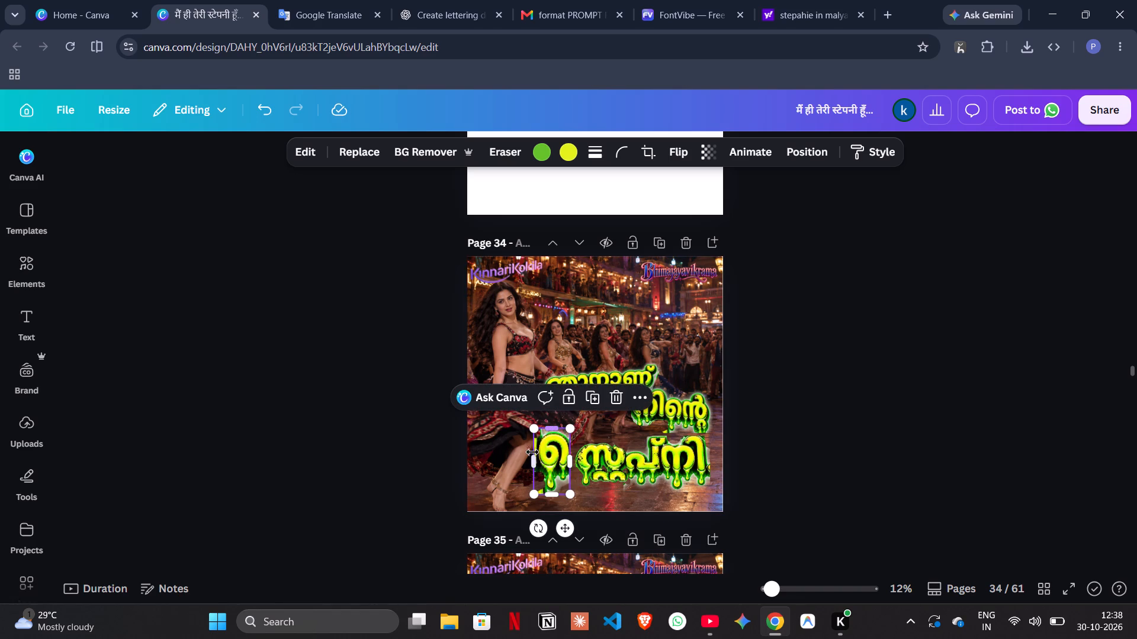
left_click_drag(529, 460, 535, 468)
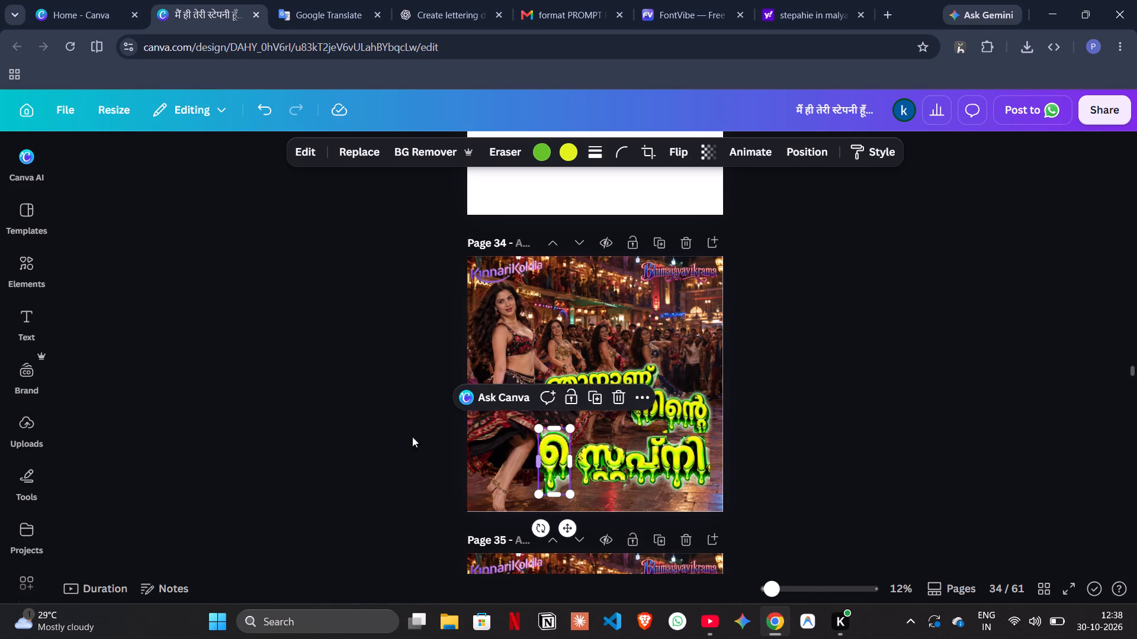
left_click(402, 427)
left_click(553, 486)
left_click_drag(553, 493, 560, 486)
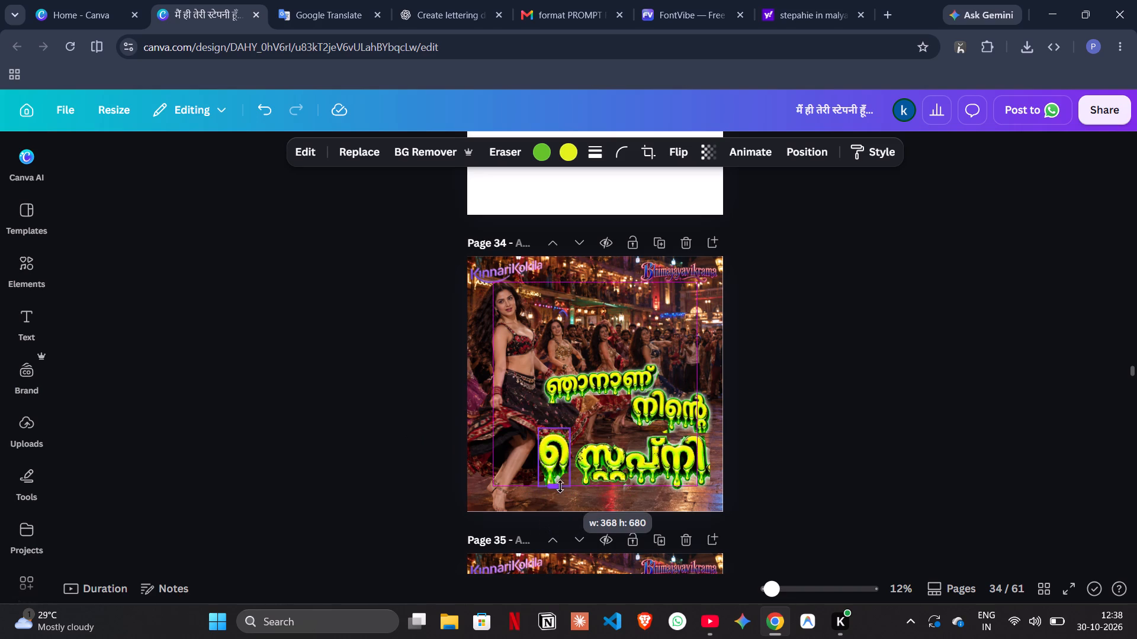
left_click_drag(560, 486, 574, 479)
left_click(403, 459)
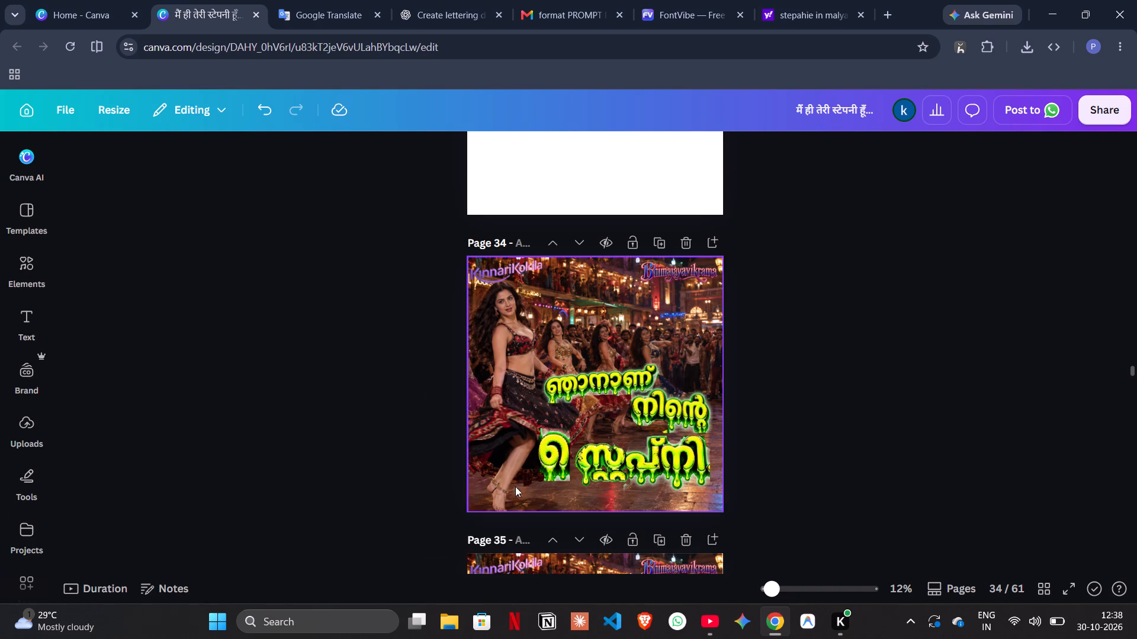
Move the cropped െ sign directly against the first letter of the bottom title word so they read as one word.
left_click_drag(551, 463, 556, 466)
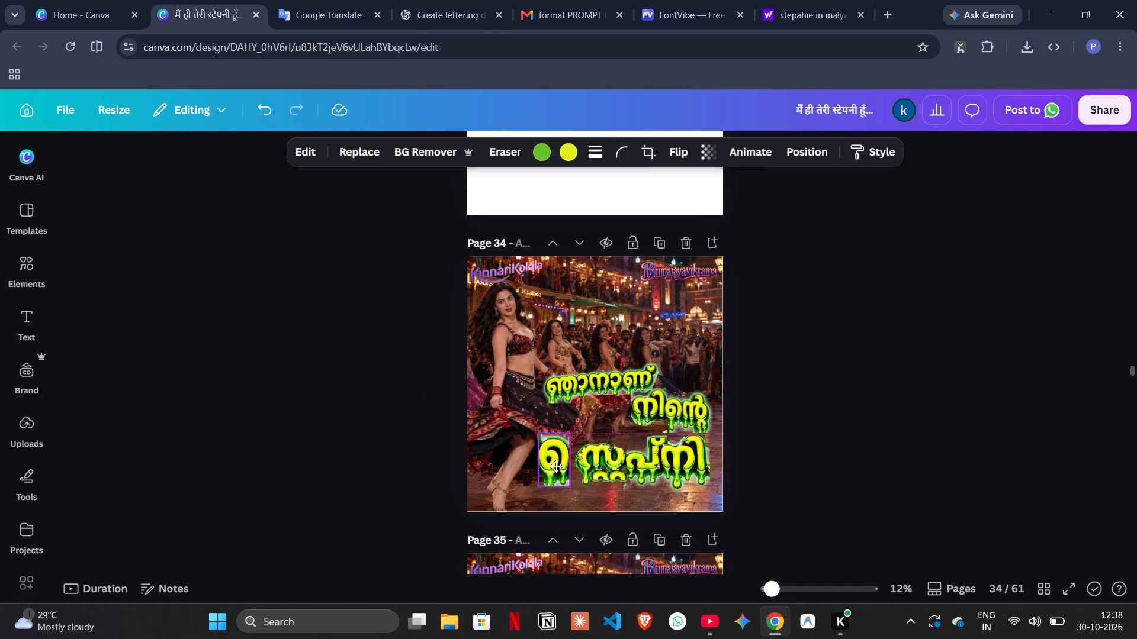
left_click_drag(556, 466, 558, 469)
left_click(370, 450)
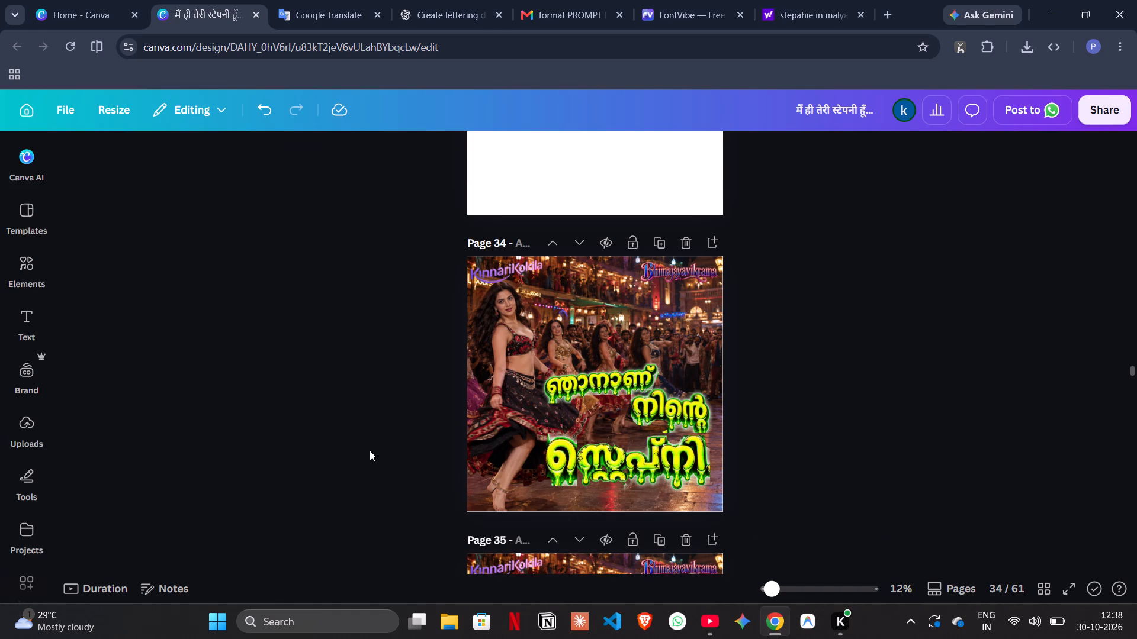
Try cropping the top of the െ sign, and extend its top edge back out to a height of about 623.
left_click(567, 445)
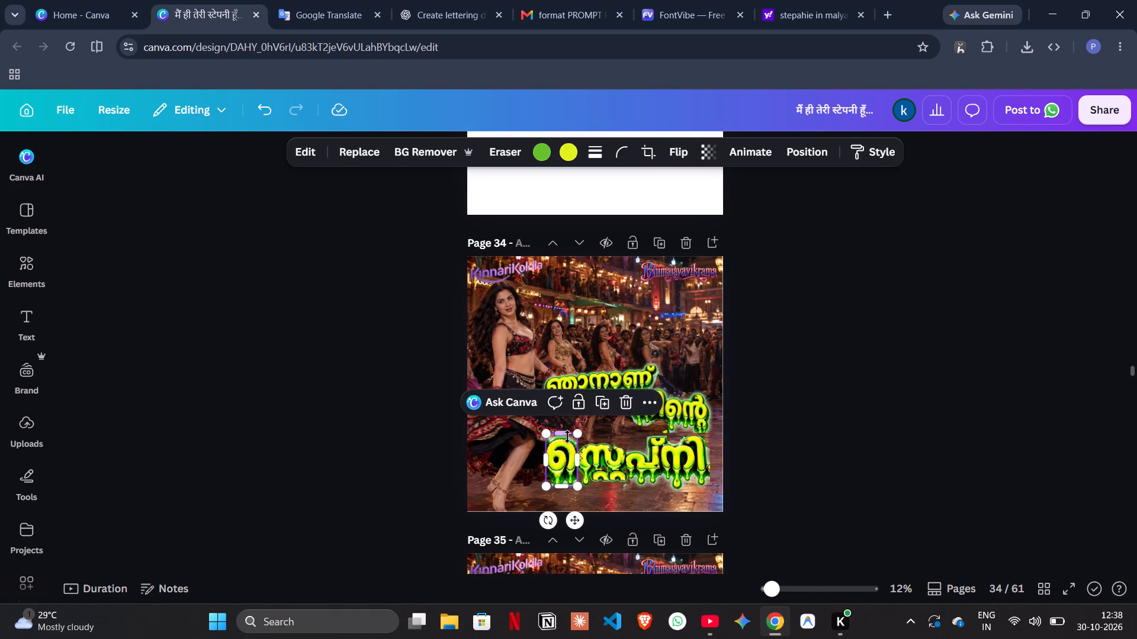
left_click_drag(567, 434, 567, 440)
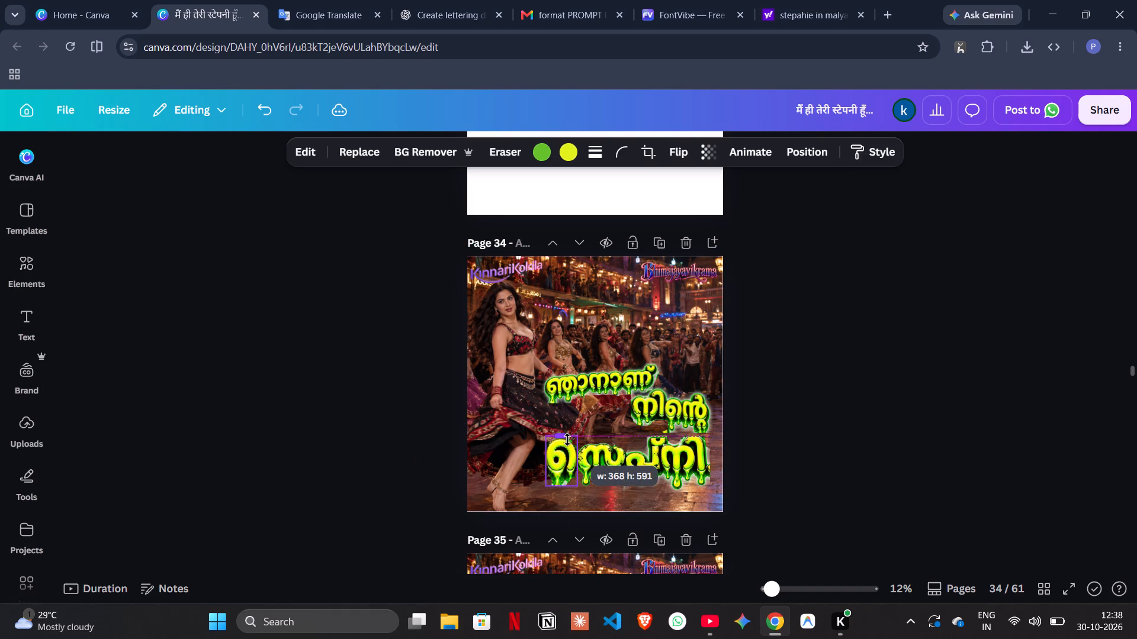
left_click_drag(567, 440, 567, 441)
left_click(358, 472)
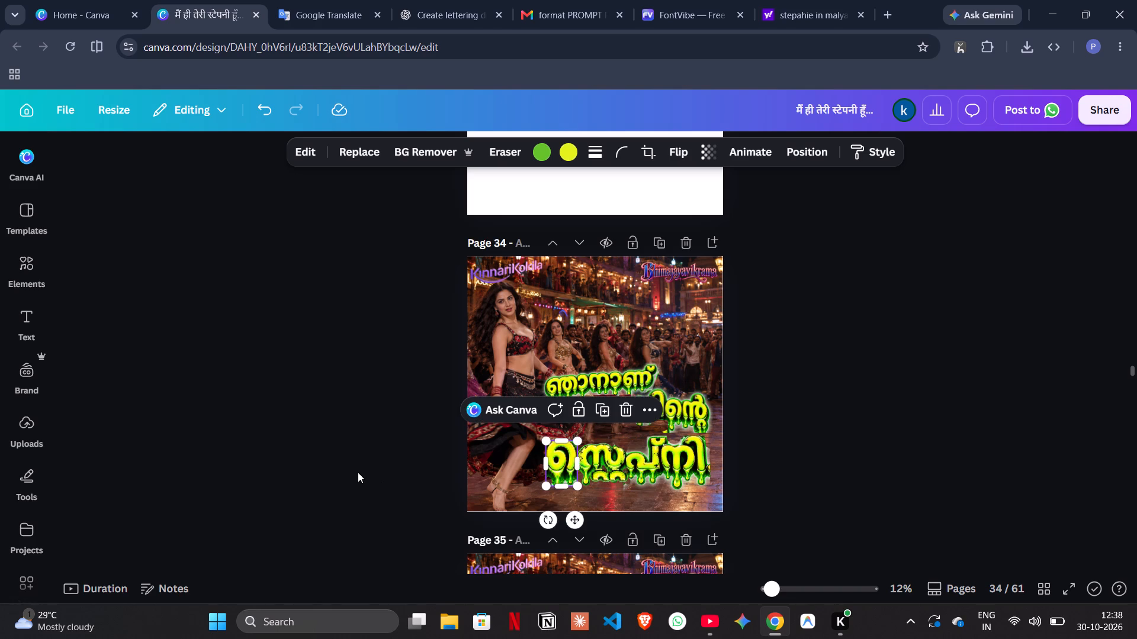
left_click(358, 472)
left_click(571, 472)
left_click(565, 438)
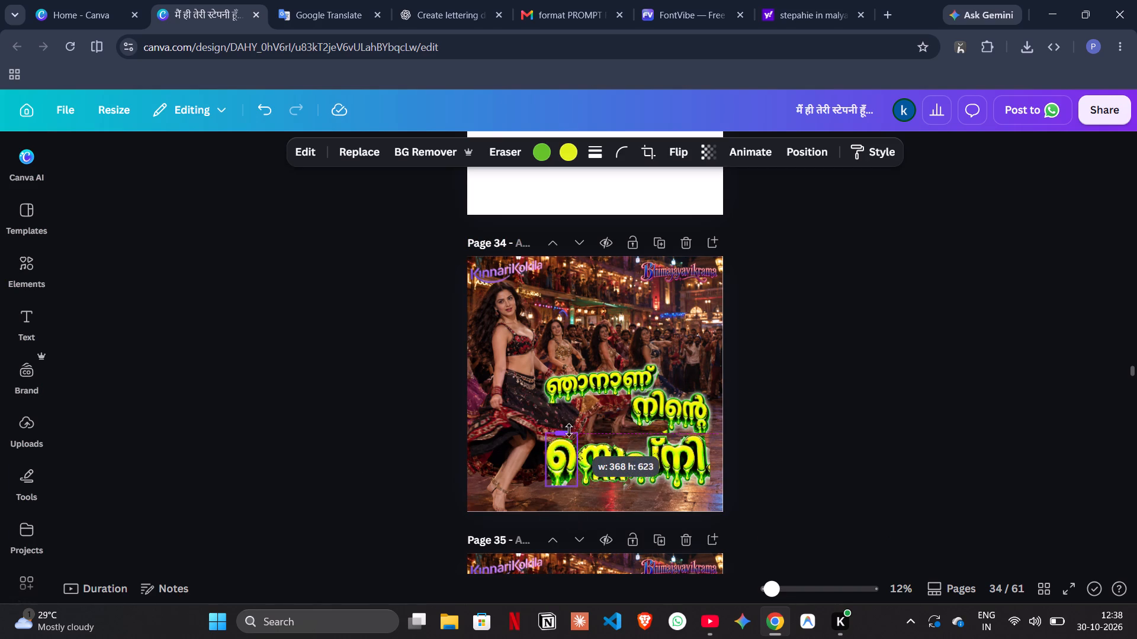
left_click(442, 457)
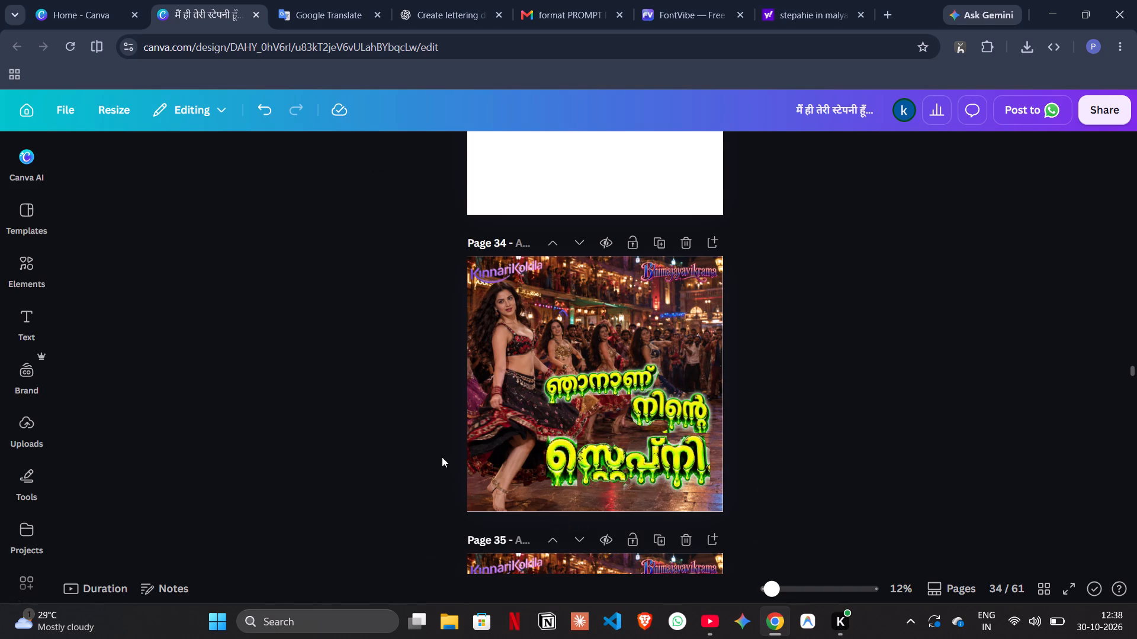
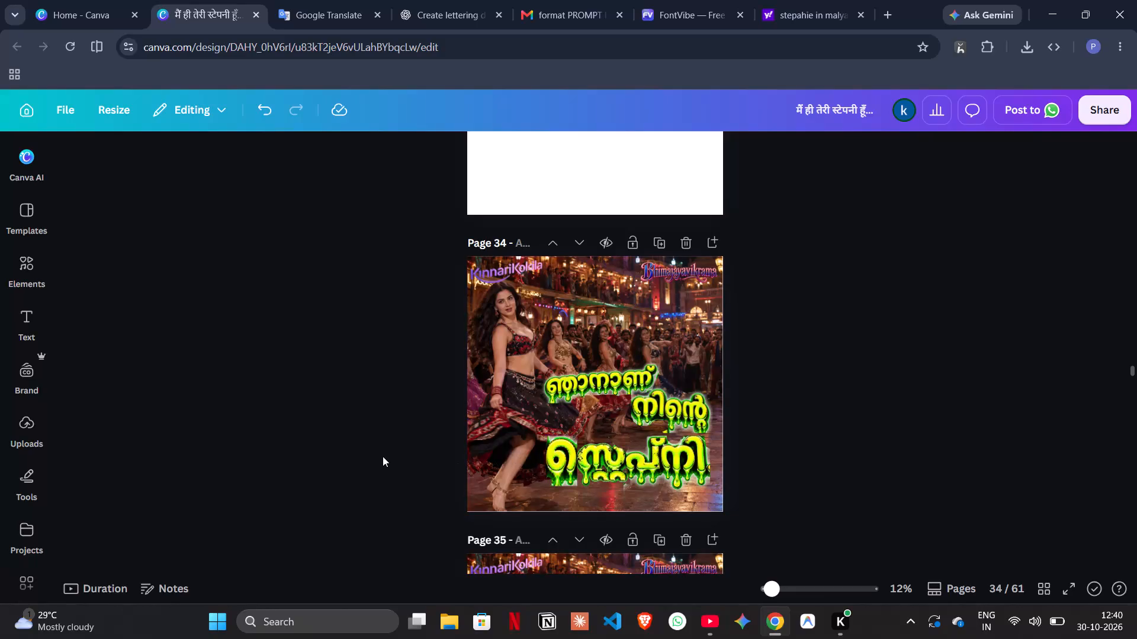
Group the separate lettering pieces that form the bottom title word സ്റ്റെപ്നി on the page 34 poster.
left_click(383, 456)
left_click(659, 464)
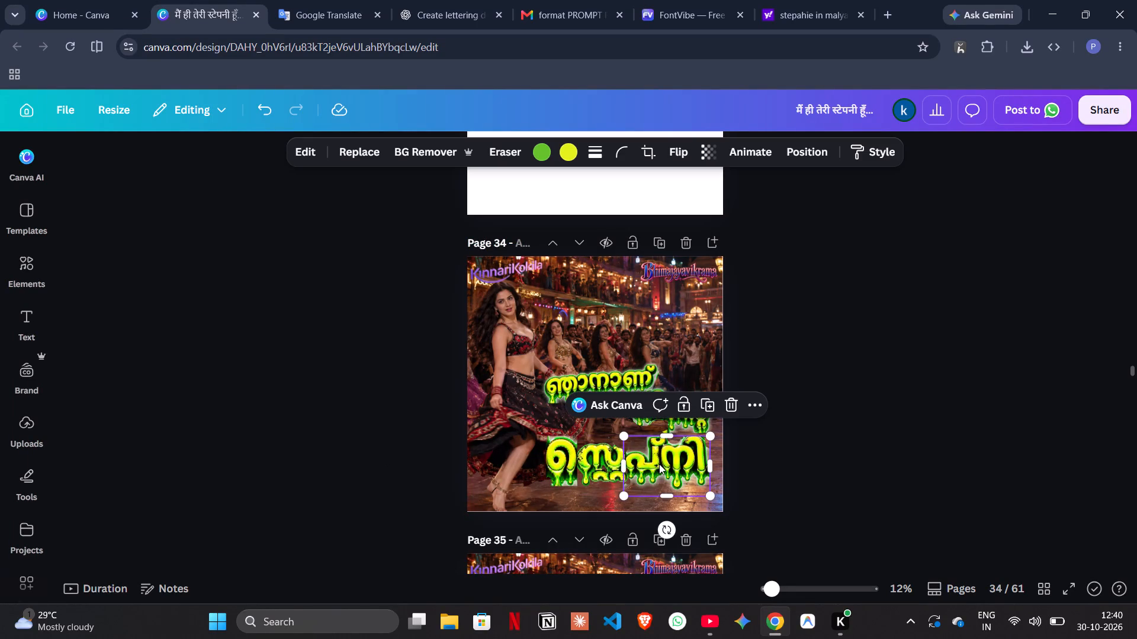
left_click(763, 447)
scroll(763, 447, "up", 3)
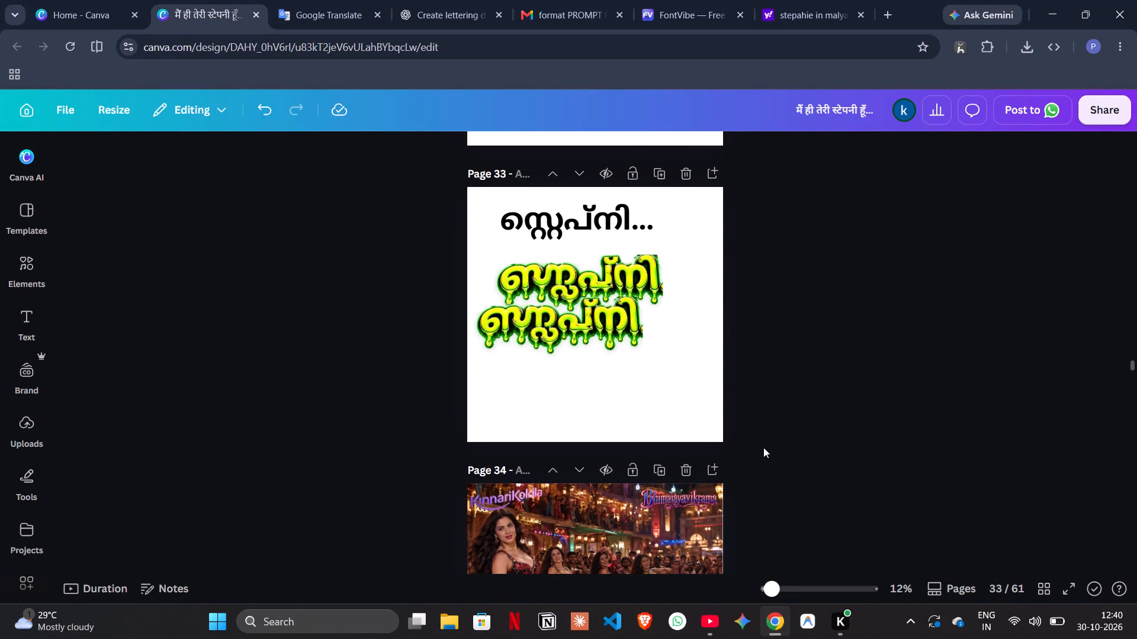
scroll(763, 396, "down", 2)
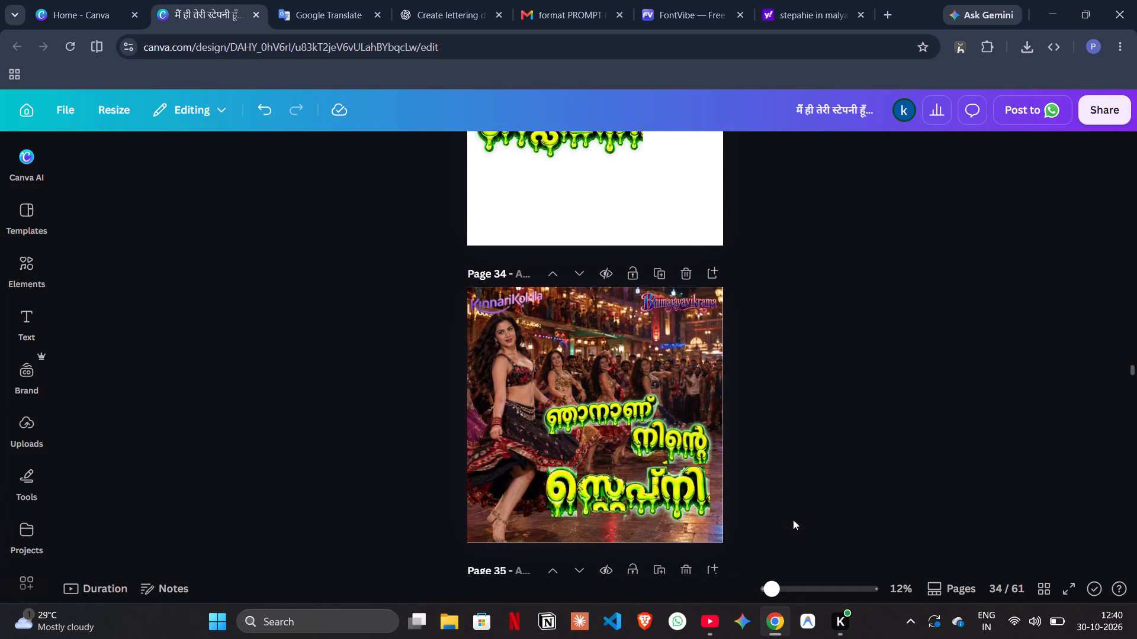
left_click_drag(792, 498, 538, 487)
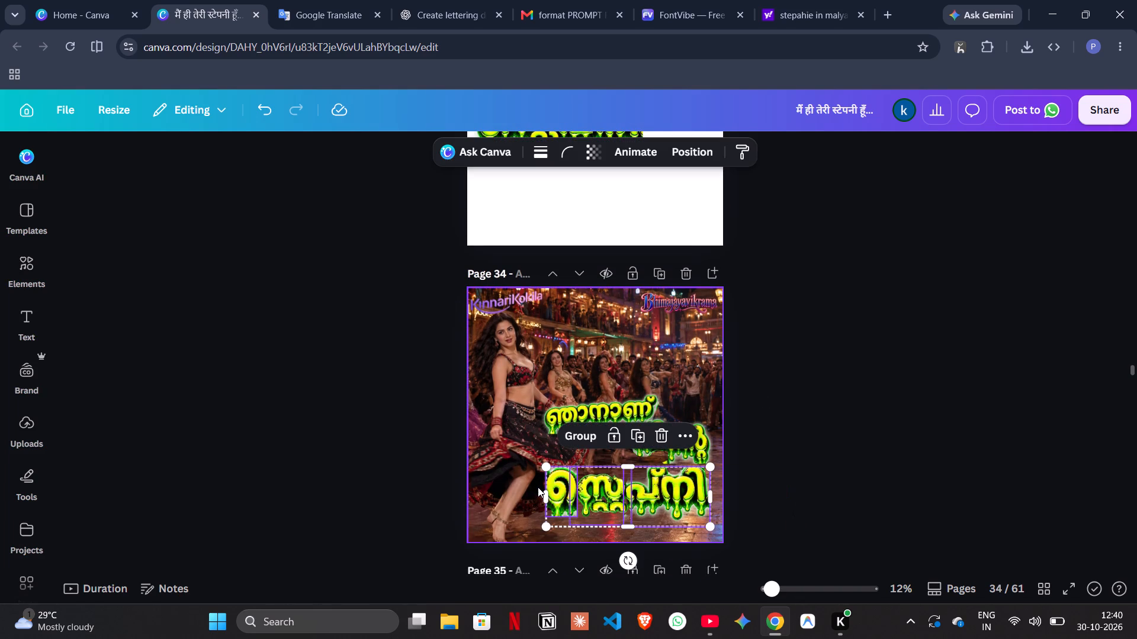
key("ctrl+g")
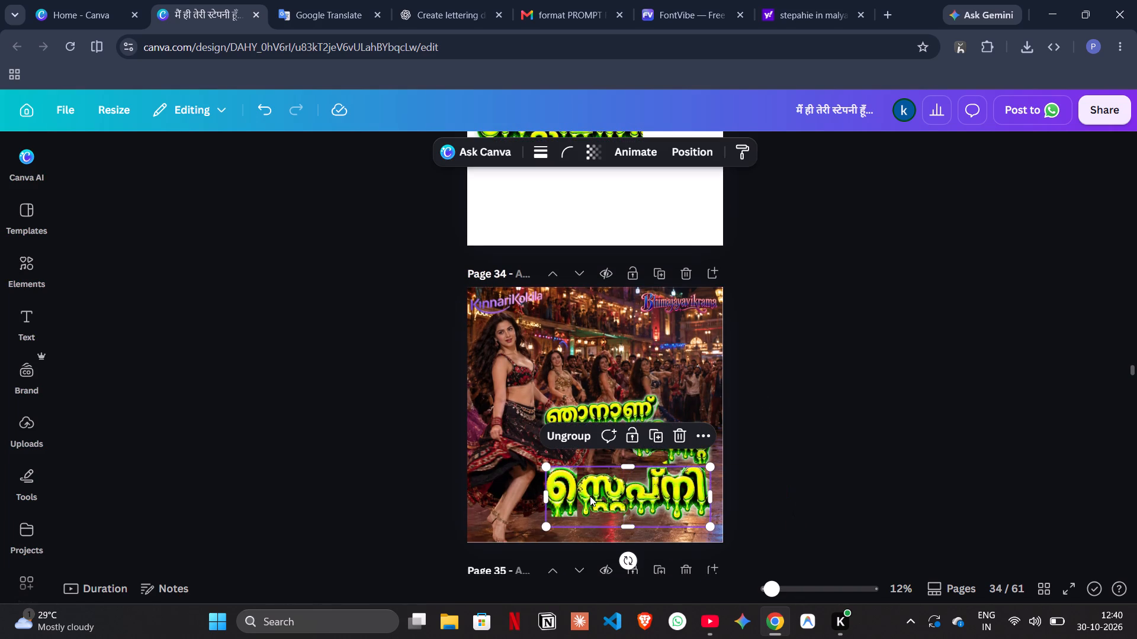
Duplicate the grouped bottom title word, save the design, and move the copy to page 33 below the two older green letterings.
key("ctrl+d")
key("ctrl+s")
key("ctrl+s")
left_click_drag(590, 496, 567, 191)
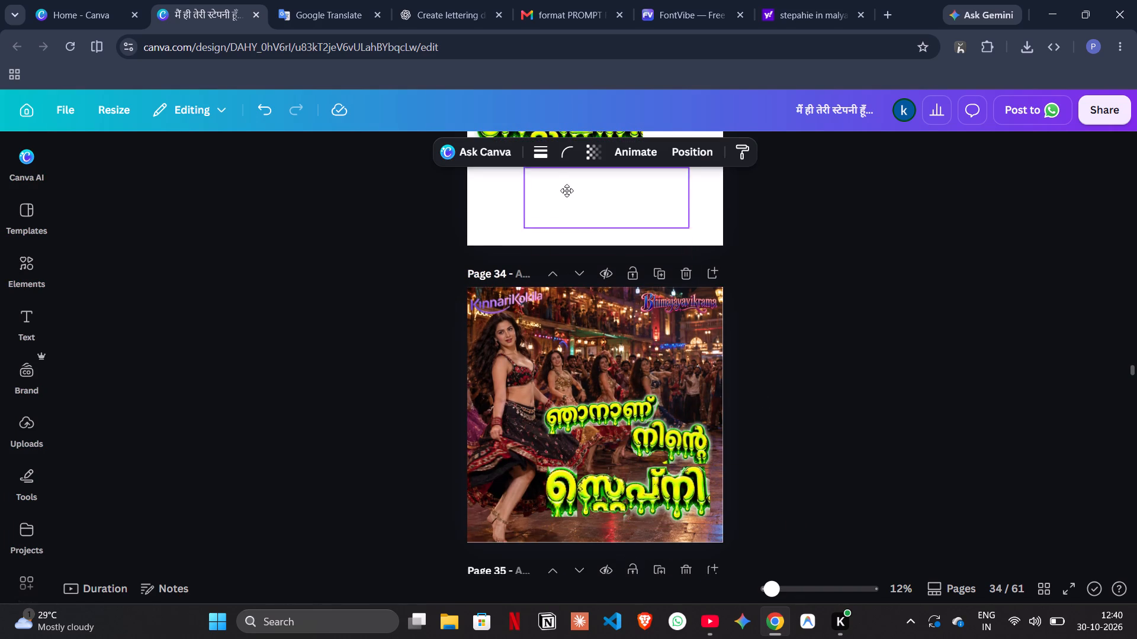
scroll(802, 264, "up", 2)
left_click(802, 264)
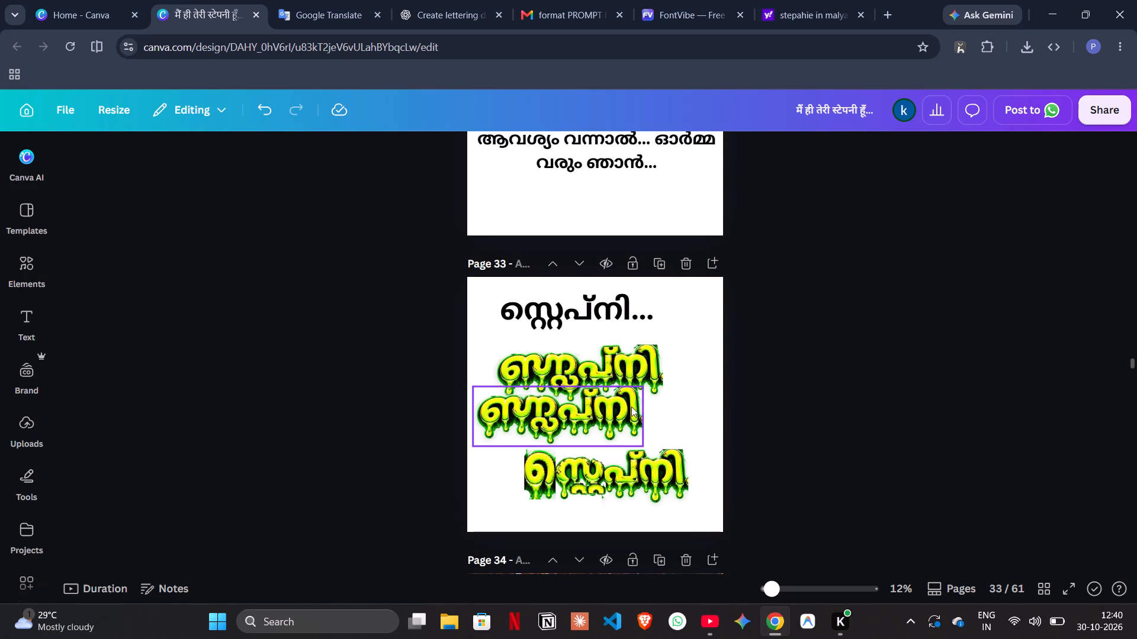
Delete the lower of the two older, misspelled green letterings on page 33.
left_click(603, 404)
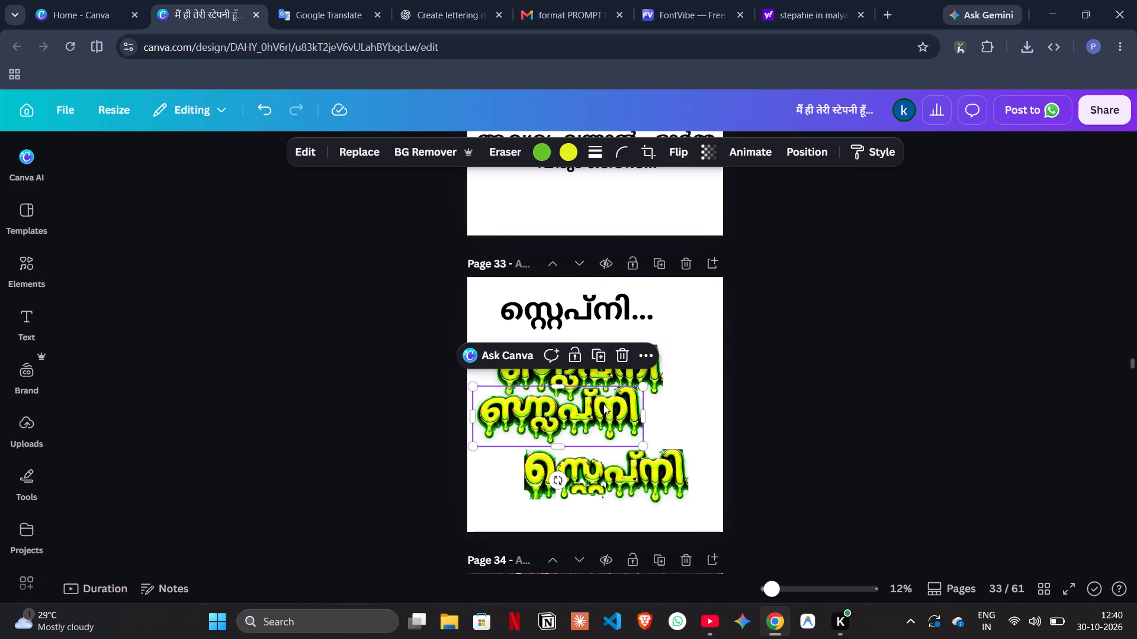
left_click(397, 425)
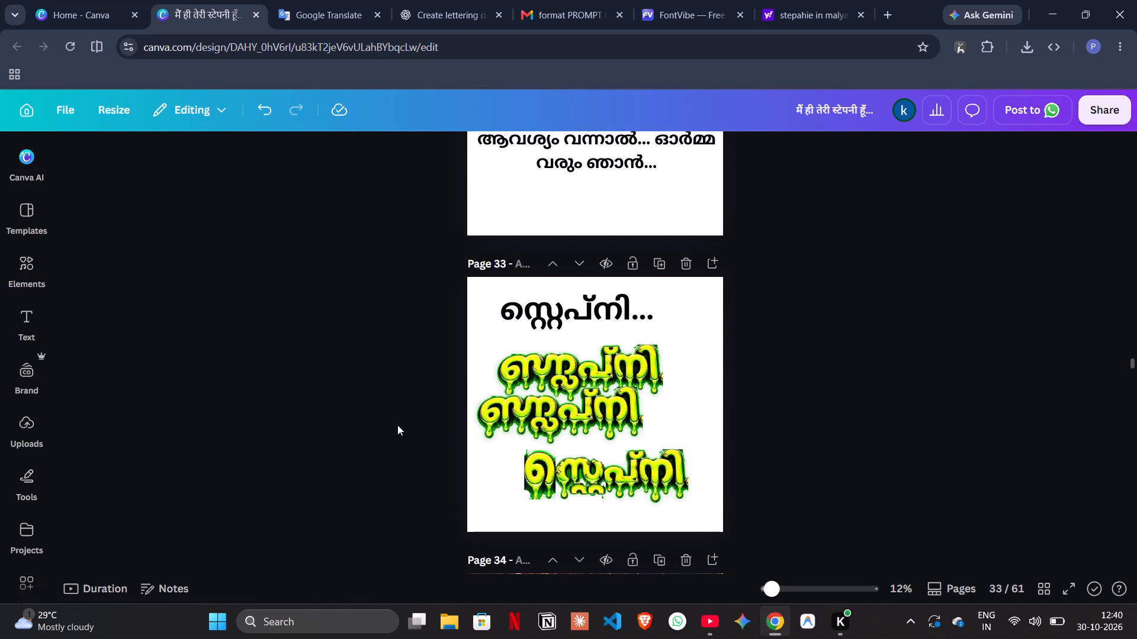
left_click(529, 424)
key("BackSpace")
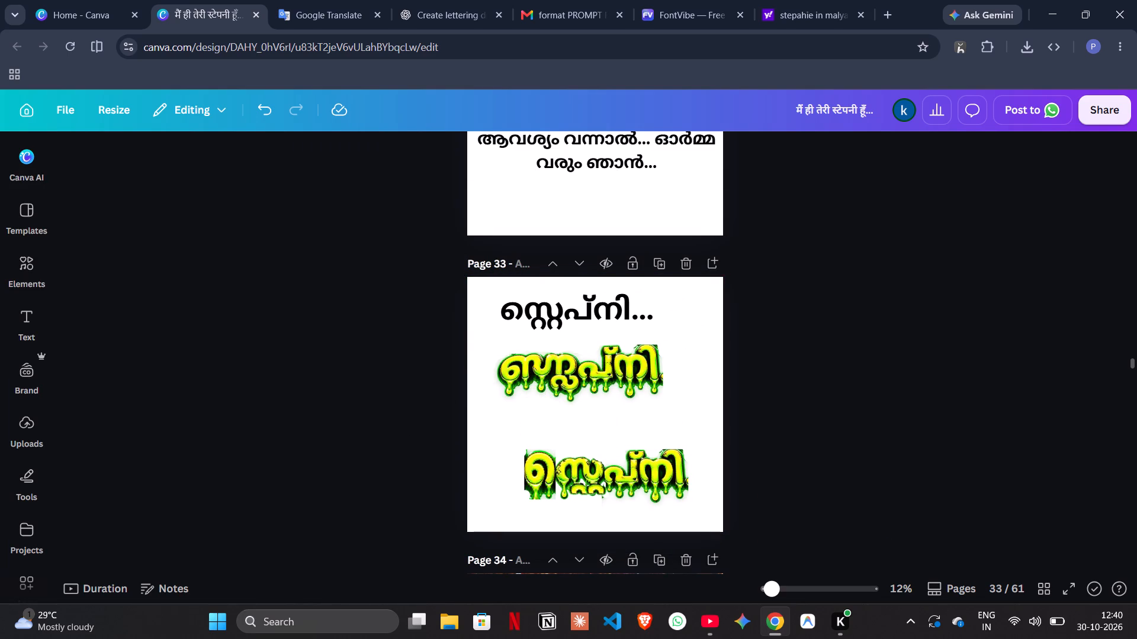
Move the corrected green word on page 33 up beneath the remaining older lettering, lining up their edges.
left_click_drag(625, 482, 589, 448)
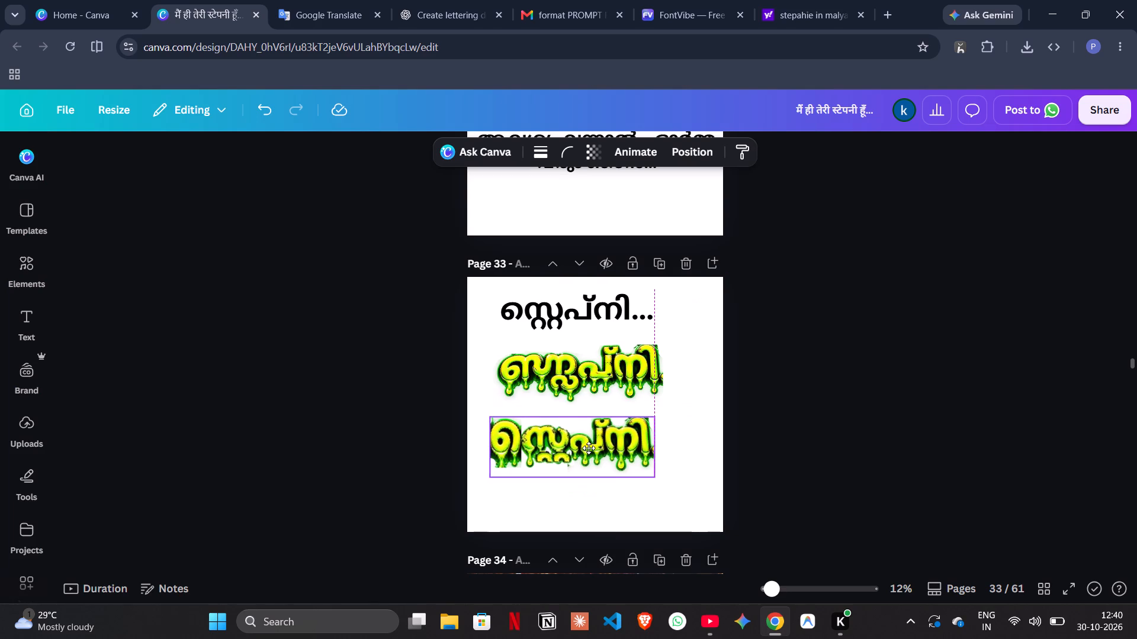
left_click_drag(589, 448, 599, 447)
left_click(414, 435)
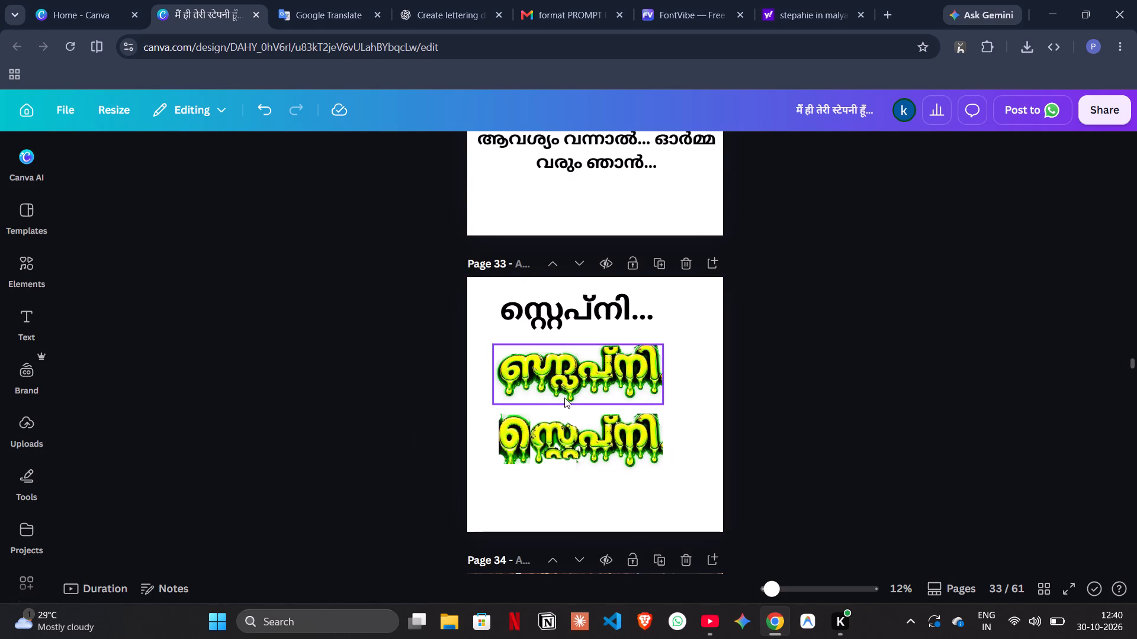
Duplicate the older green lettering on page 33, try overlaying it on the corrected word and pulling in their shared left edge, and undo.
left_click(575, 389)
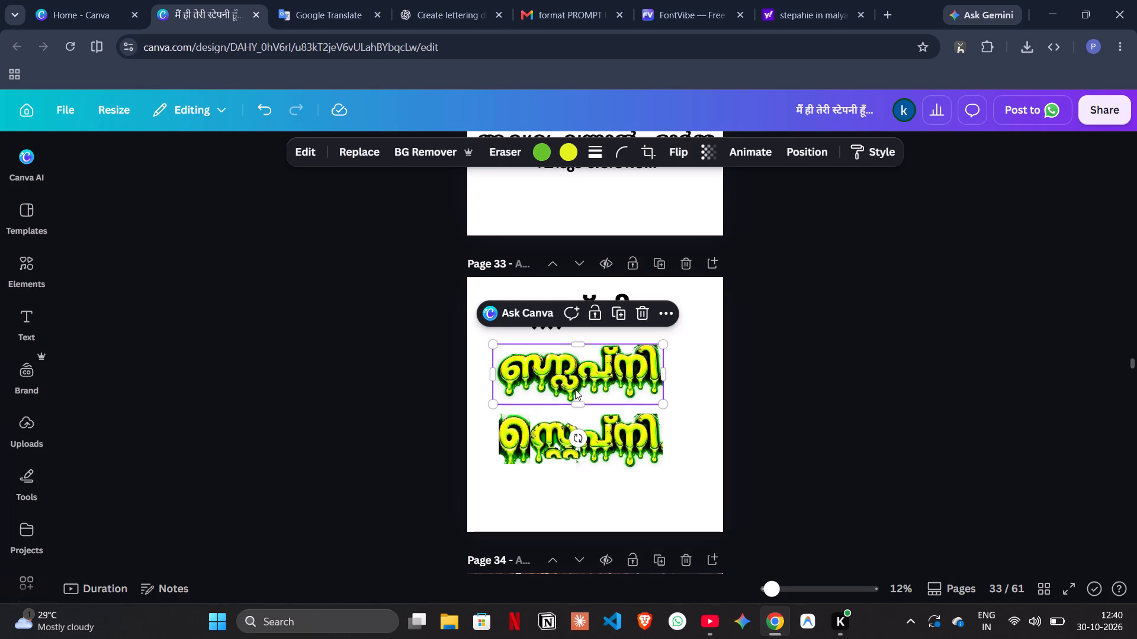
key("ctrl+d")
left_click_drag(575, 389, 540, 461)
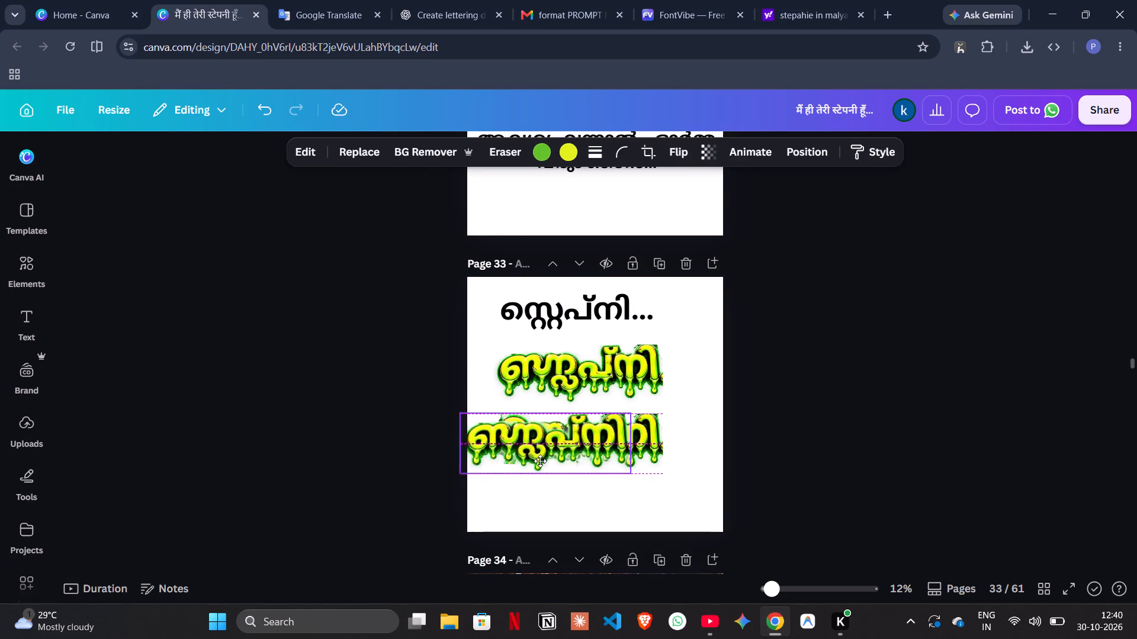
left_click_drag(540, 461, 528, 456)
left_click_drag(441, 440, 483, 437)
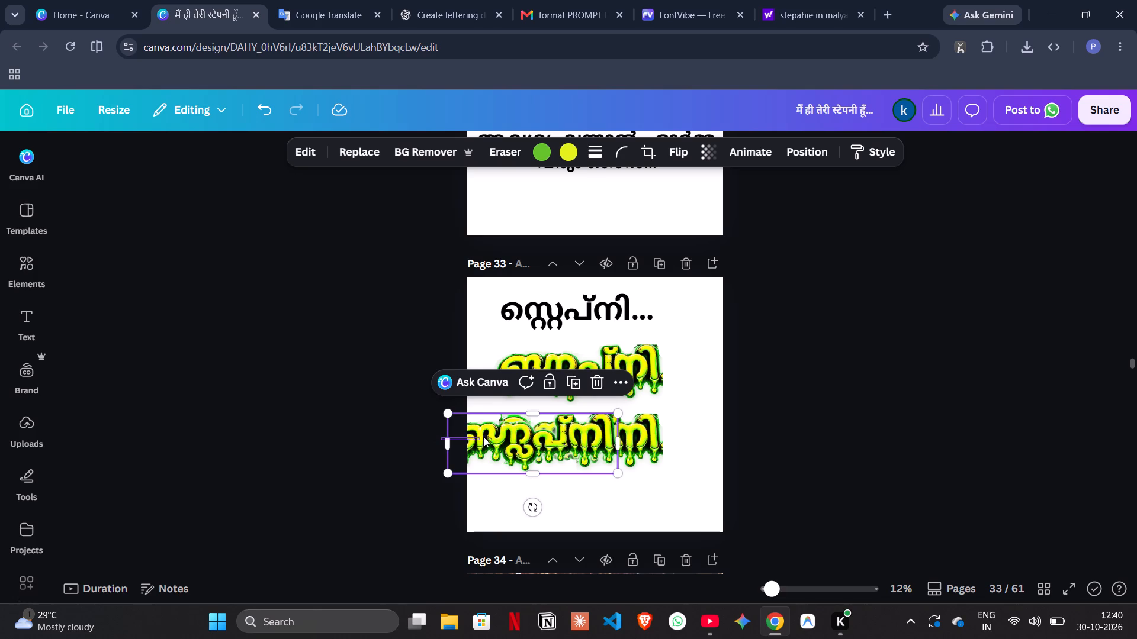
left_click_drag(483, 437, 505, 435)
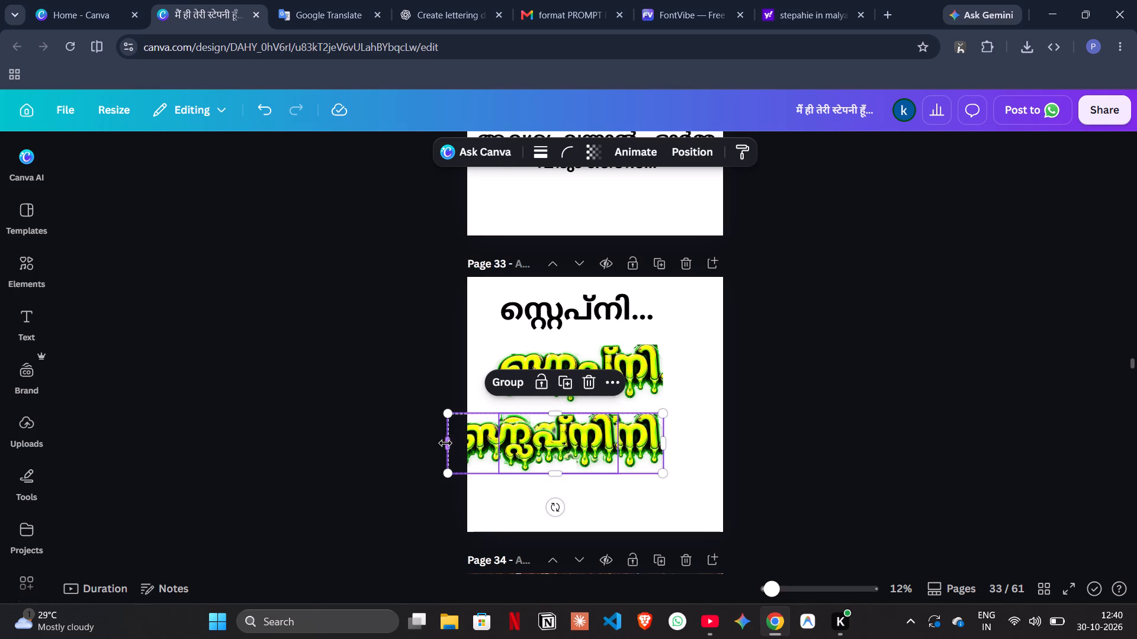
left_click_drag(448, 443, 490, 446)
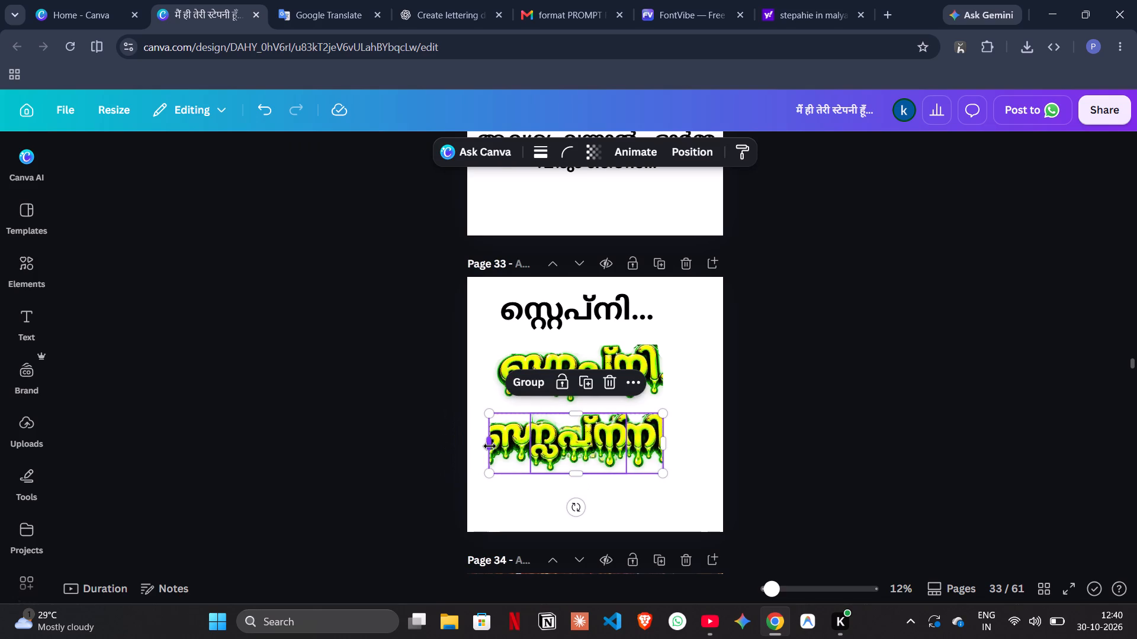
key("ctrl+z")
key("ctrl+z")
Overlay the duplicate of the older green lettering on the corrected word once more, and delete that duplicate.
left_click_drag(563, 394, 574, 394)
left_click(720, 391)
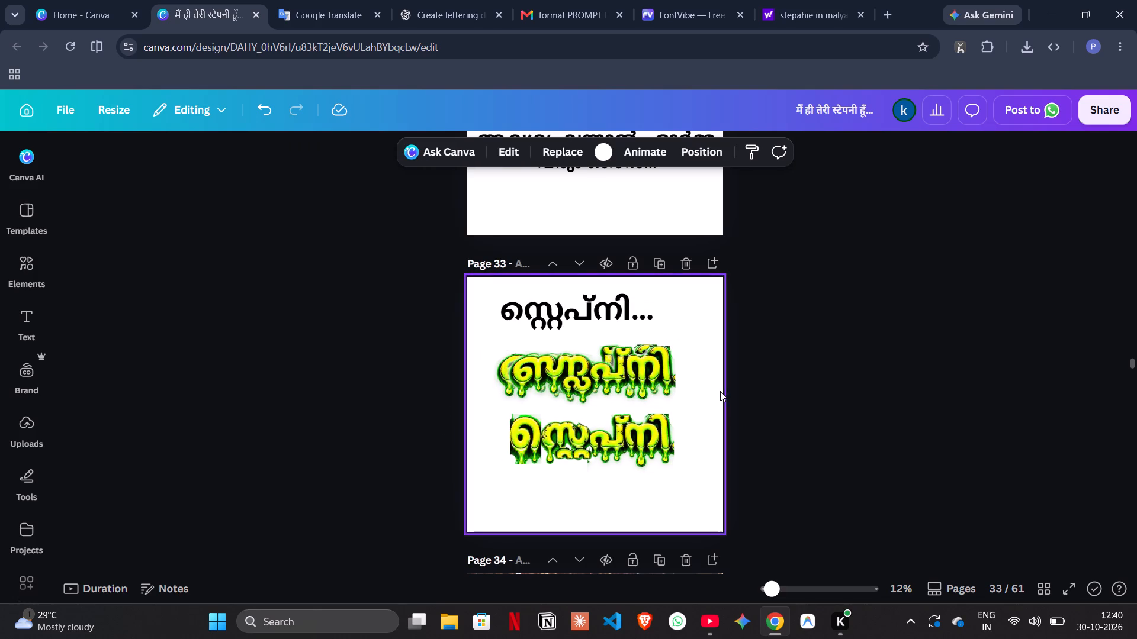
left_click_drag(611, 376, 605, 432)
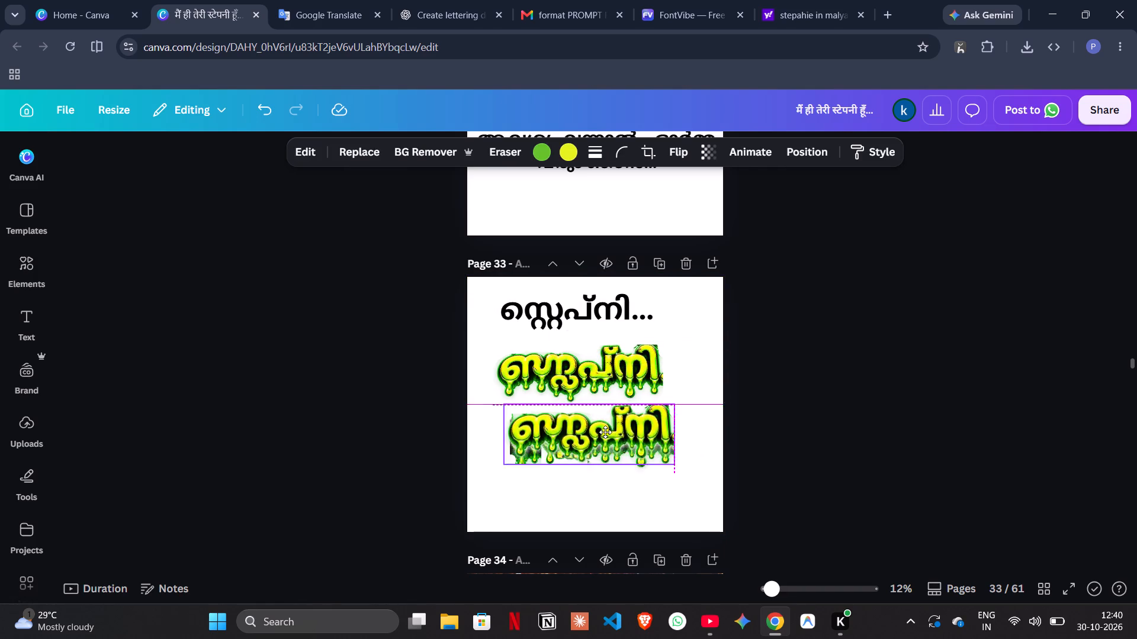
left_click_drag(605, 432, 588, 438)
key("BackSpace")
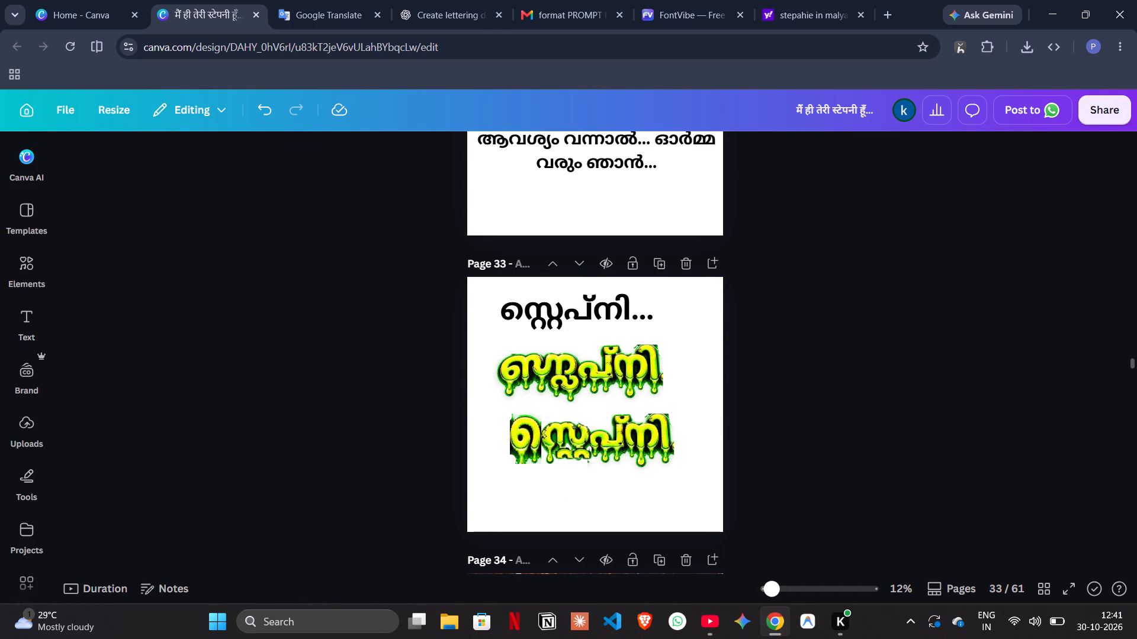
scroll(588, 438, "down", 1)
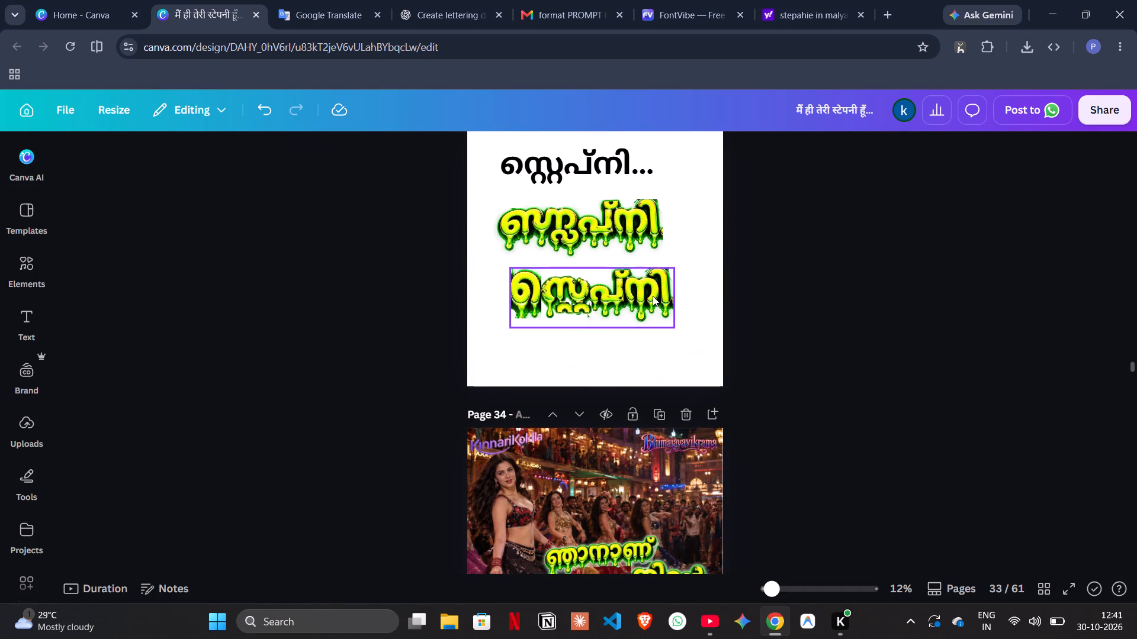
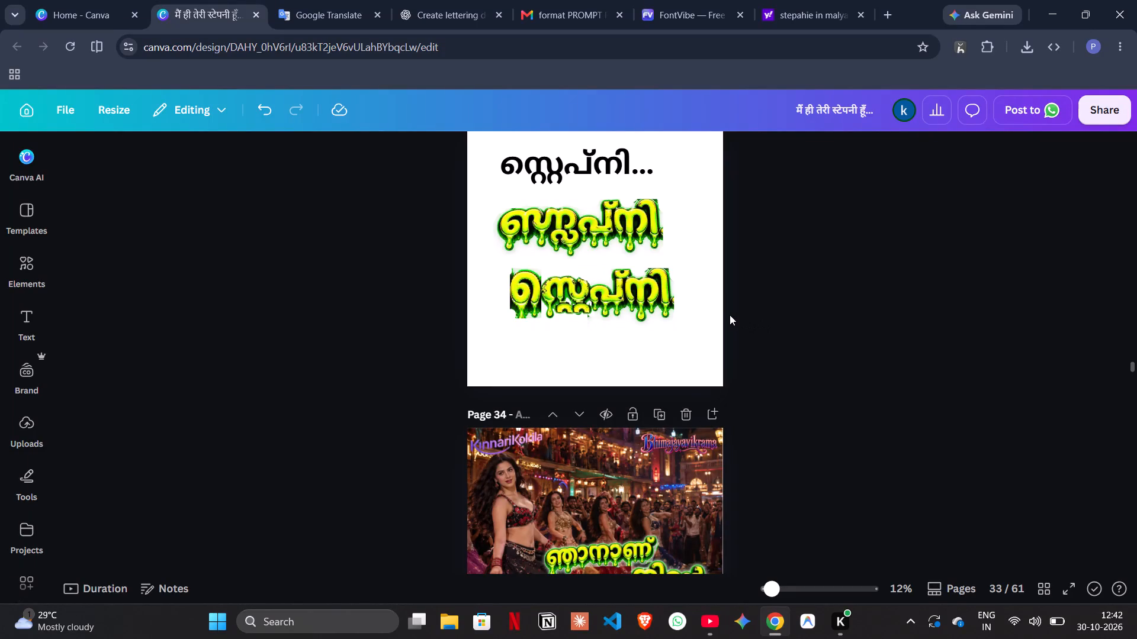
Stretch the first letter piece of the corrected green word on page 33 downward to the bottom edge of its group.
left_click(601, 292)
left_click(542, 298)
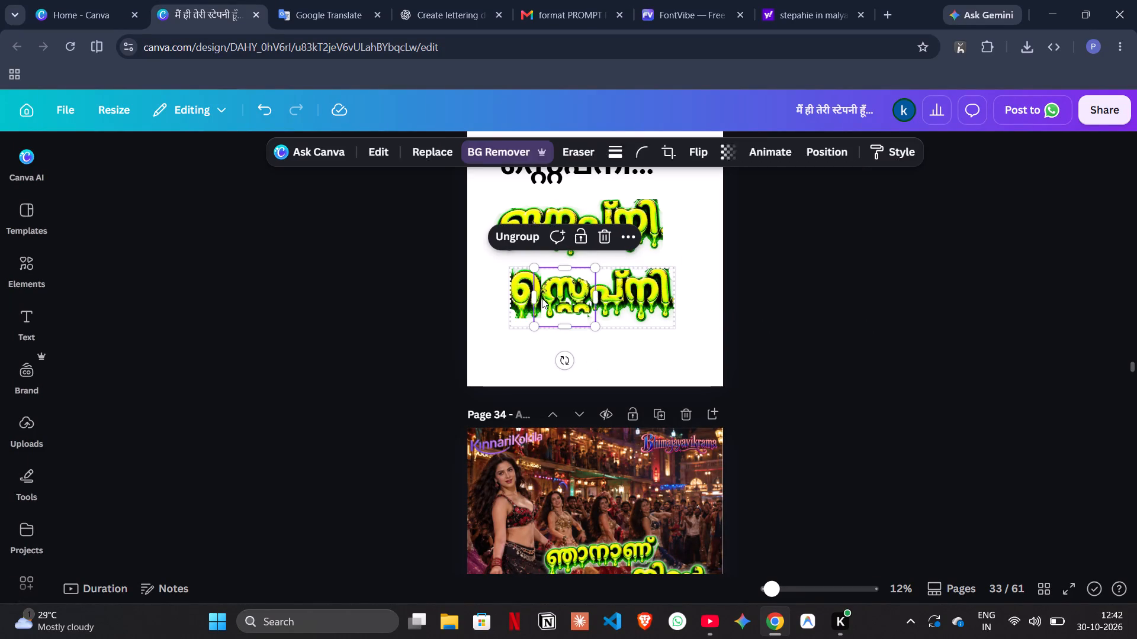
left_click(512, 298)
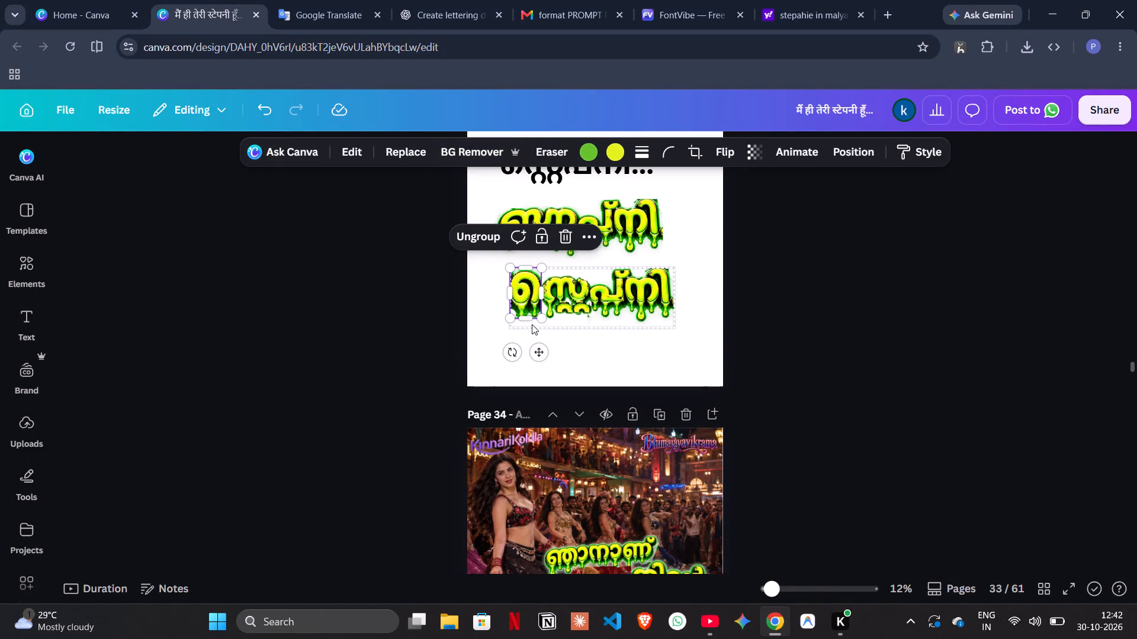
left_click_drag(532, 320, 531, 326)
left_click_drag(531, 326, 531, 330)
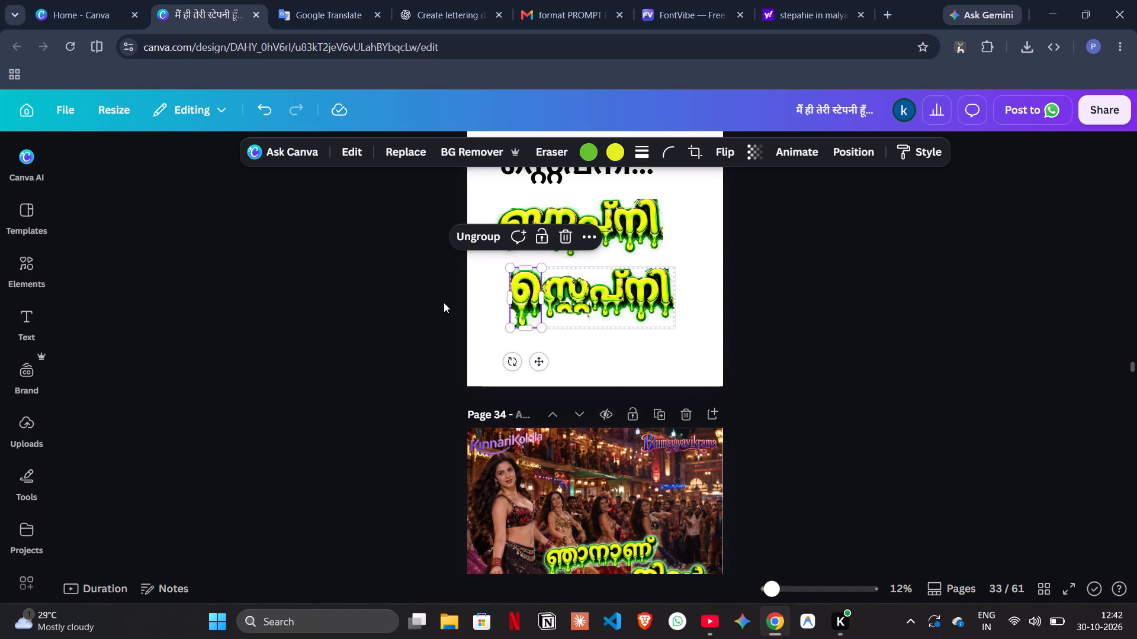
left_click(444, 302)
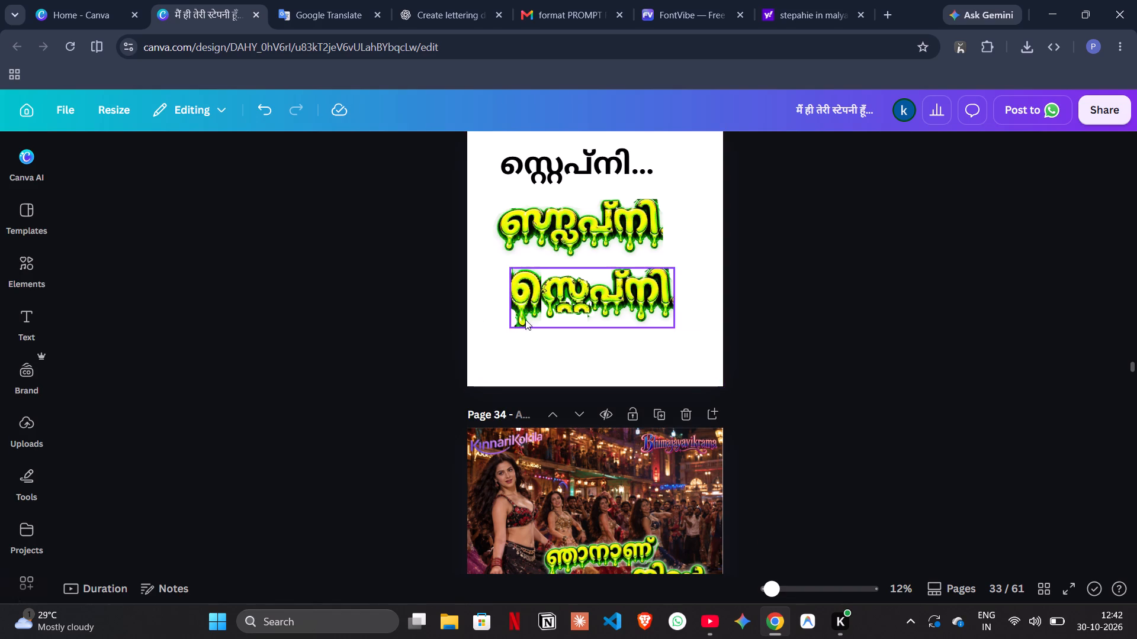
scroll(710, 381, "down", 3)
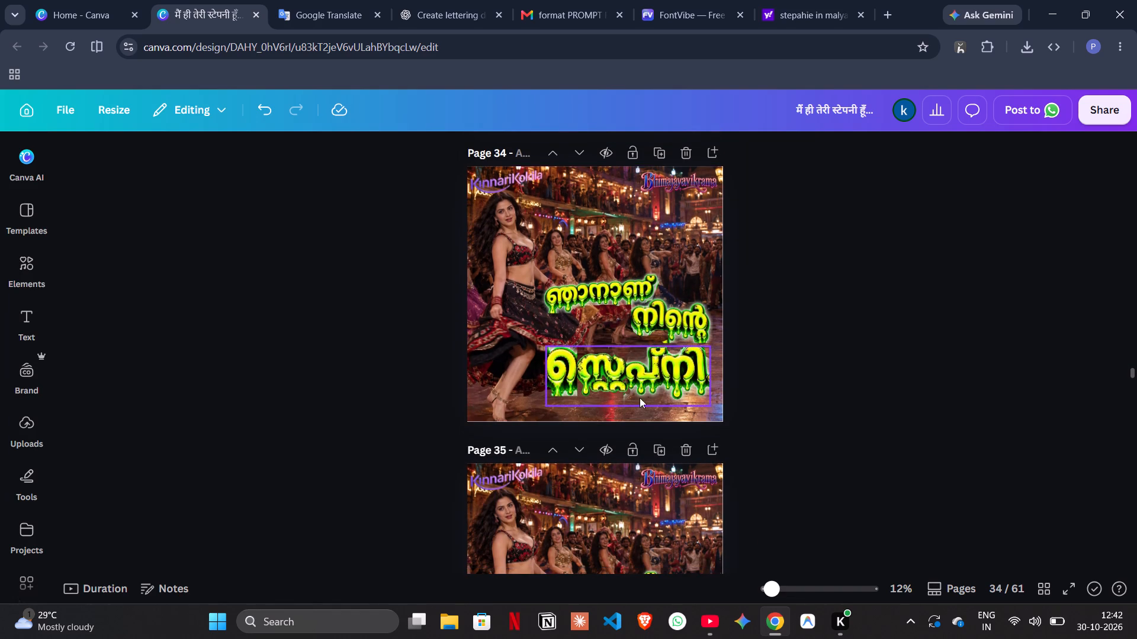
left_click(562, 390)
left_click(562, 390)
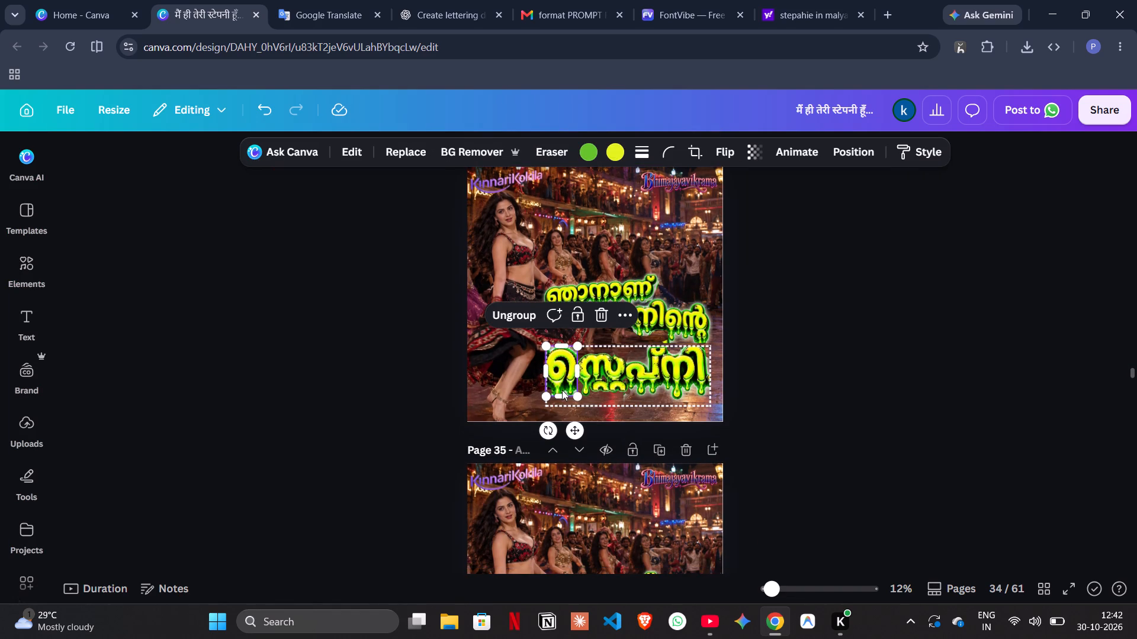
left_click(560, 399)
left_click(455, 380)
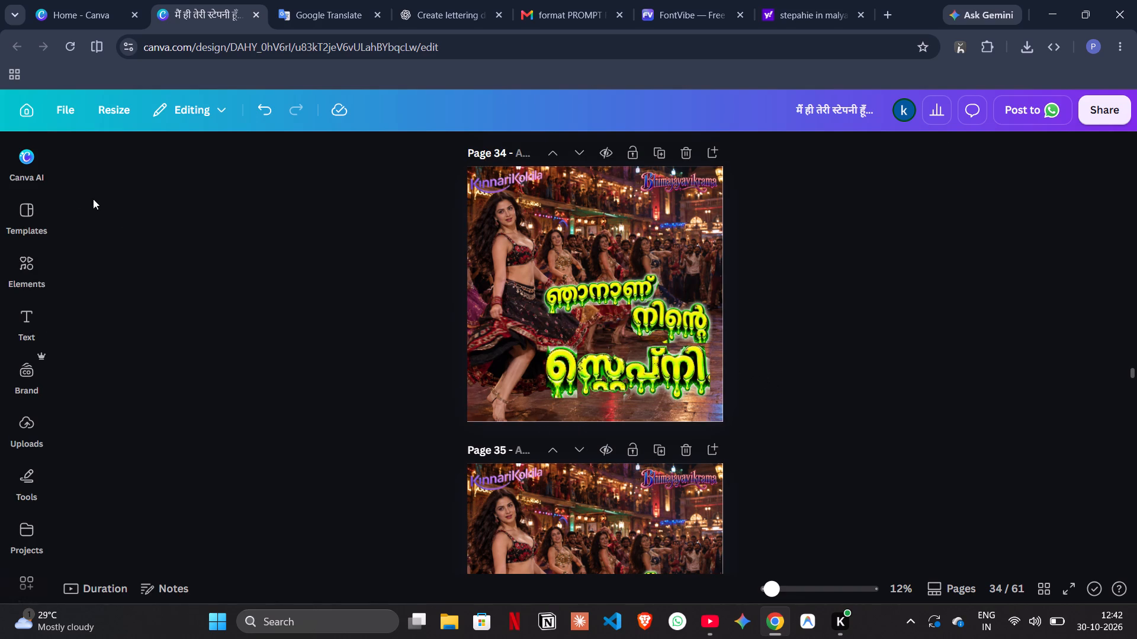
Search the elements library for "fog" and add the first white fog photo to the page 34 poster.
left_click(20, 264)
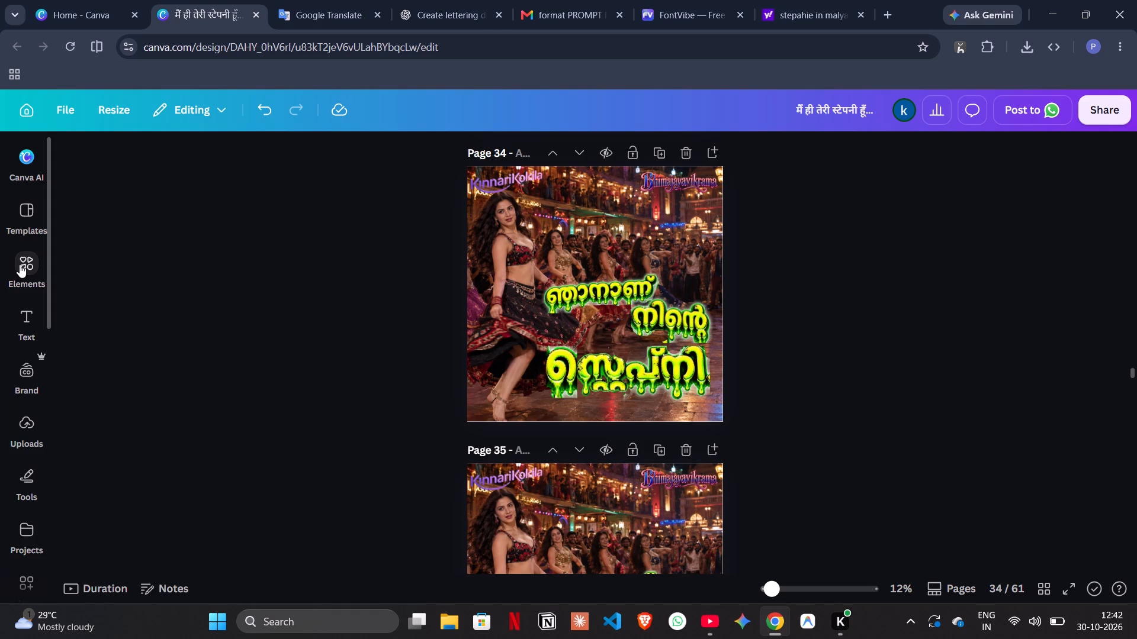
left_click(149, 165)
type("eke")
key("BackSpace")
type("leme")
key("BackSpace")
key("BackSpace")
key("BackSpace")
key("BackSpace")
key("BackSpace")
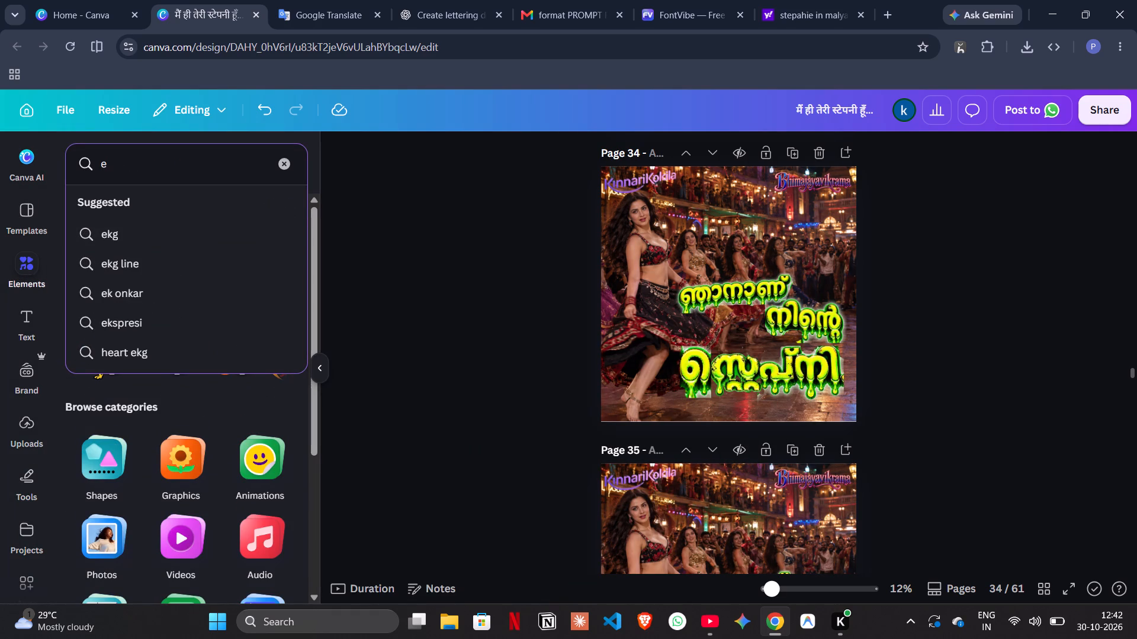
key("BackSpace")
key("BackSpace")
type("fog")
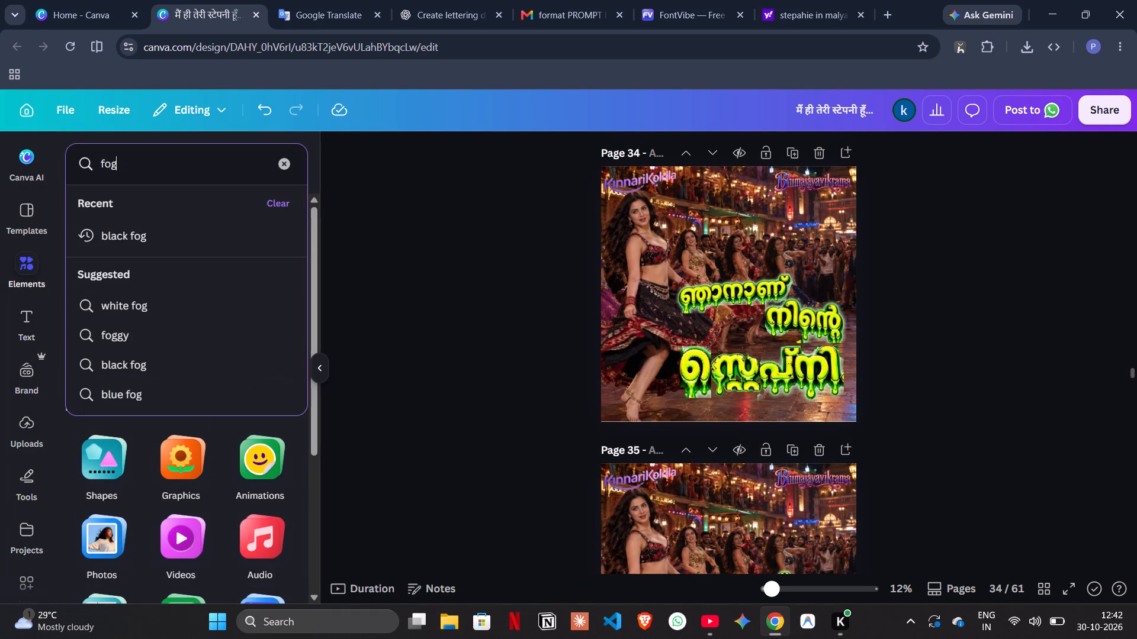
key("Return")
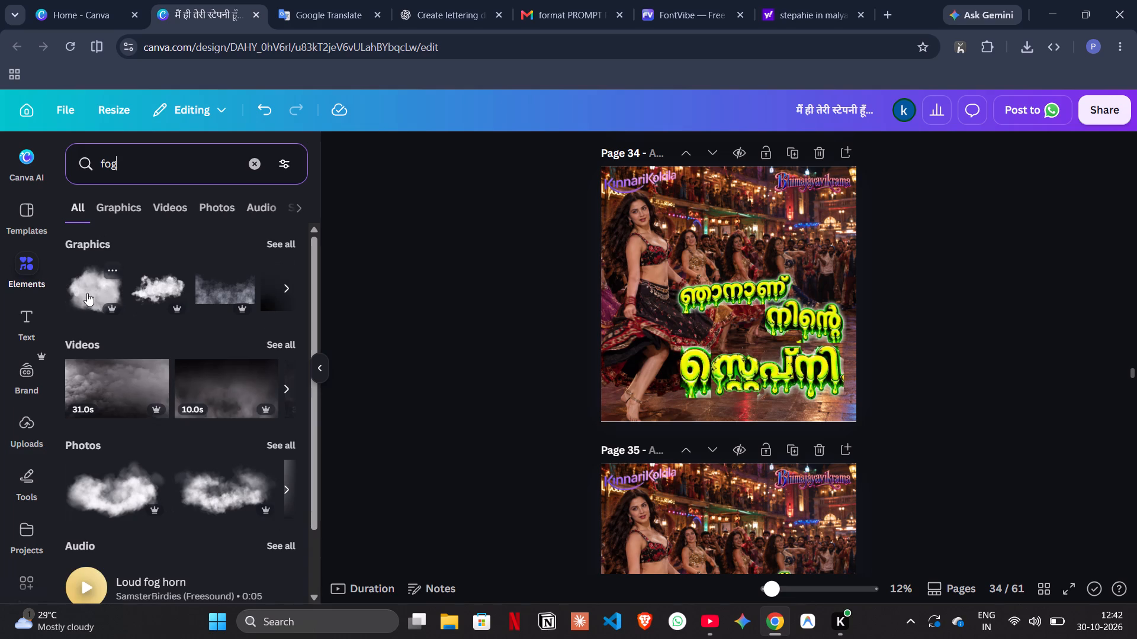
left_click(115, 491)
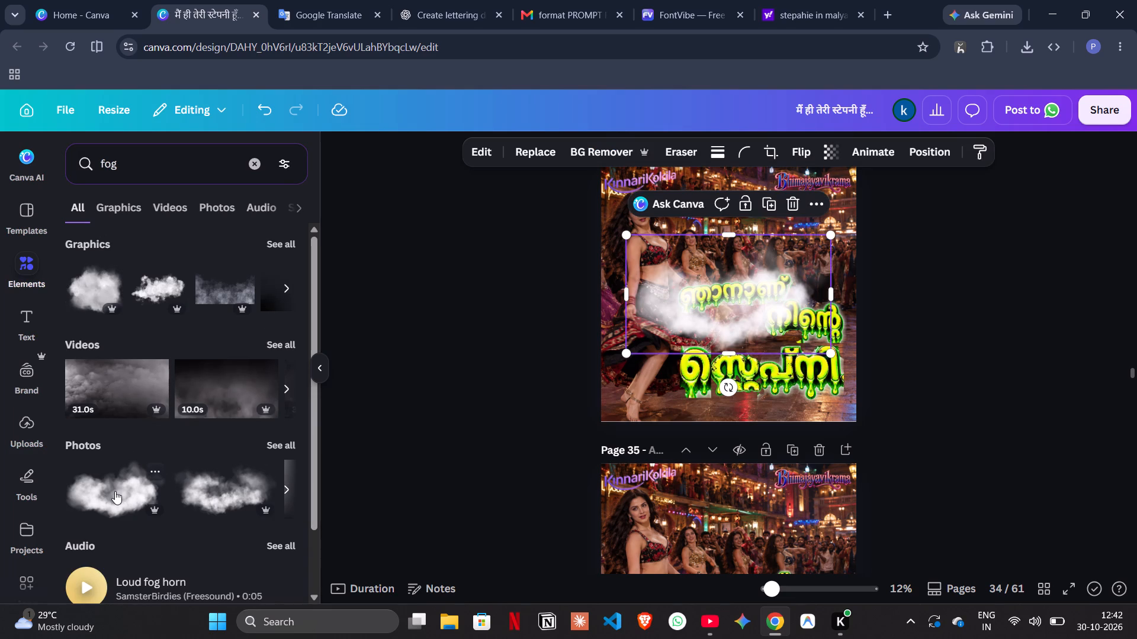
Move the fog down over the bottom green word on page 34 and send it backward behind the lettering.
left_click_drag(734, 333, 753, 382)
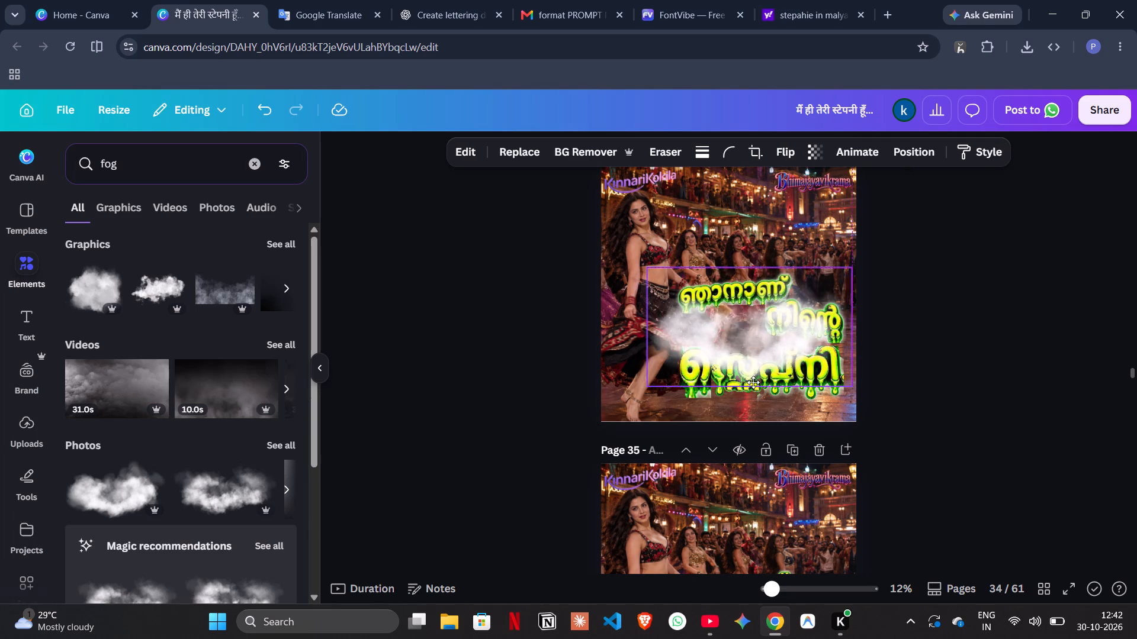
left_click_drag(753, 382, 767, 393)
right_click(792, 365)
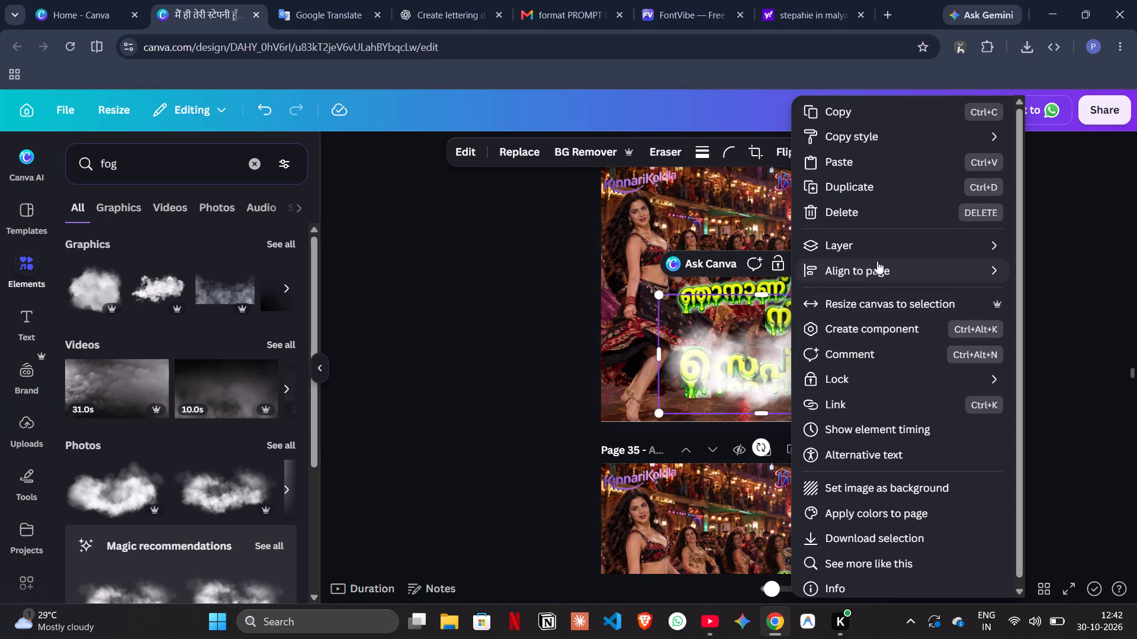
left_click(717, 303)
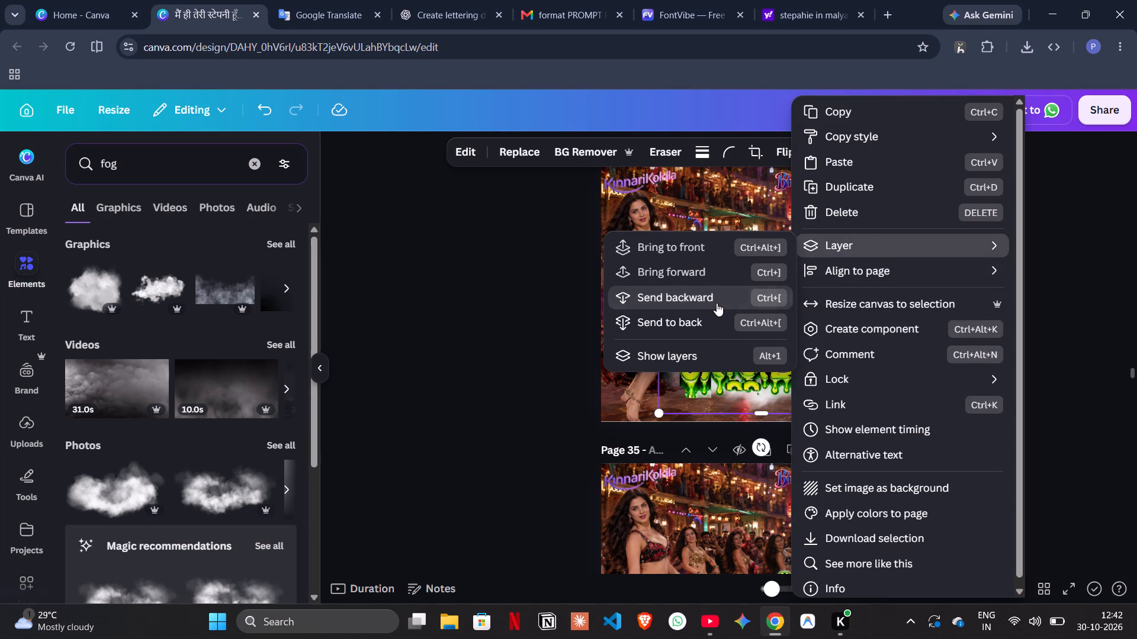
left_click(493, 311)
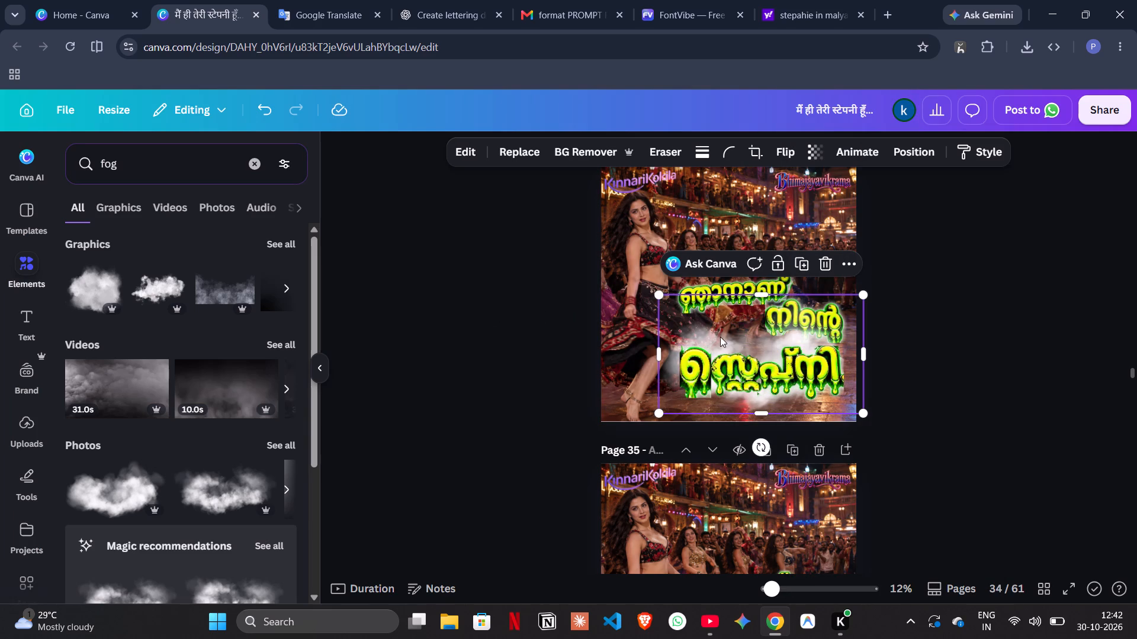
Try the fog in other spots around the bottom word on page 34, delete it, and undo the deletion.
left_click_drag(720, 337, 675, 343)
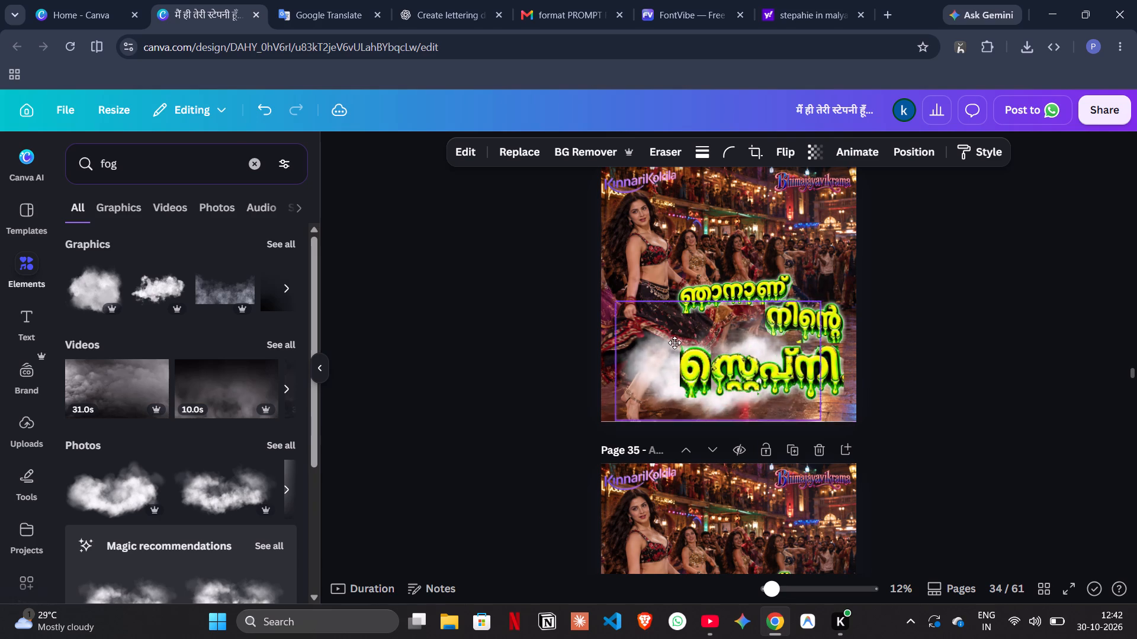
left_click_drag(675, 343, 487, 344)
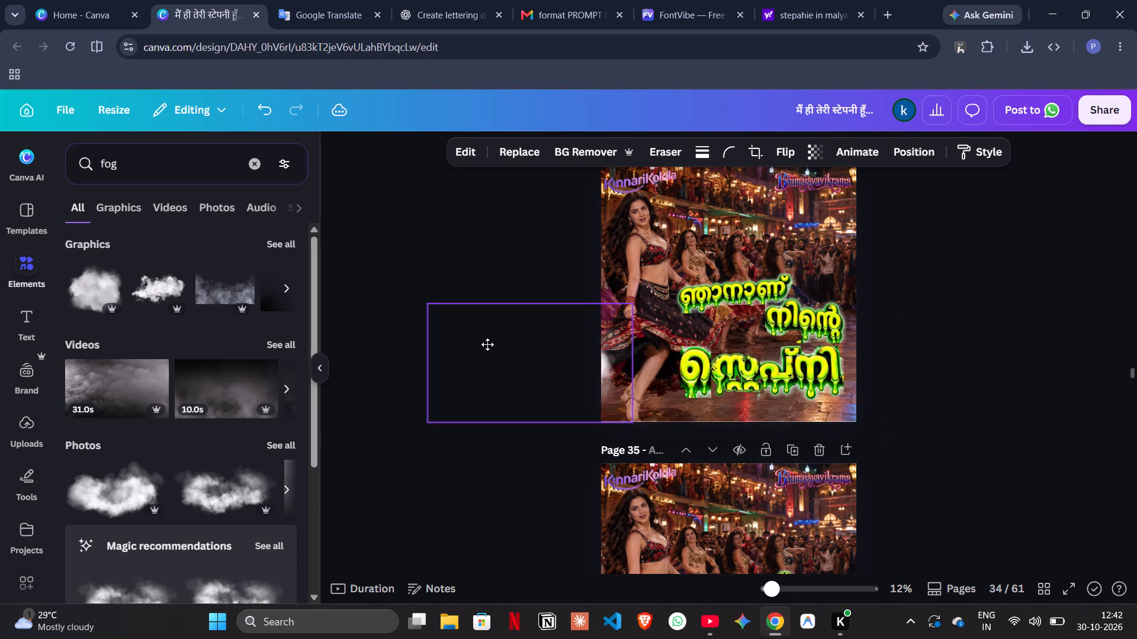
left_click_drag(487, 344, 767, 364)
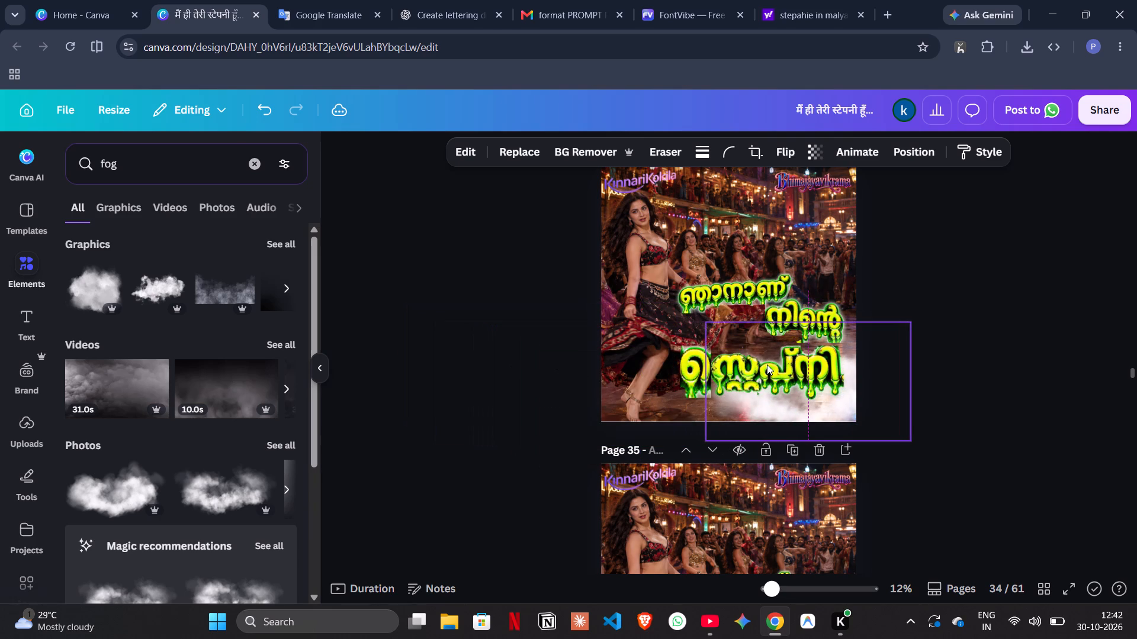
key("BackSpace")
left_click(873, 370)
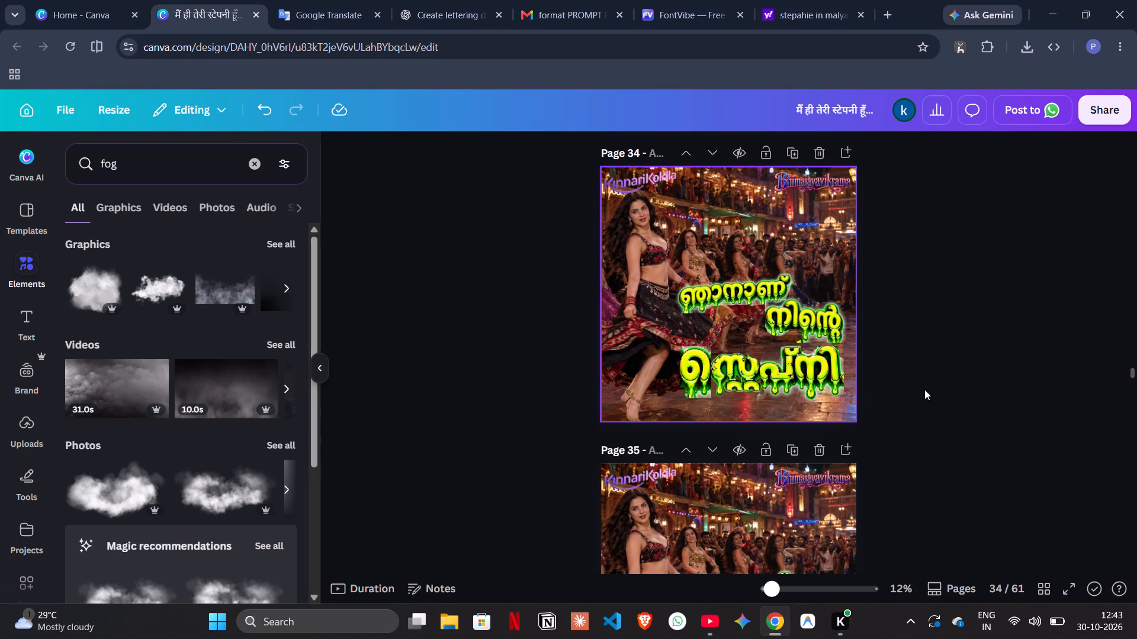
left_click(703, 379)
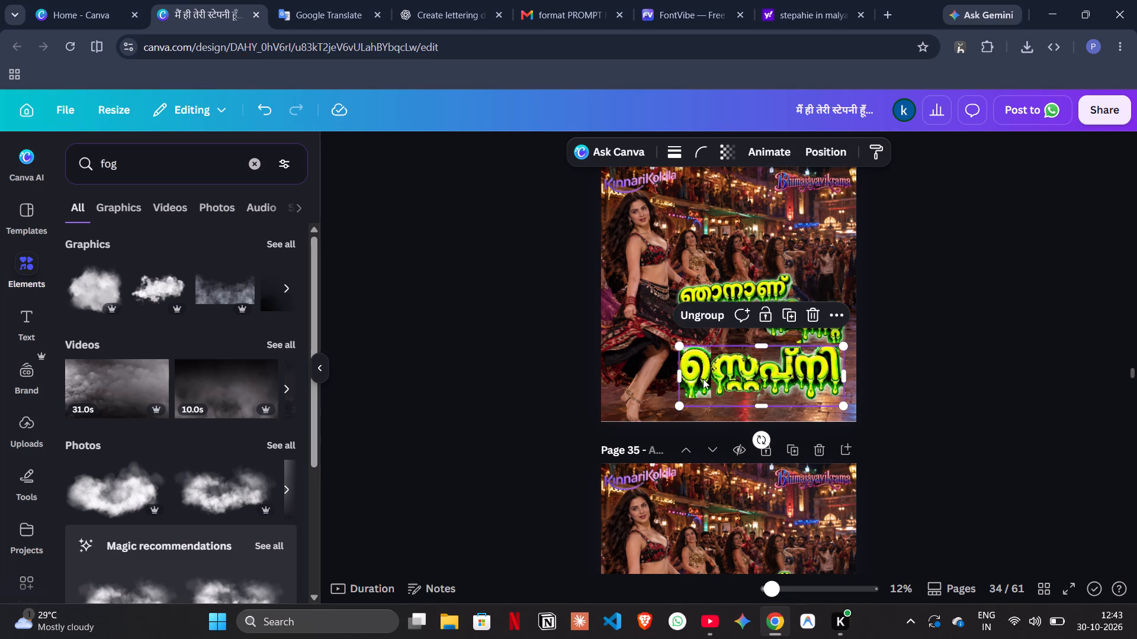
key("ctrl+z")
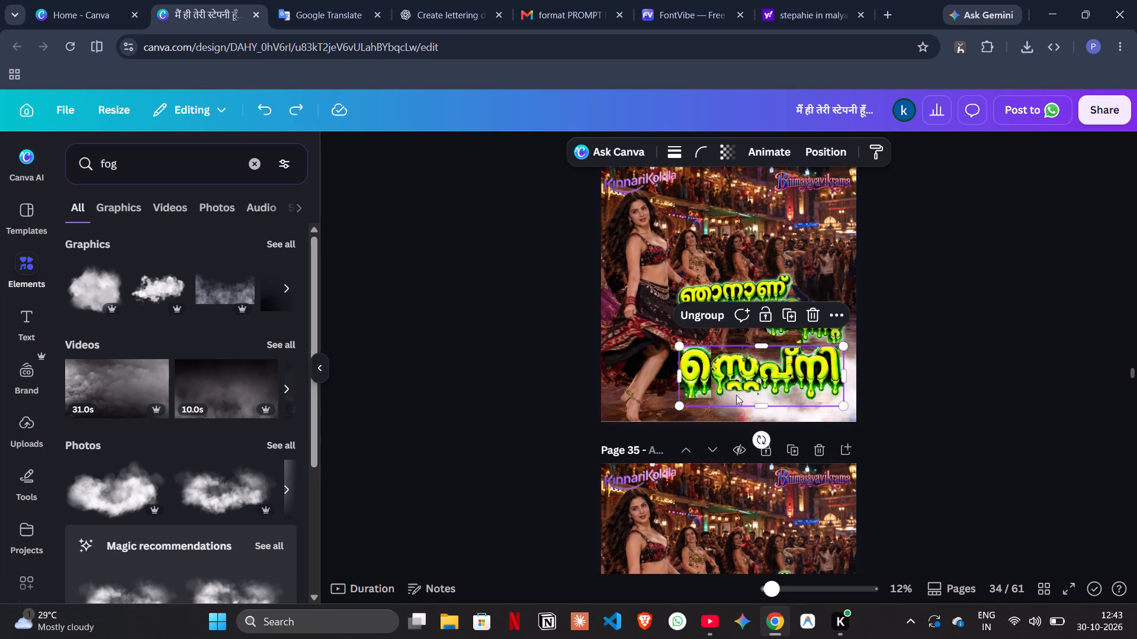
Shrink the fog to about 694 by 403 and place it beneath the first letter of the bottom green word.
left_click_drag(826, 414, 736, 397)
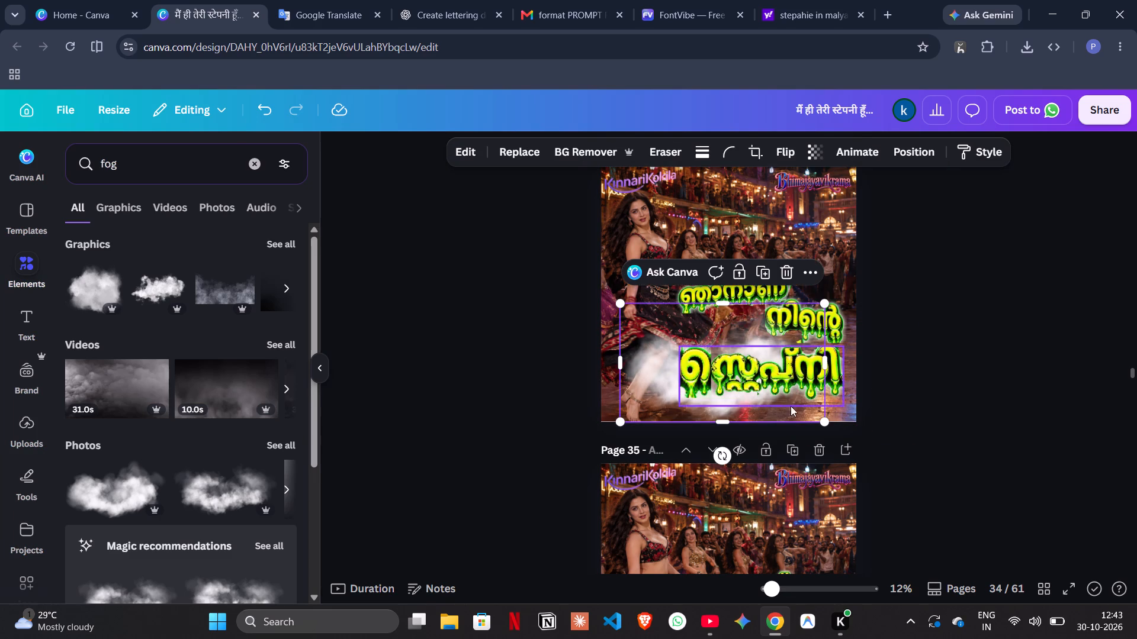
left_click_drag(821, 420, 653, 370)
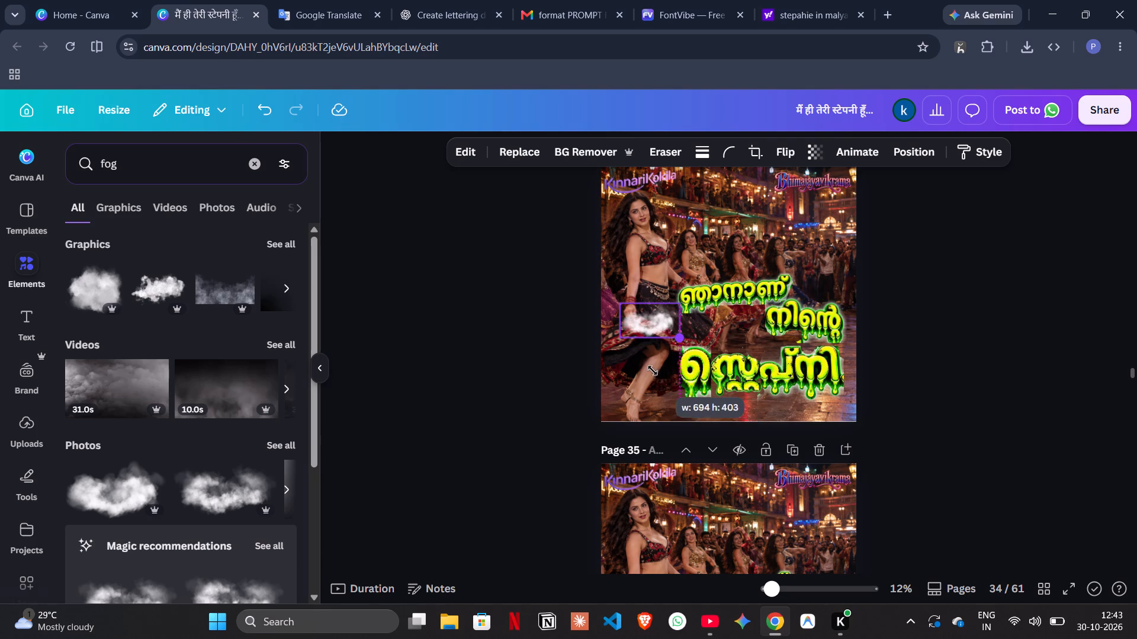
left_click_drag(653, 370, 653, 370)
left_click_drag(650, 322, 697, 395)
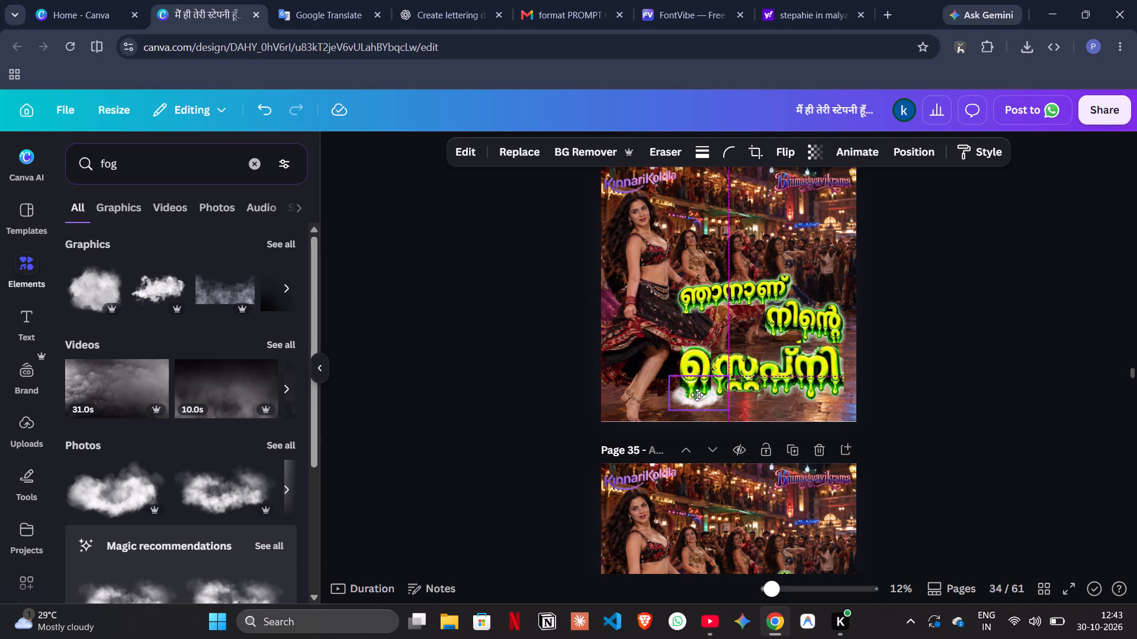
left_click_drag(697, 395, 694, 394)
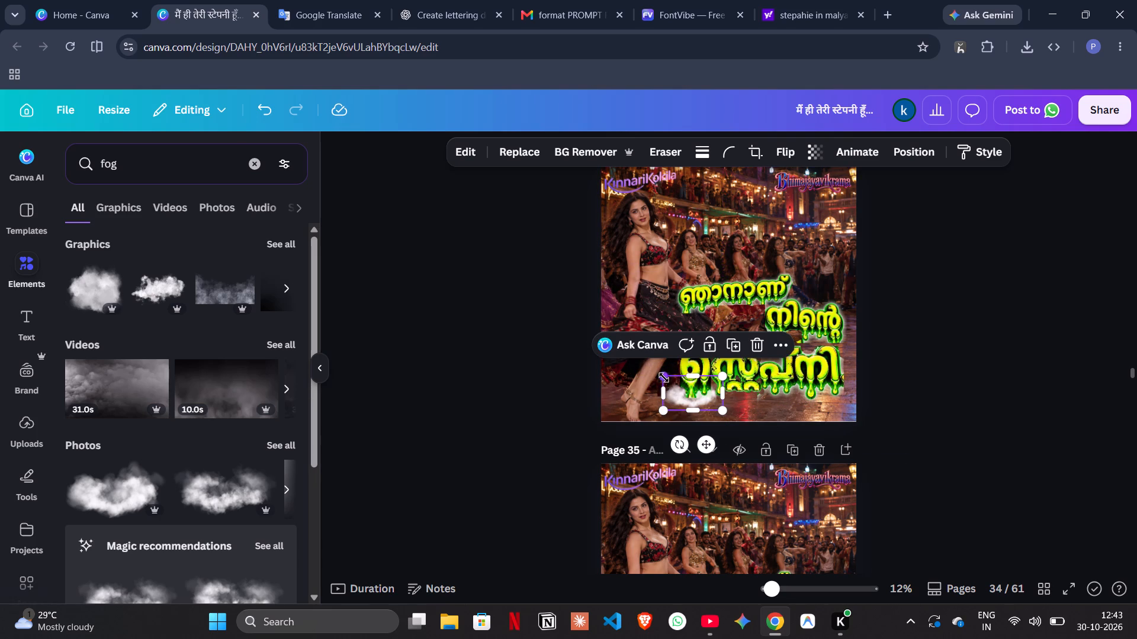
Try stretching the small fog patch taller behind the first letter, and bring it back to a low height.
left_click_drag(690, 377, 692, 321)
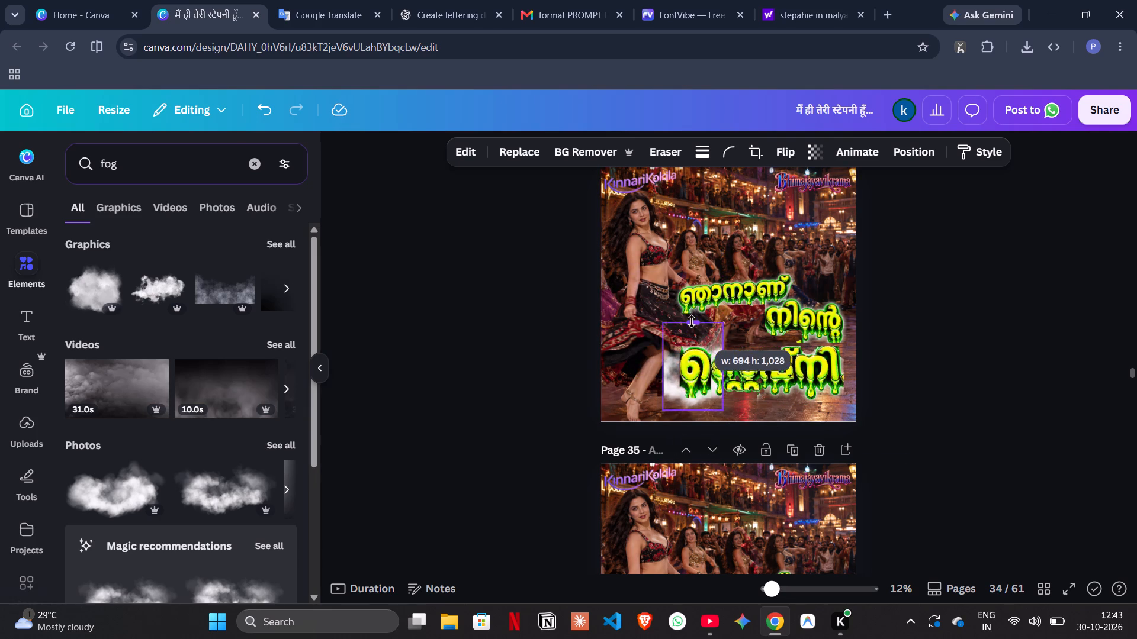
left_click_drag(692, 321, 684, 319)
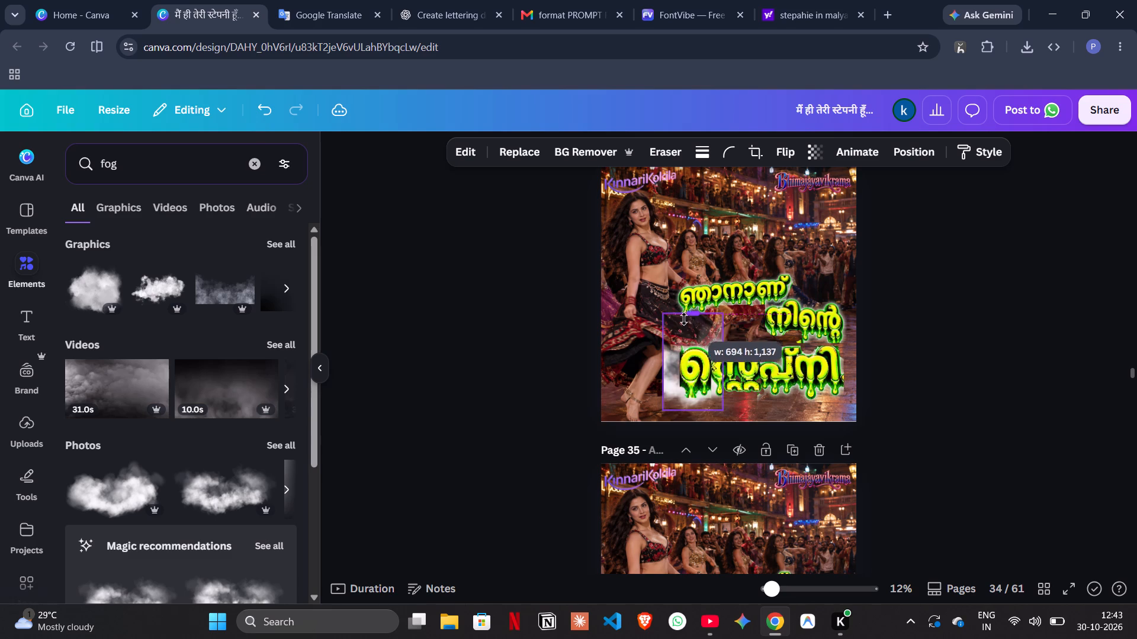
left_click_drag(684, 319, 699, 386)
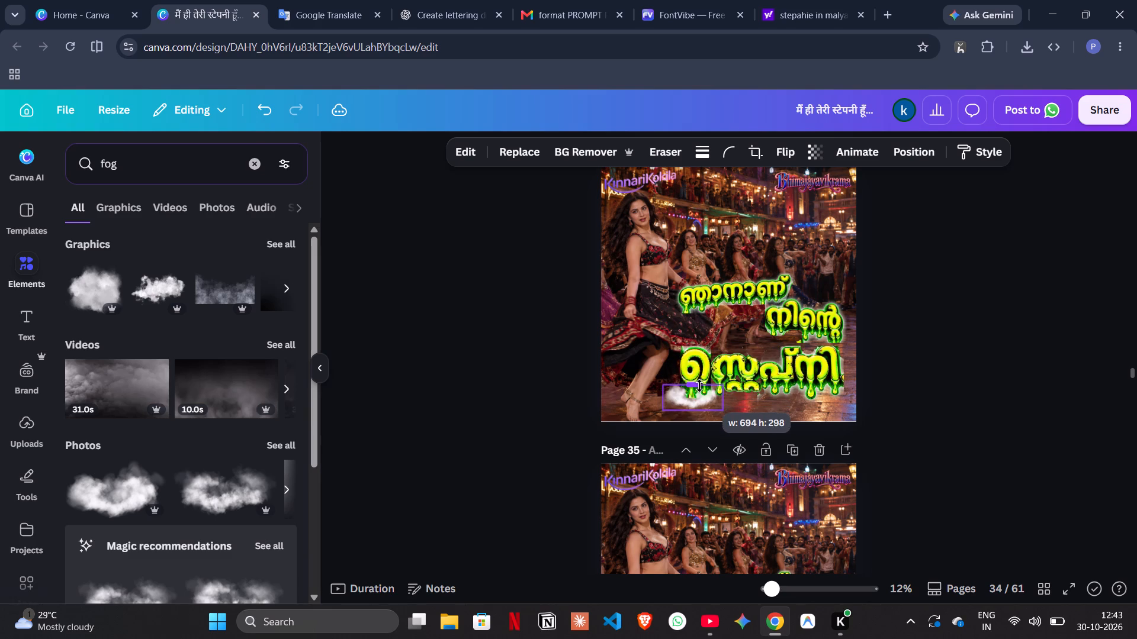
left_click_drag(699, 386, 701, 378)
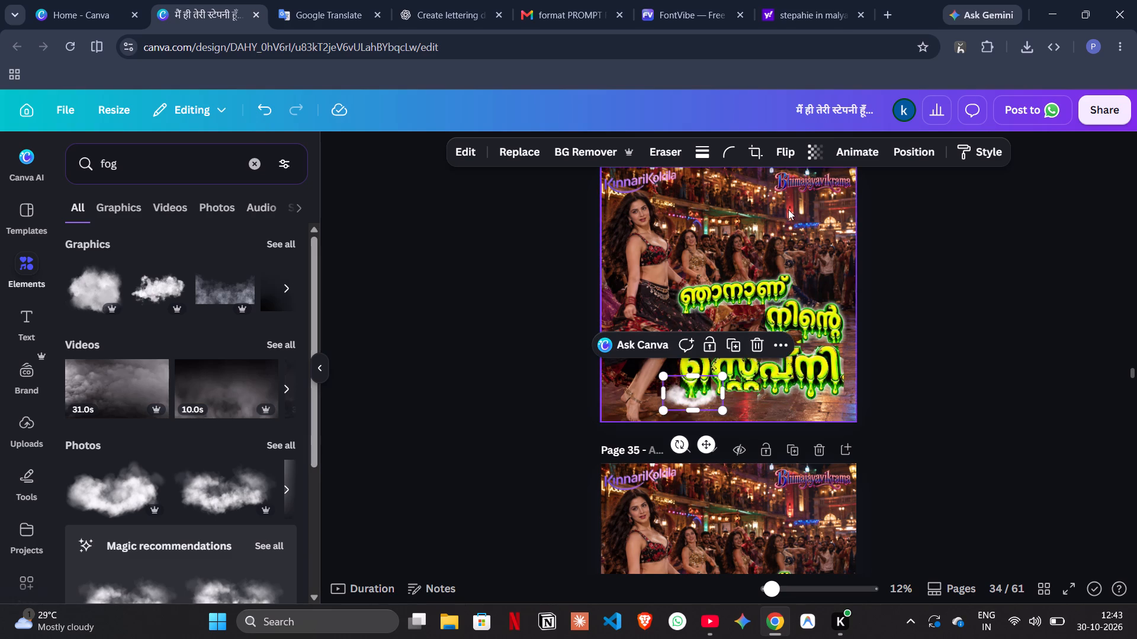
Set the small fog patch's transparency to 66.
left_click(813, 153)
left_click_drag(843, 212, 813, 212)
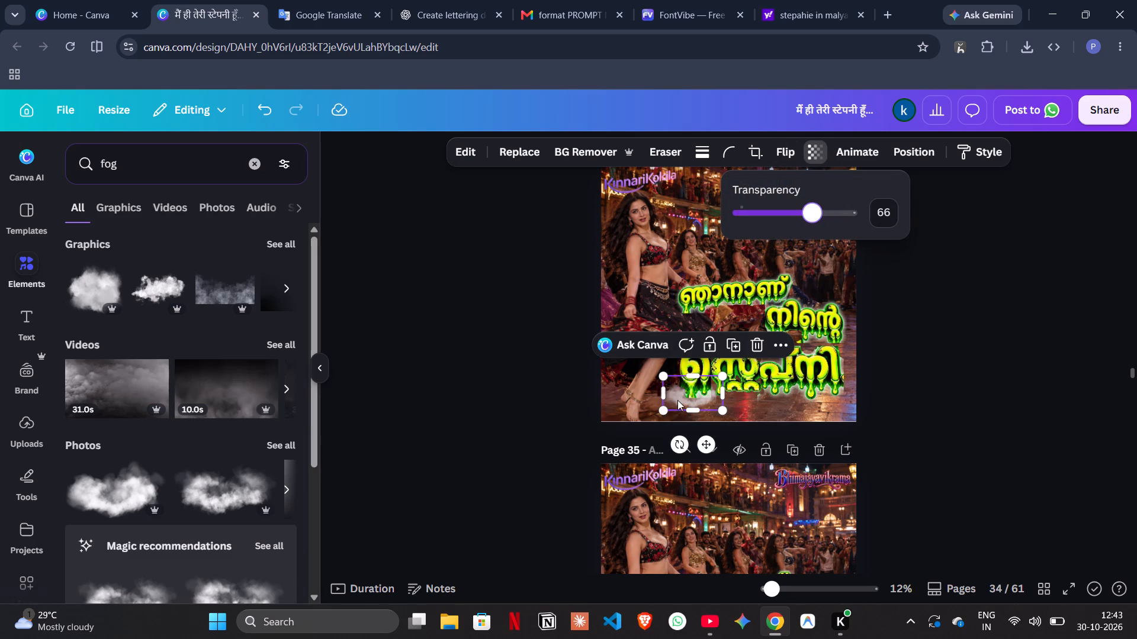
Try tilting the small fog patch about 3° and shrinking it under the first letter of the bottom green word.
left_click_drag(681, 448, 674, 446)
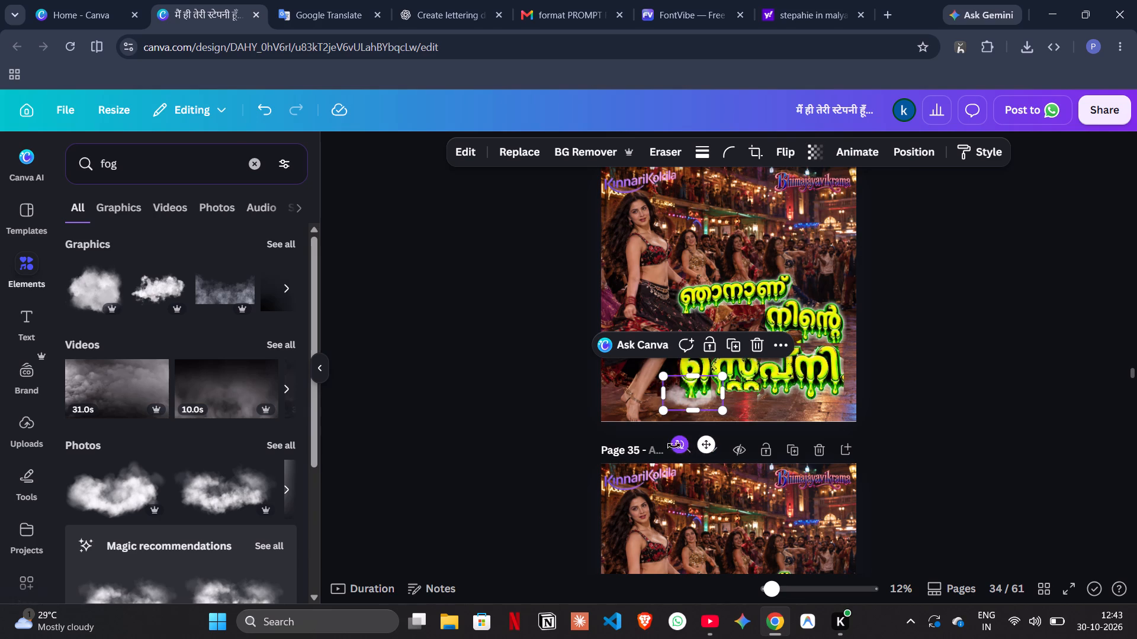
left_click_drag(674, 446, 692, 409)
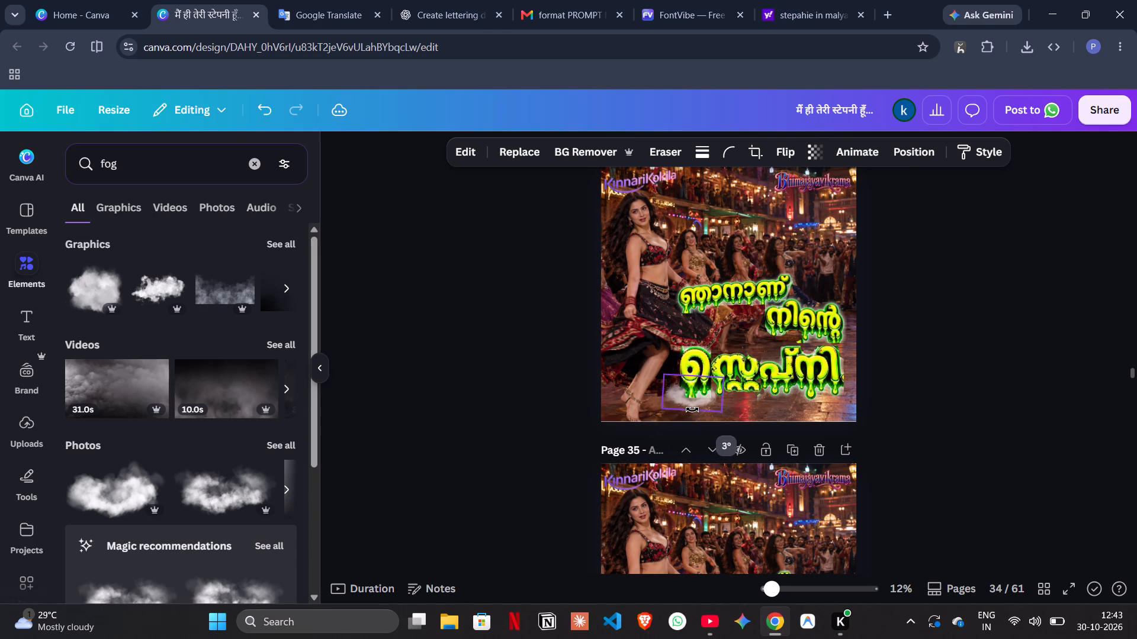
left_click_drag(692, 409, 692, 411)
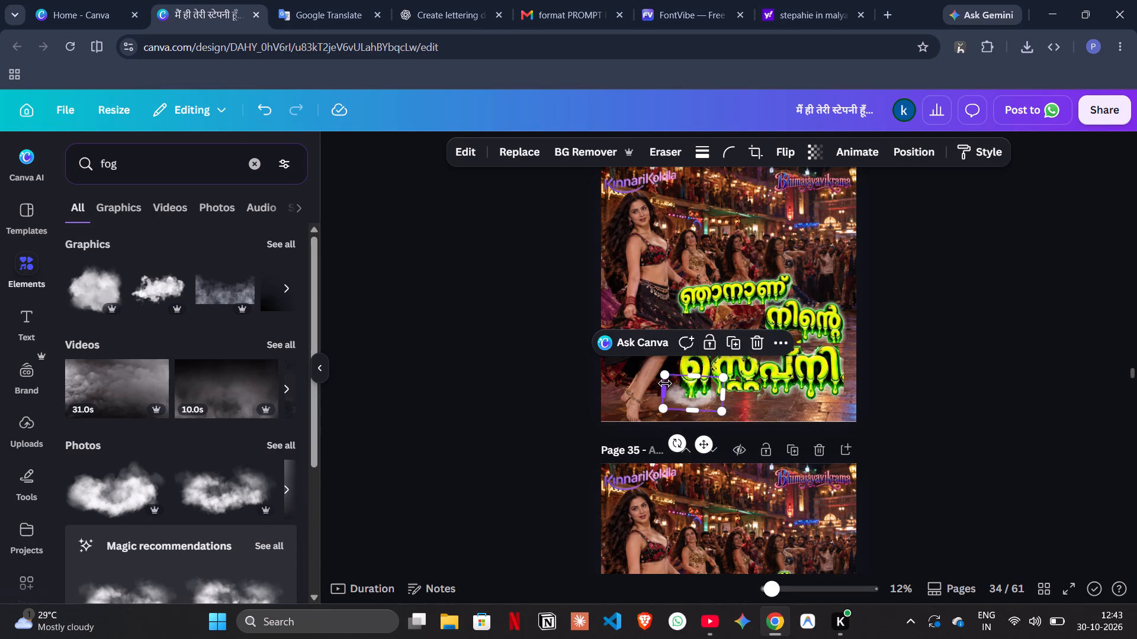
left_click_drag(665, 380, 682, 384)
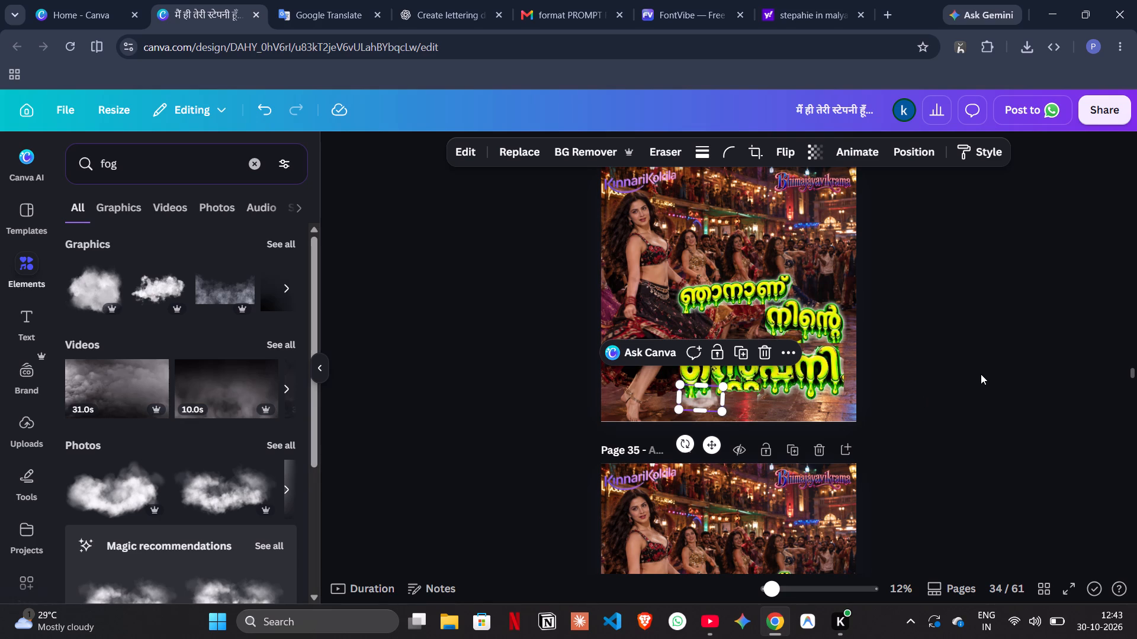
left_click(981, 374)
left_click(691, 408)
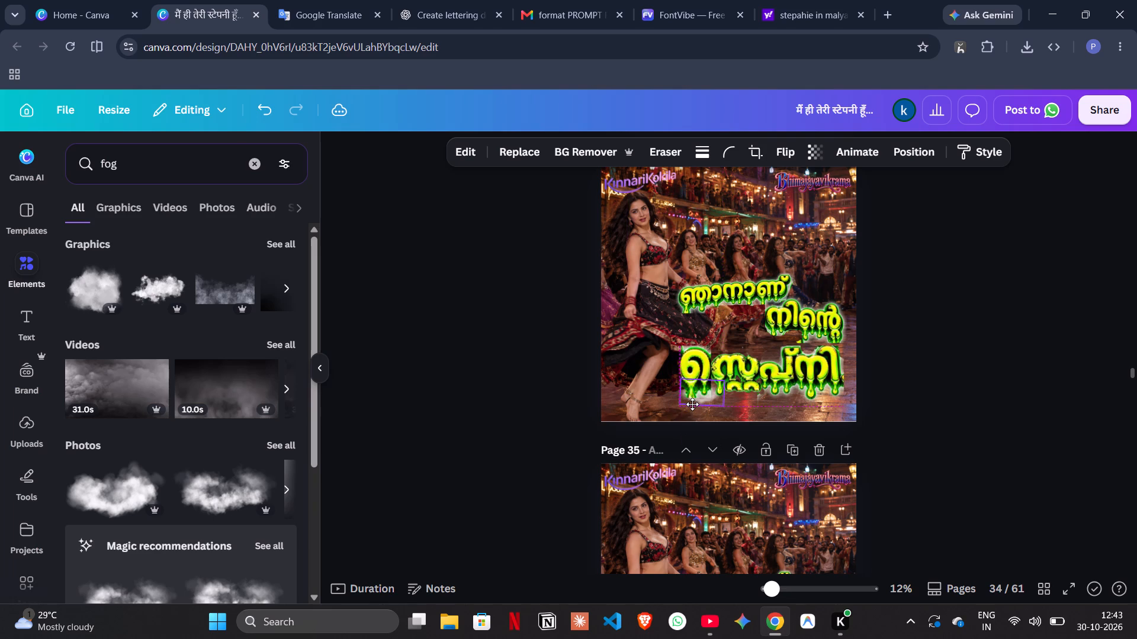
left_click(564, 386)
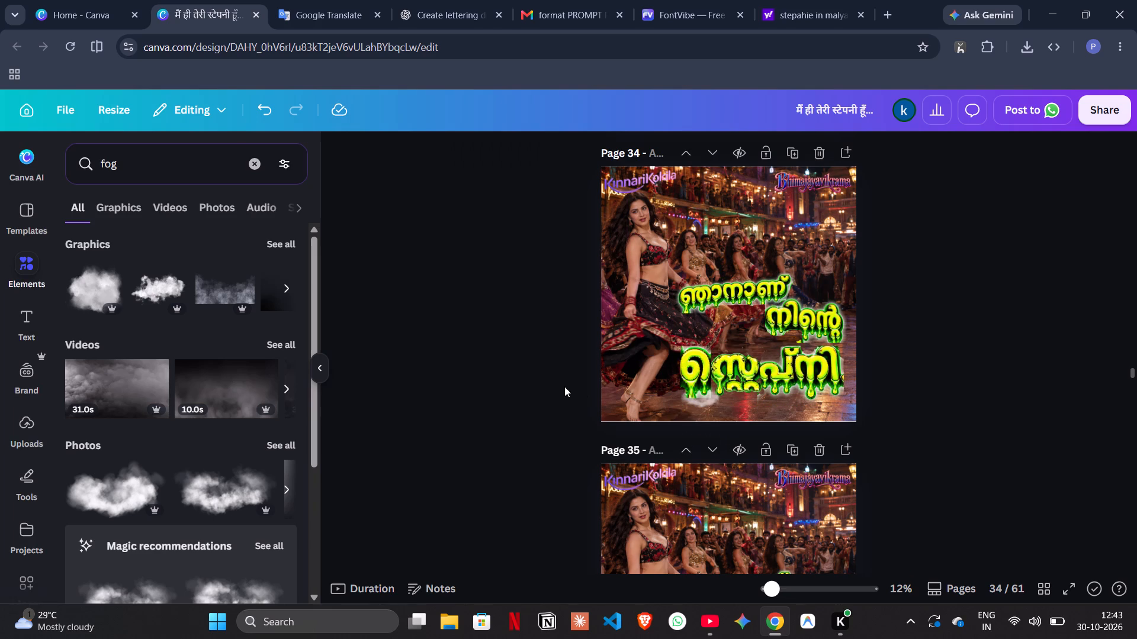
Delete the small fog patch beneath the first letter of the bottom word on page 34.
left_click(701, 407)
key("BackSpace")
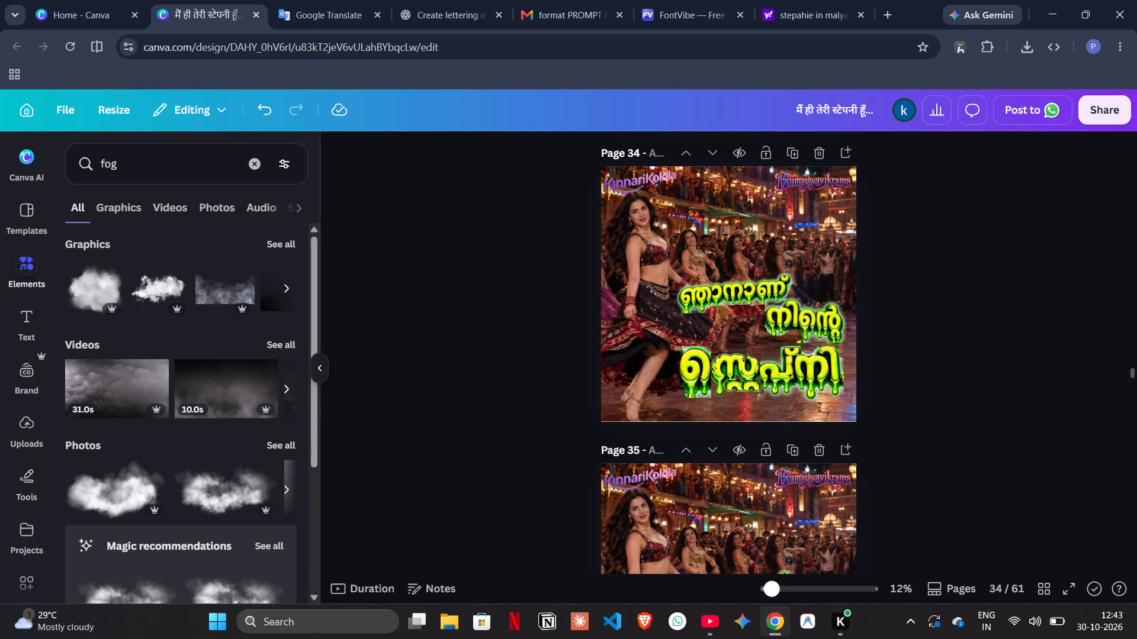
Extend the crop of the bottom word's first letter downward and shift the image slightly inside the frame to show more of its drips.
left_click(702, 389)
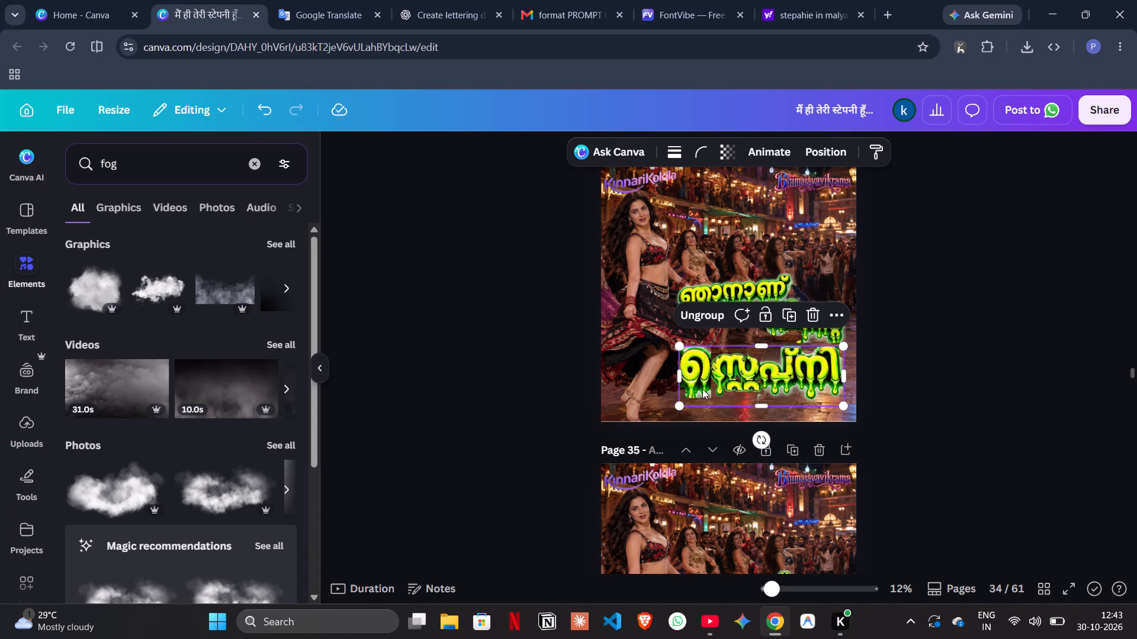
left_click(702, 389)
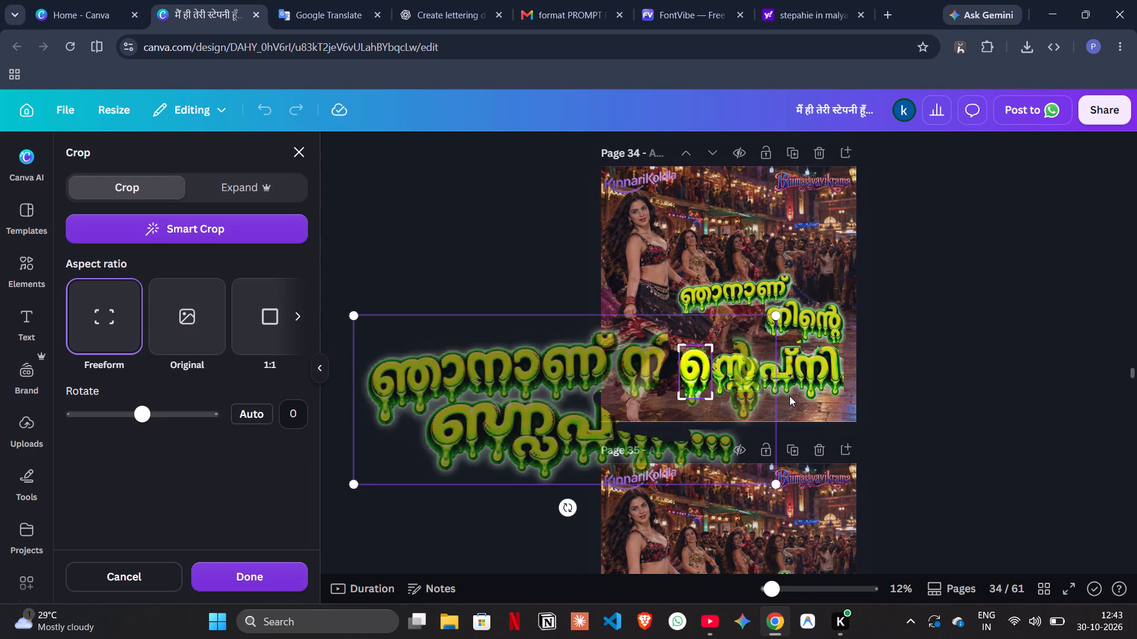
left_click_drag(695, 398, 695, 408)
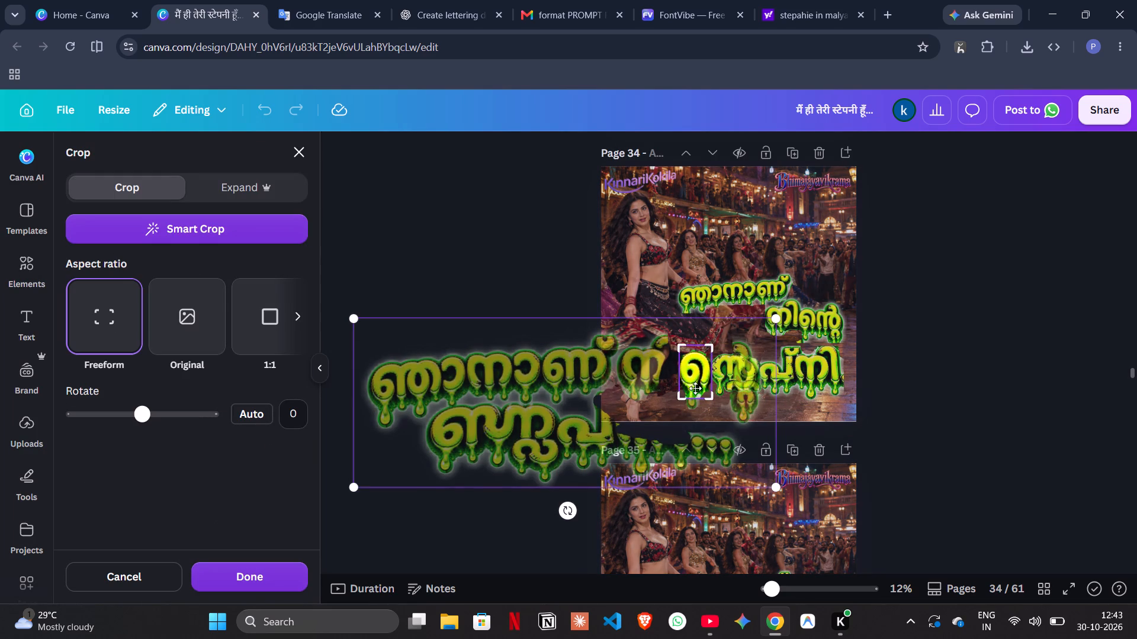
left_click(695, 374)
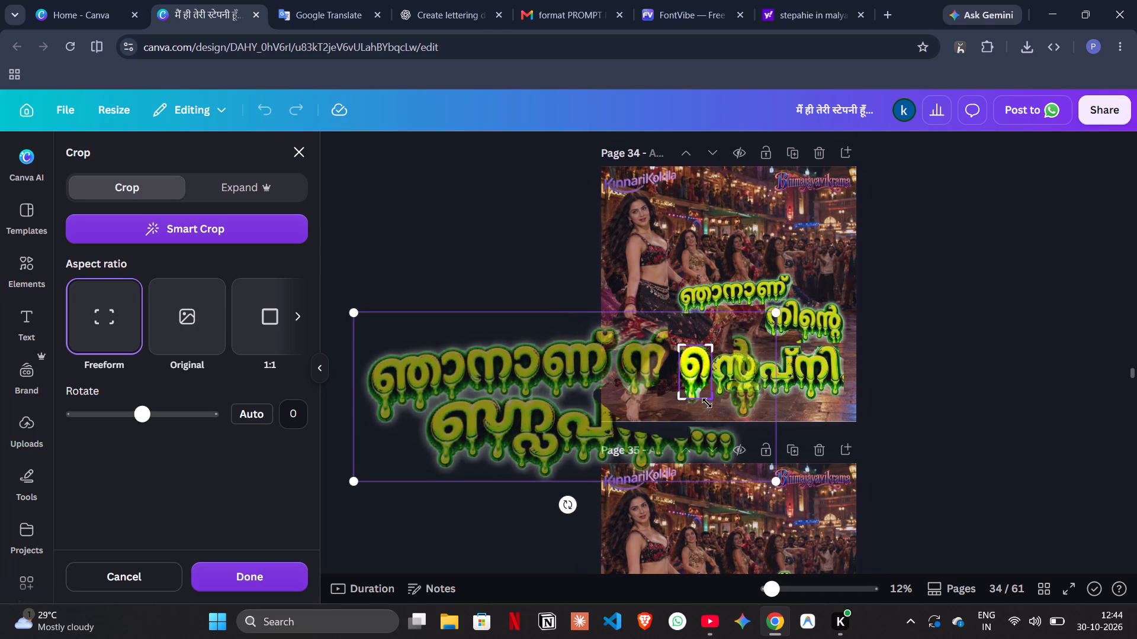
left_click(708, 402)
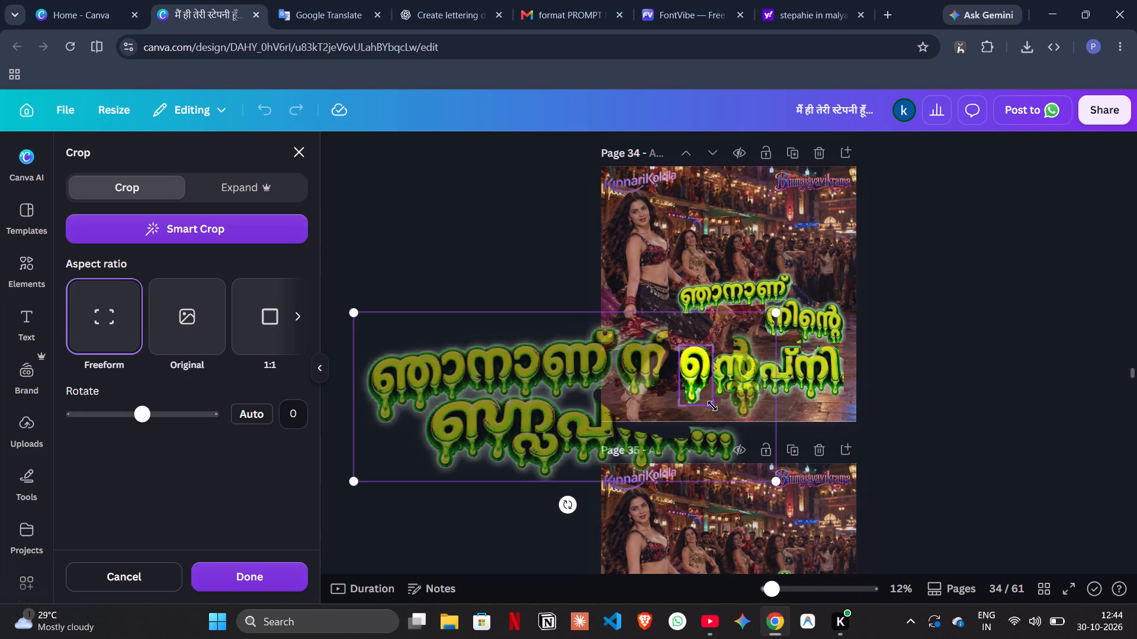
left_click_drag(697, 382, 703, 381)
left_click_drag(703, 381, 706, 381)
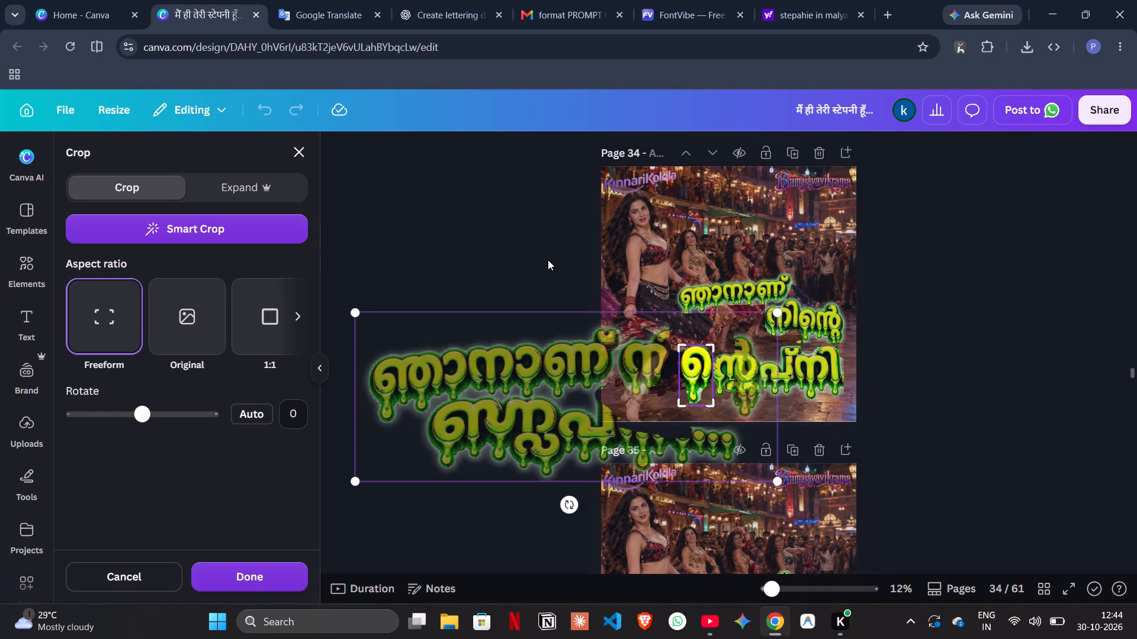
left_click(548, 260)
left_click(513, 264)
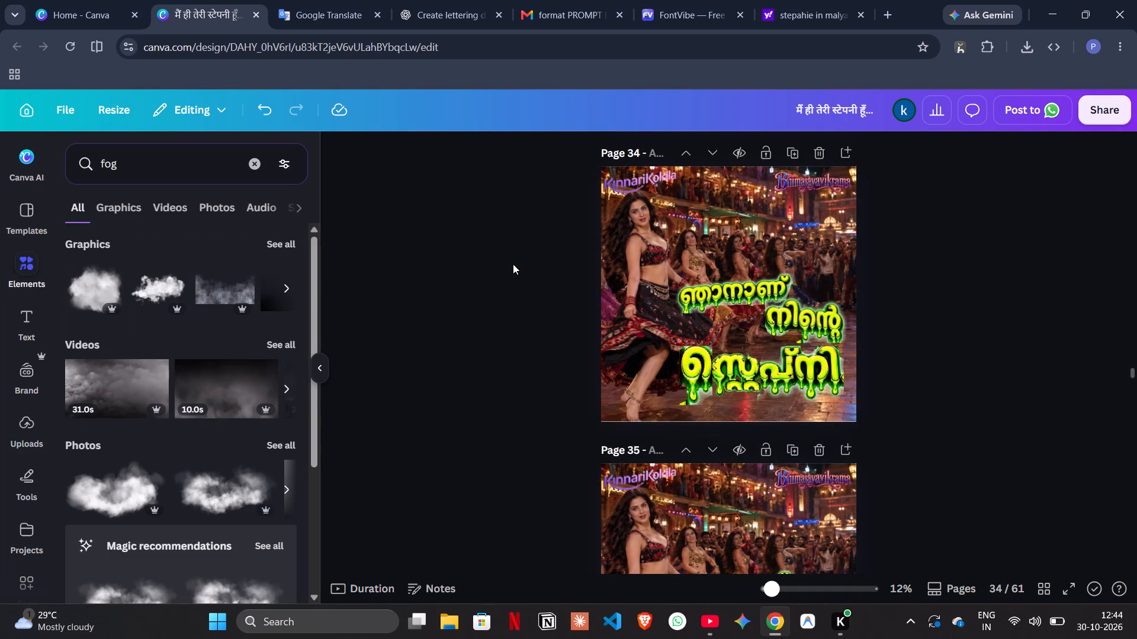
Enlarge the grouped bottom green word on page 34 slightly, keeping its lower end corner in place.
left_click(700, 384)
left_click(700, 384)
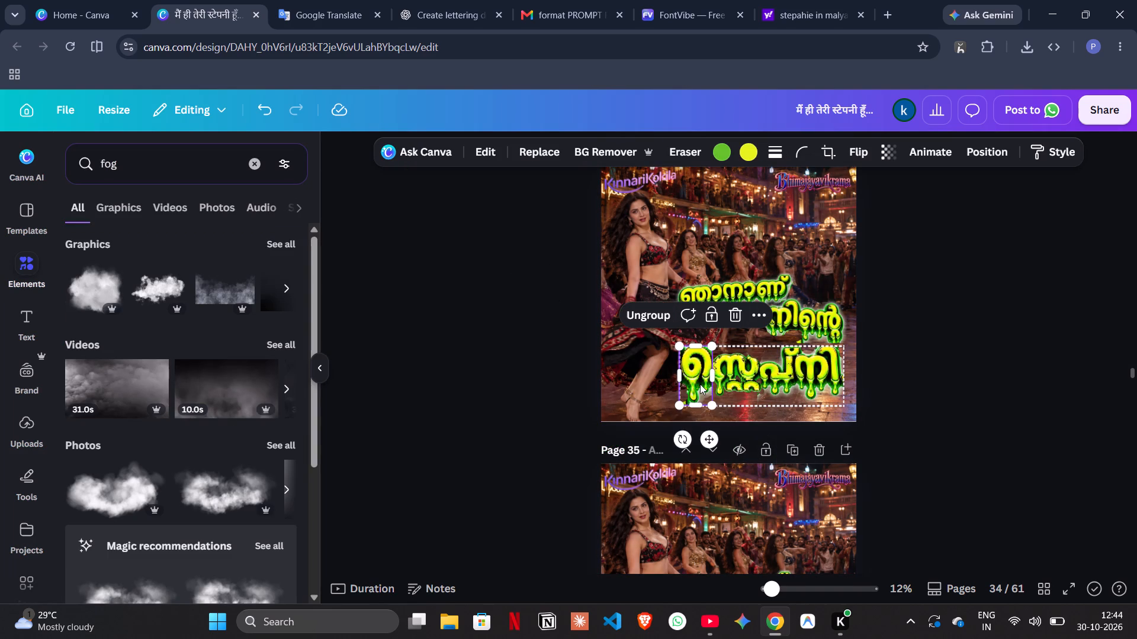
left_click(563, 393)
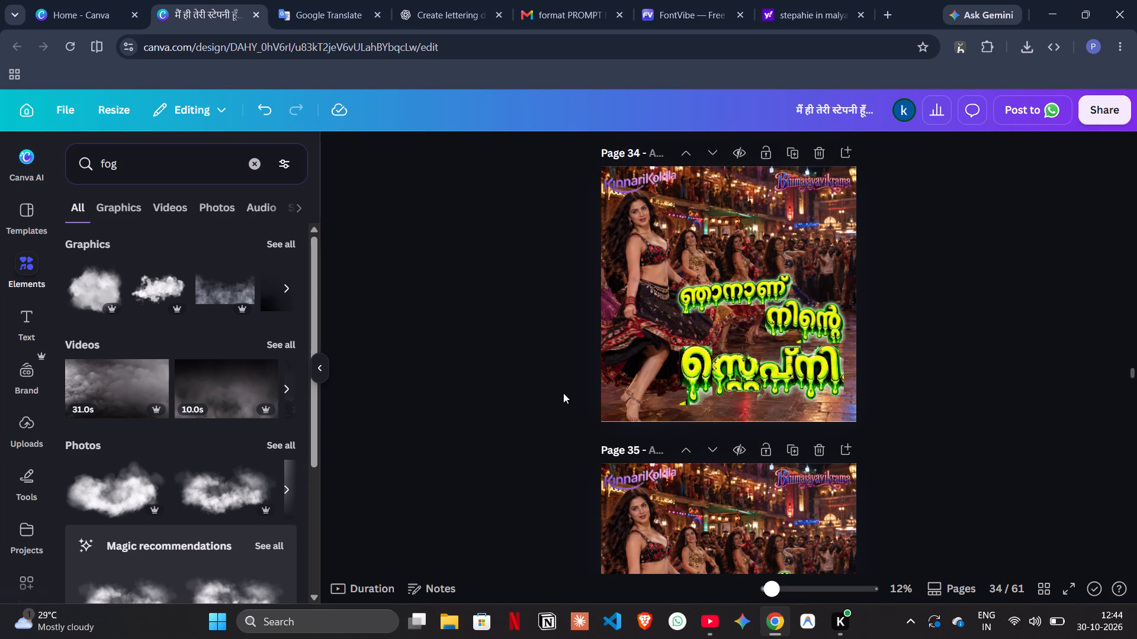
left_click(699, 386)
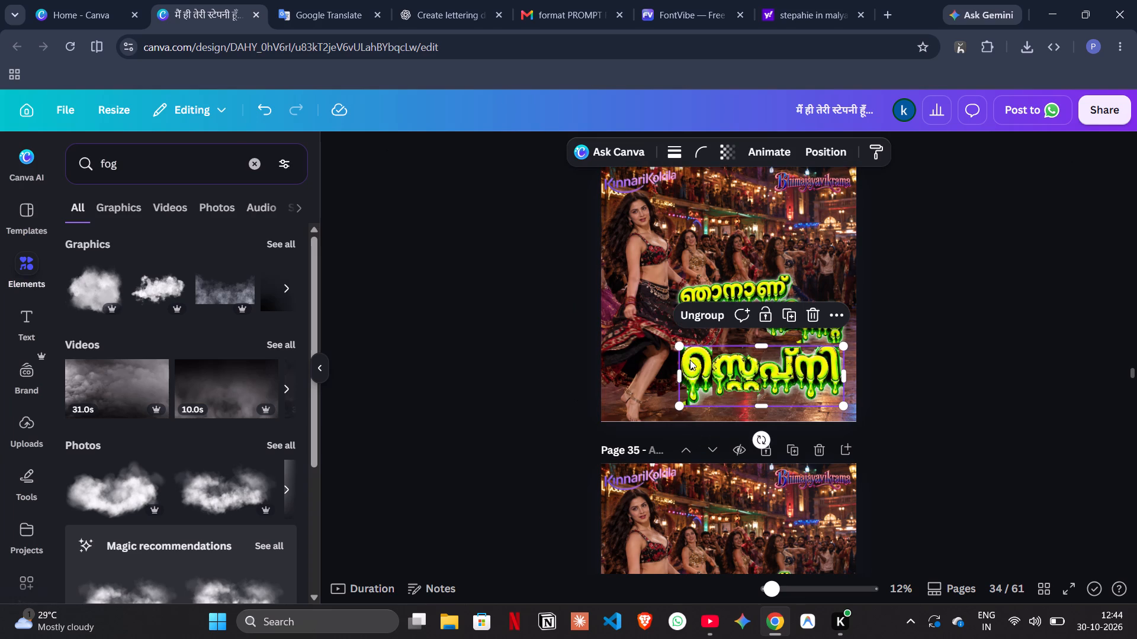
left_click_drag(679, 341, 672, 336)
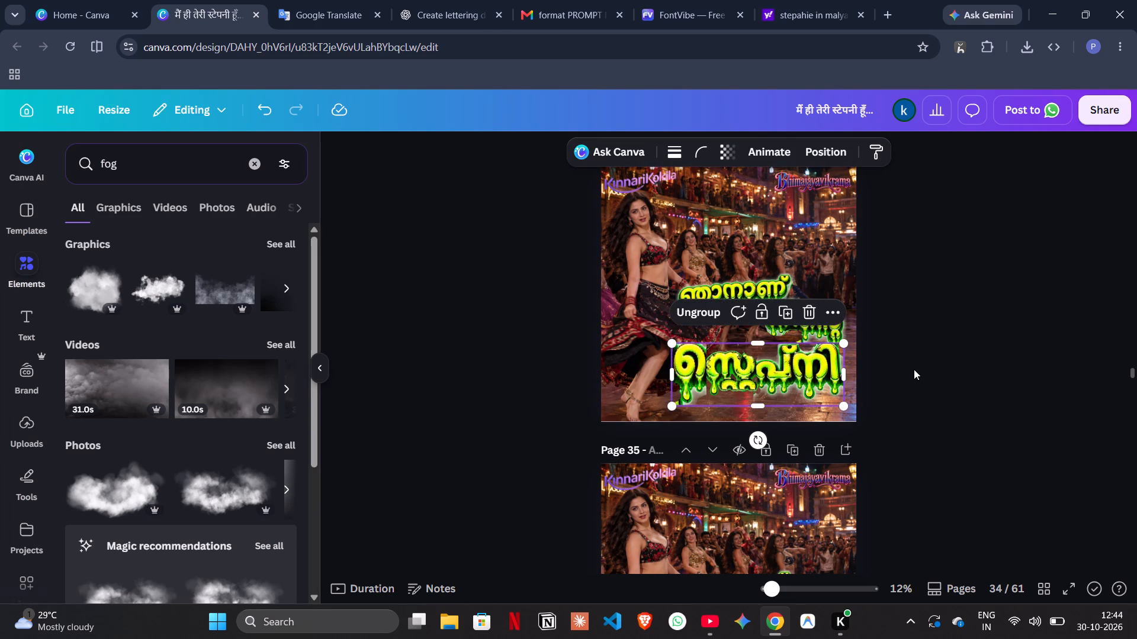
left_click(914, 369)
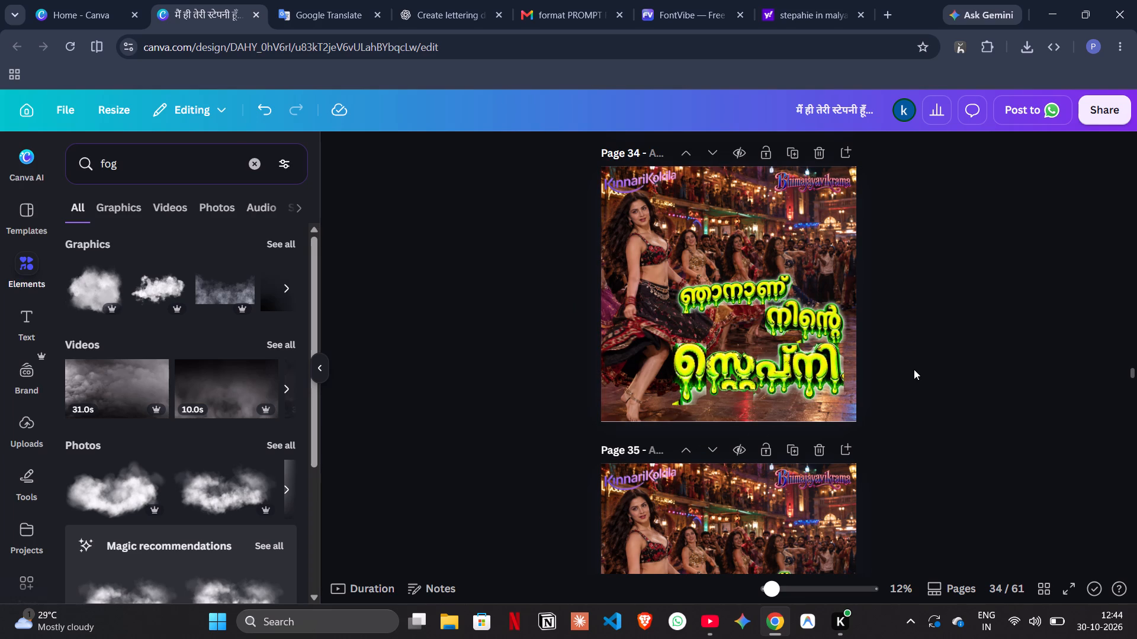
Send the second letter piece of the bottom green word backward in the layer order.
double_click(744, 365)
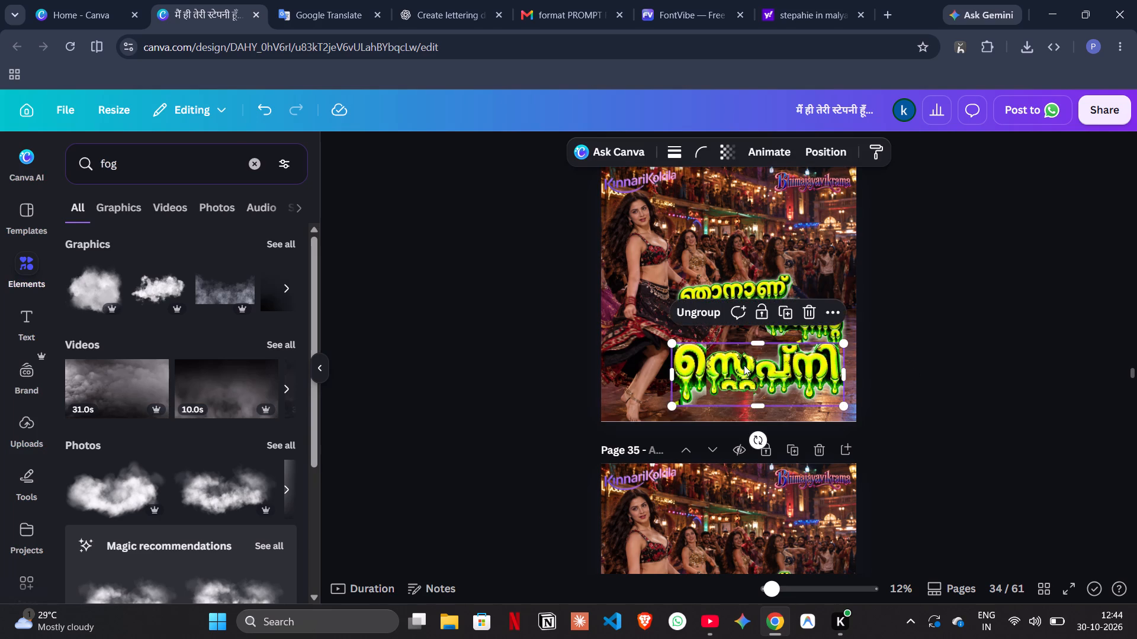
right_click(724, 362)
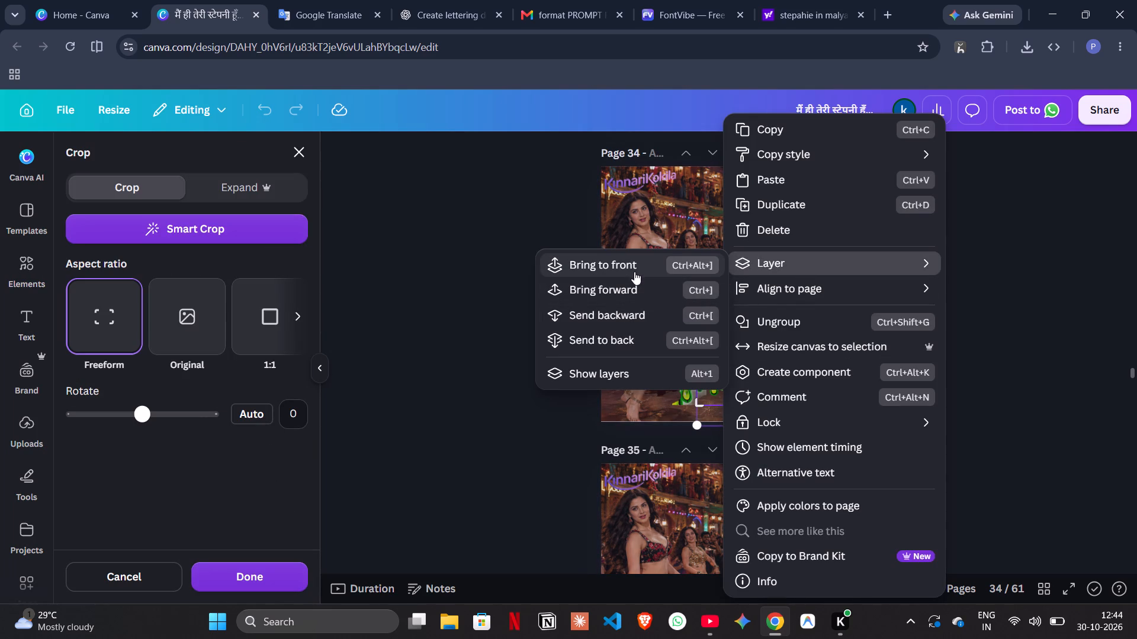
left_click(610, 312)
left_click(518, 318)
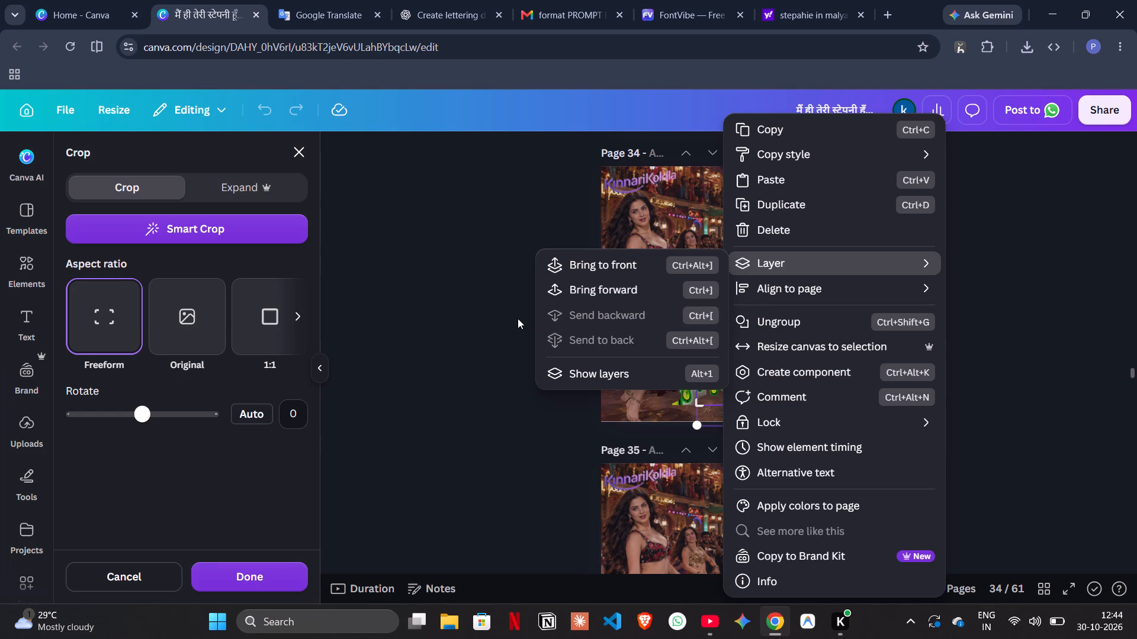
left_click(518, 318)
left_click(518, 318)
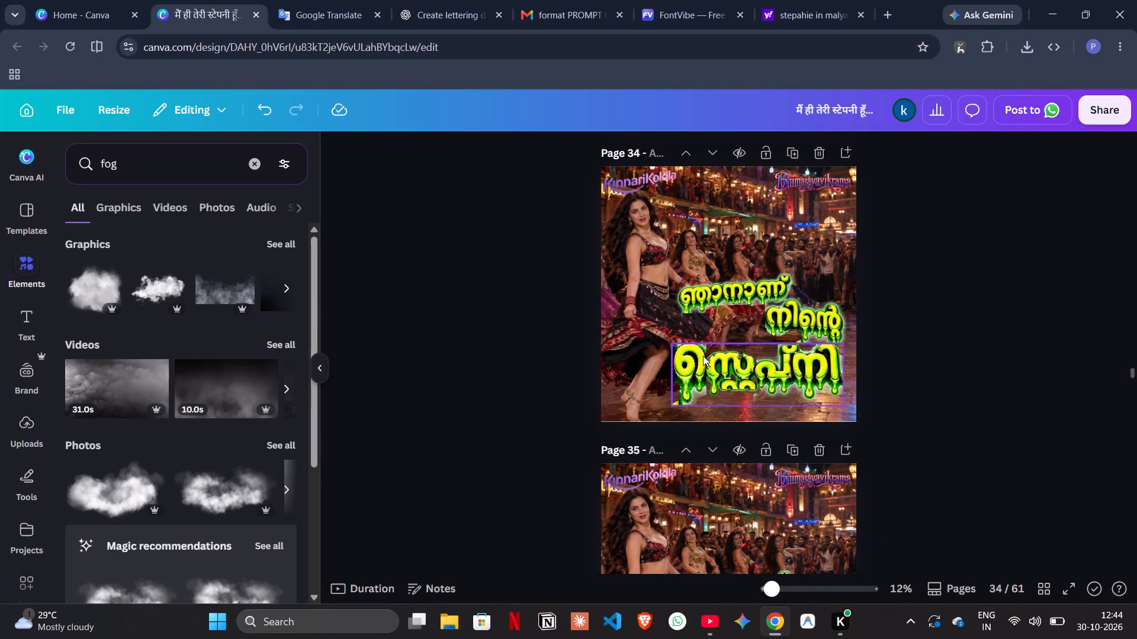
left_click(722, 384)
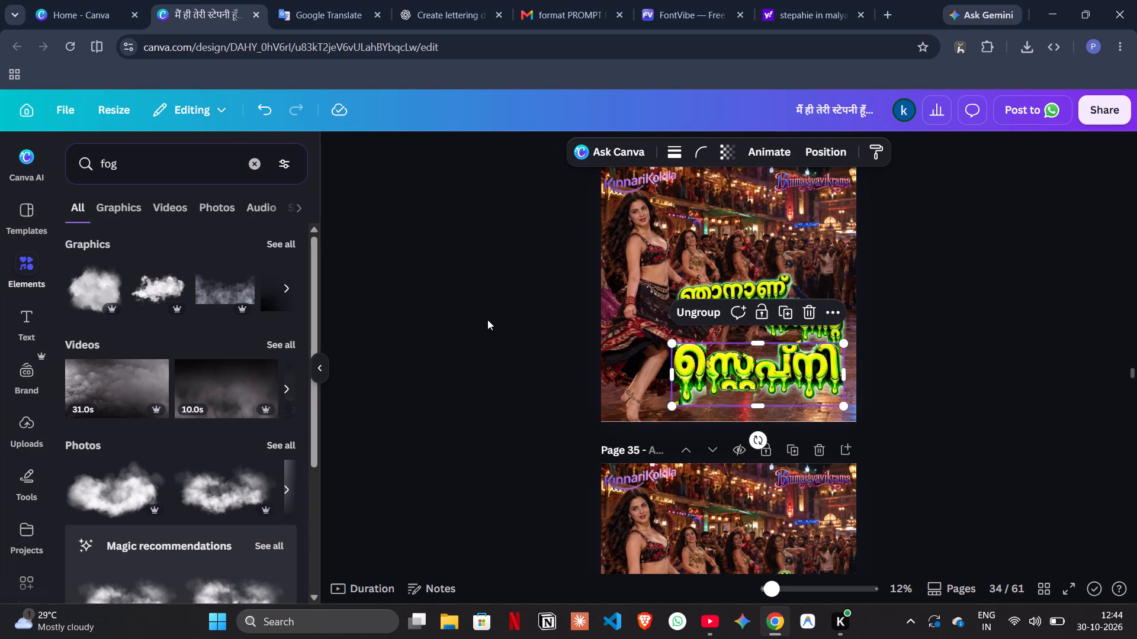
left_click(487, 319)
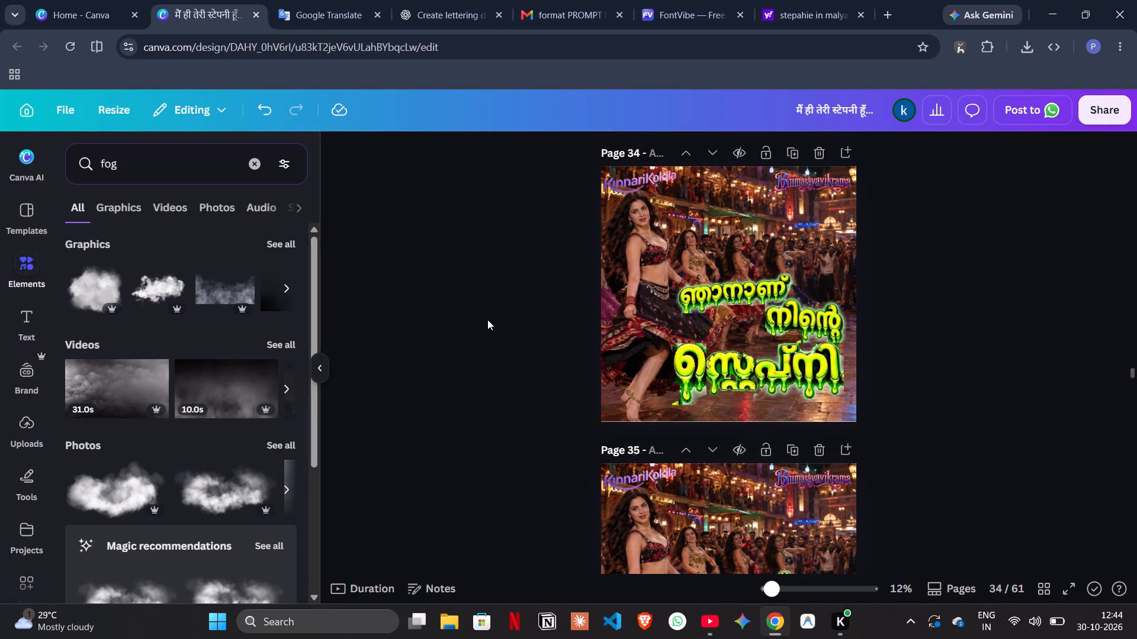
Delete the earlier grouped copy of the corrected green word from page 33.
scroll(487, 319, "up", 2)
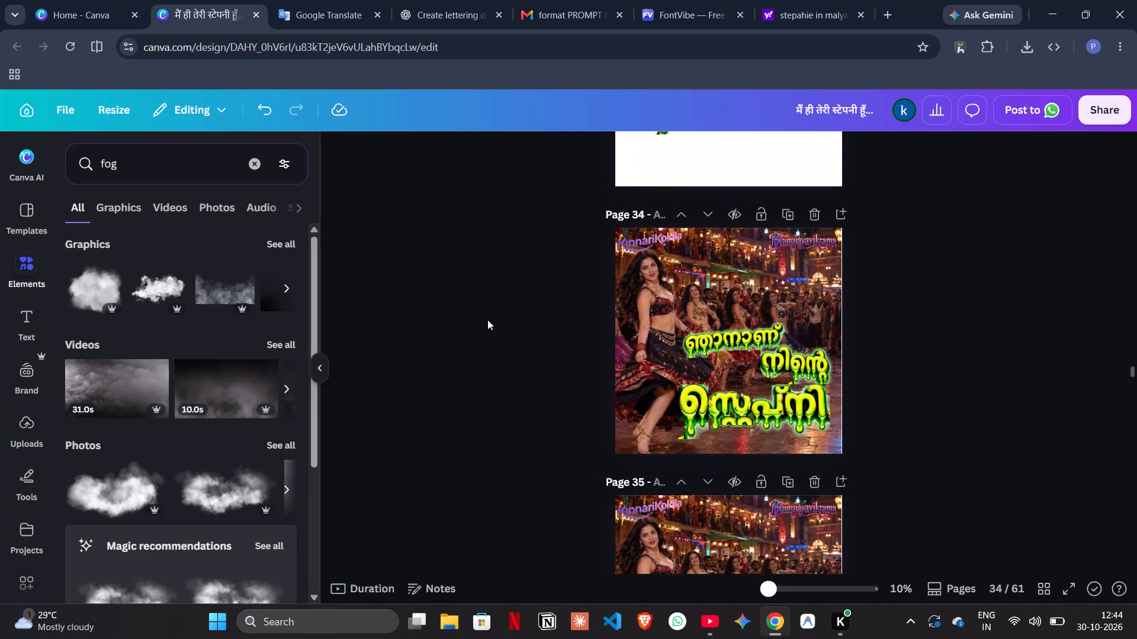
scroll(487, 319, "up", 1)
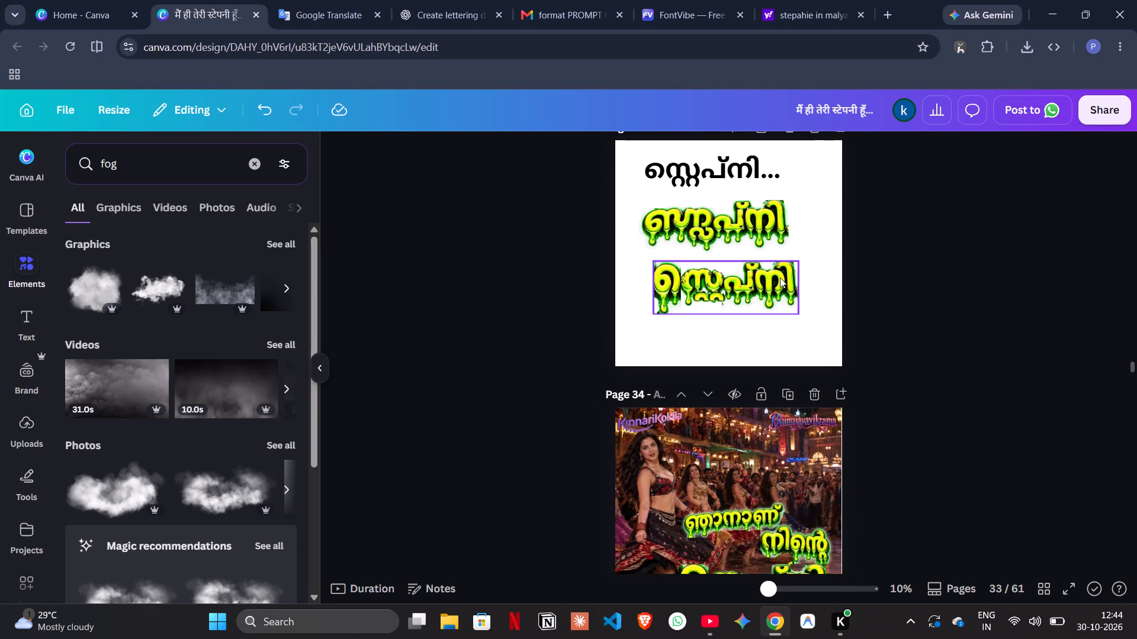
left_click(756, 282)
key("BackSpace")
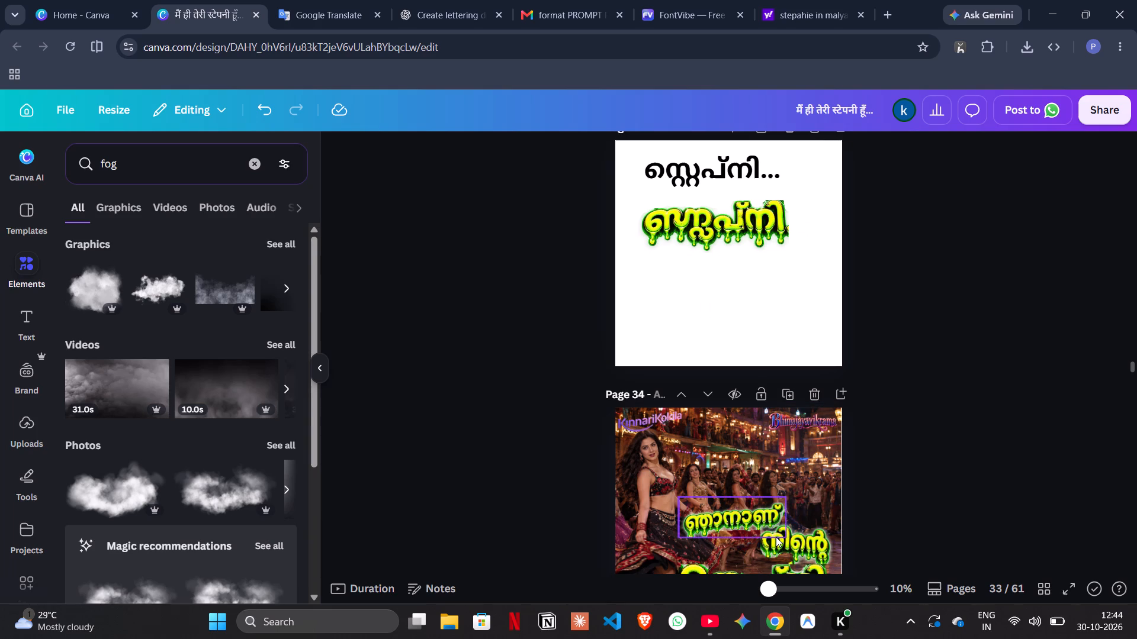
Duplicate the updated bottom green word on page 34 and move the copy to the lower part of page 33.
scroll(776, 537, "down", 1)
left_click(756, 517)
key("ctrl+d")
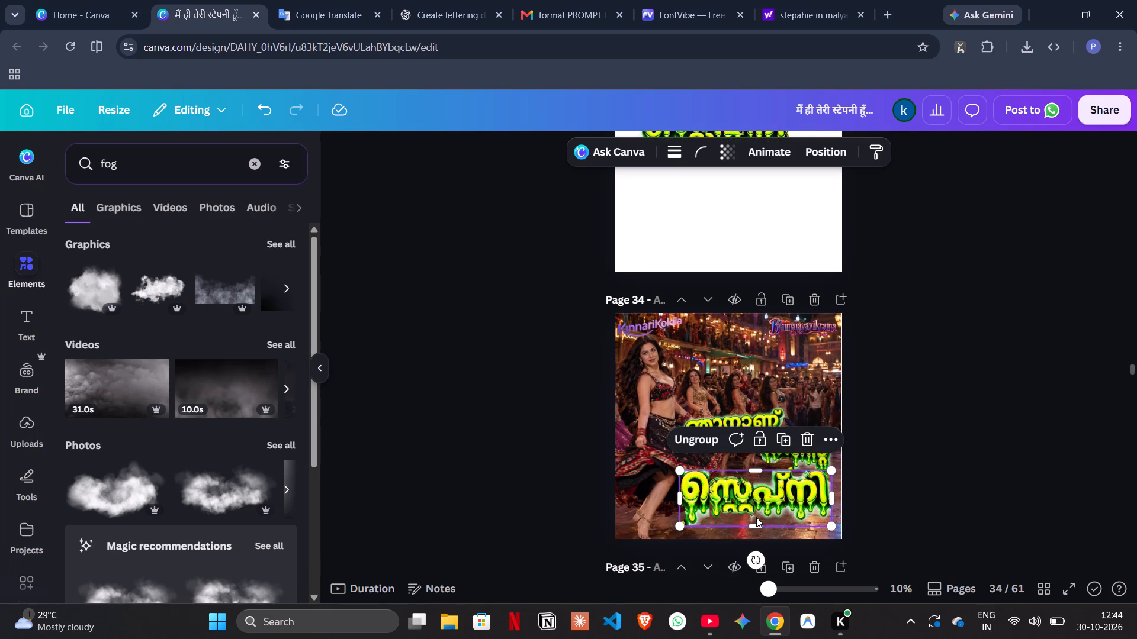
left_click_drag(760, 500, 725, 220)
Delete the old uncorrected green word from page 33.
scroll(725, 220, "up", 2)
left_click(709, 361)
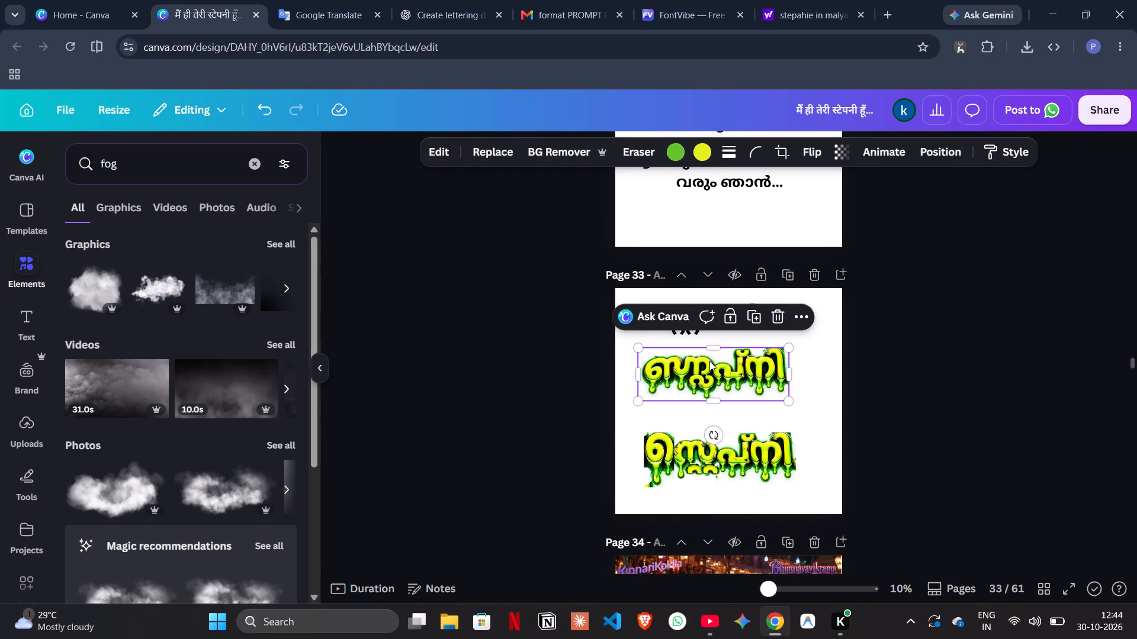
key("BackSpace")
Close up page 33 by moving the black reference text down and the corrected green word up beneath it.
left_click_drag(724, 321, 725, 362)
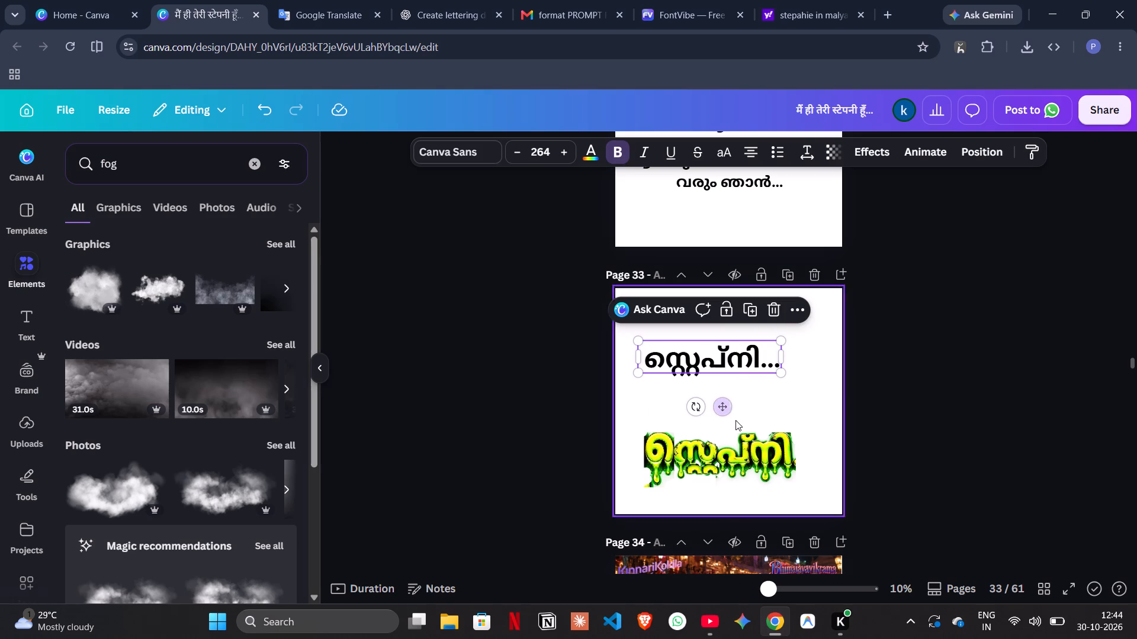
left_click_drag(744, 447, 743, 412)
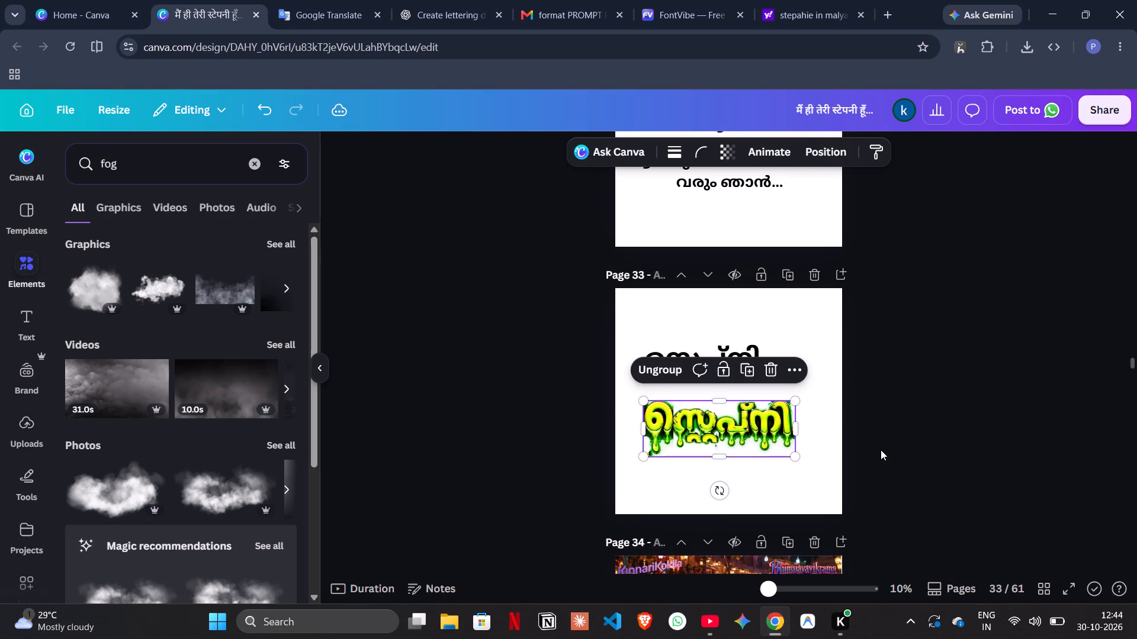
left_click(881, 450)
Delete the old uncorrected bottom green word from the dance poster on page 35.
scroll(881, 450, "down", 5)
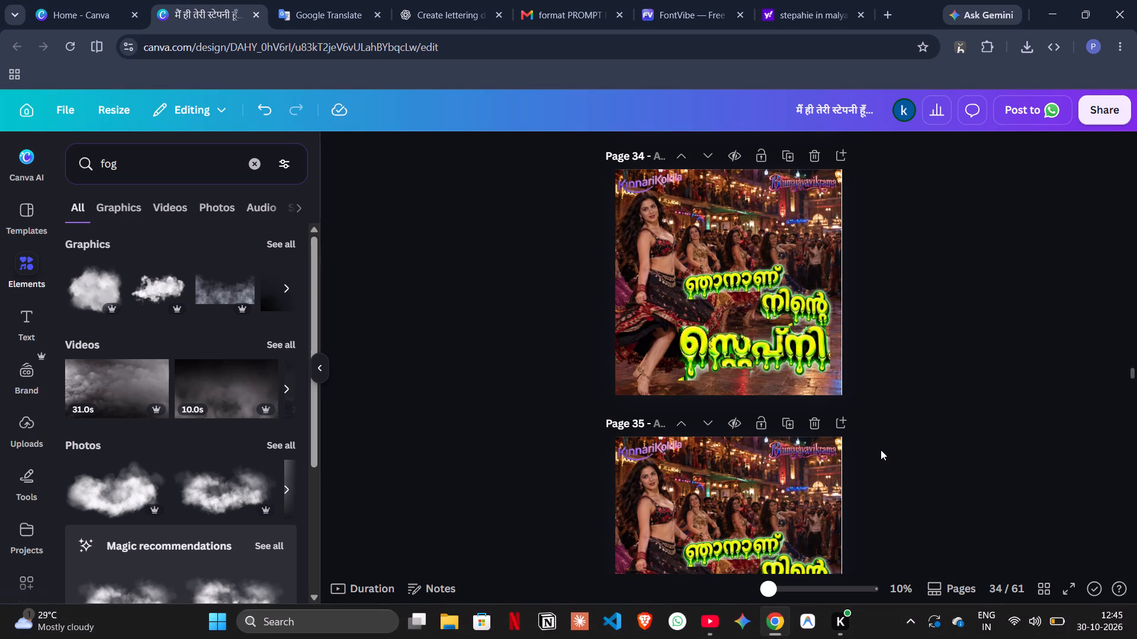
scroll(881, 450, "down", 3)
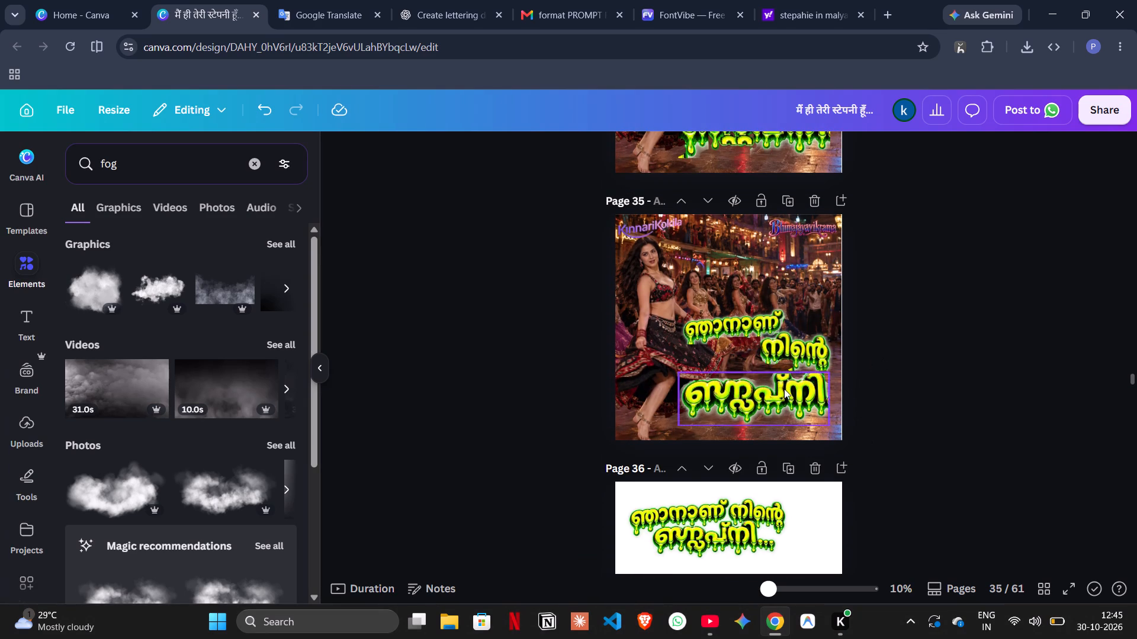
left_click(784, 389)
key("BackSpace")
Copy the corrected bottom green word from page 34 onto the page 35 poster in the same position.
scroll(952, 257, "up", 2)
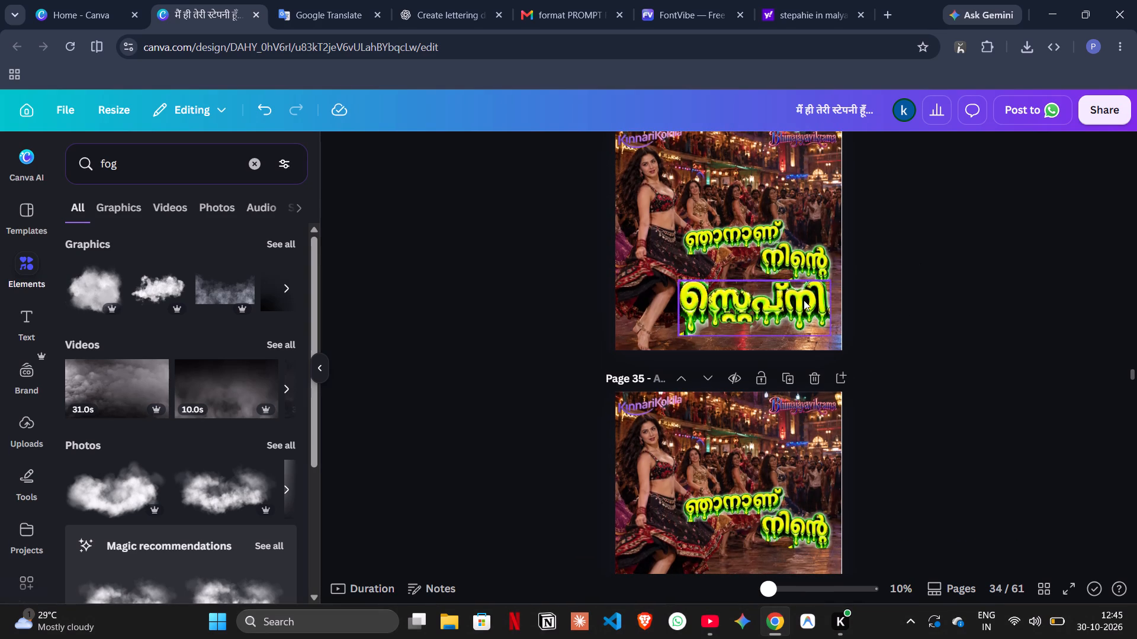
left_click(795, 306)
key("ctrl+c")
scroll(911, 411, "down", 1)
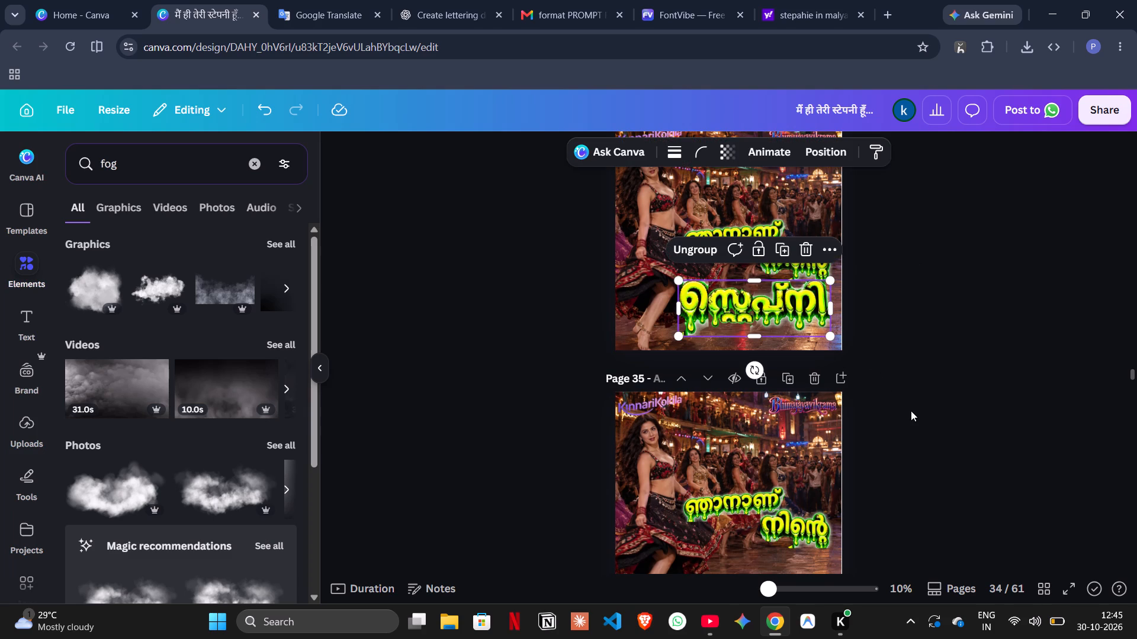
scroll(911, 411, "down", 1)
left_click(911, 411)
key("ctrl+v")
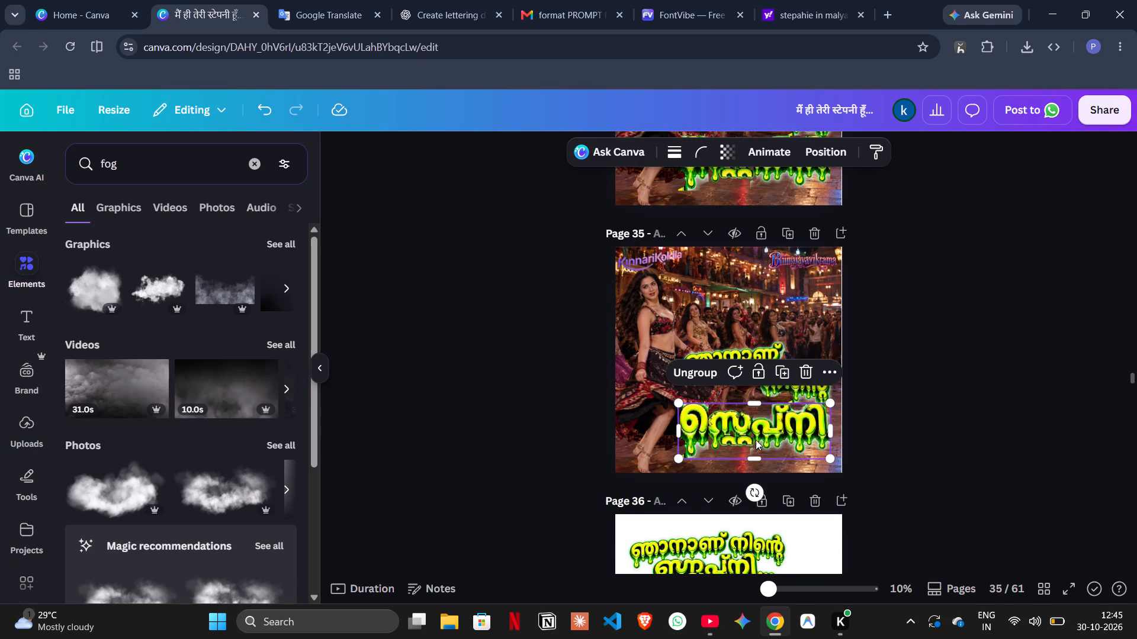
left_click(894, 426)
Review the green title lettering on pages 33 to 36 against the black Malayalam reference text.
scroll(894, 426, "down", 3)
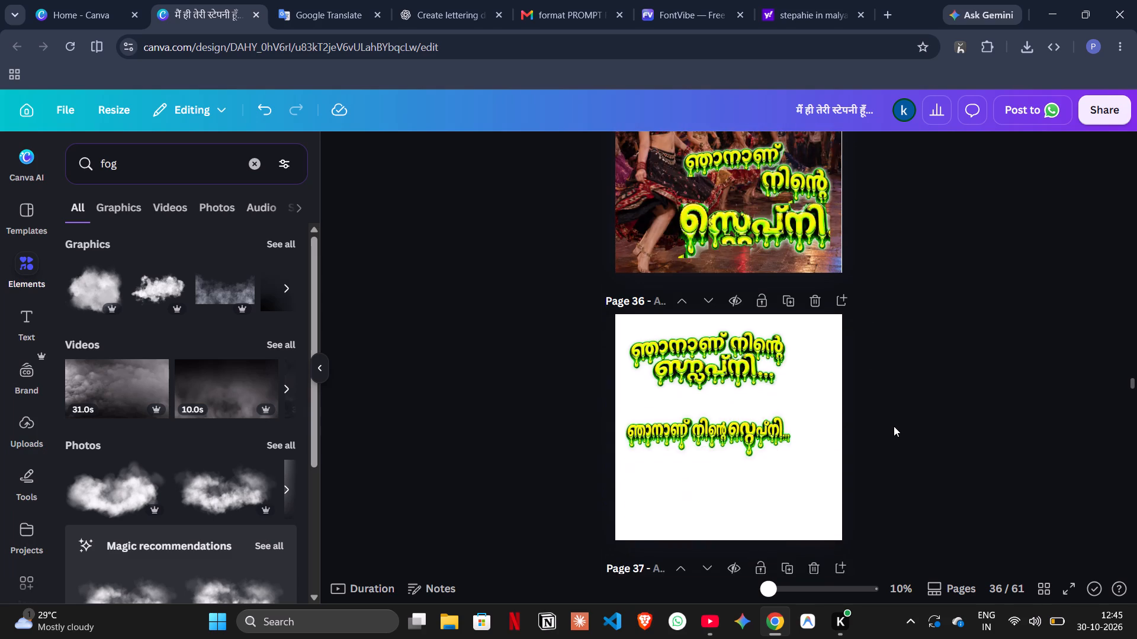
scroll(894, 426, "down", 2)
scroll(894, 426, "up", 2)
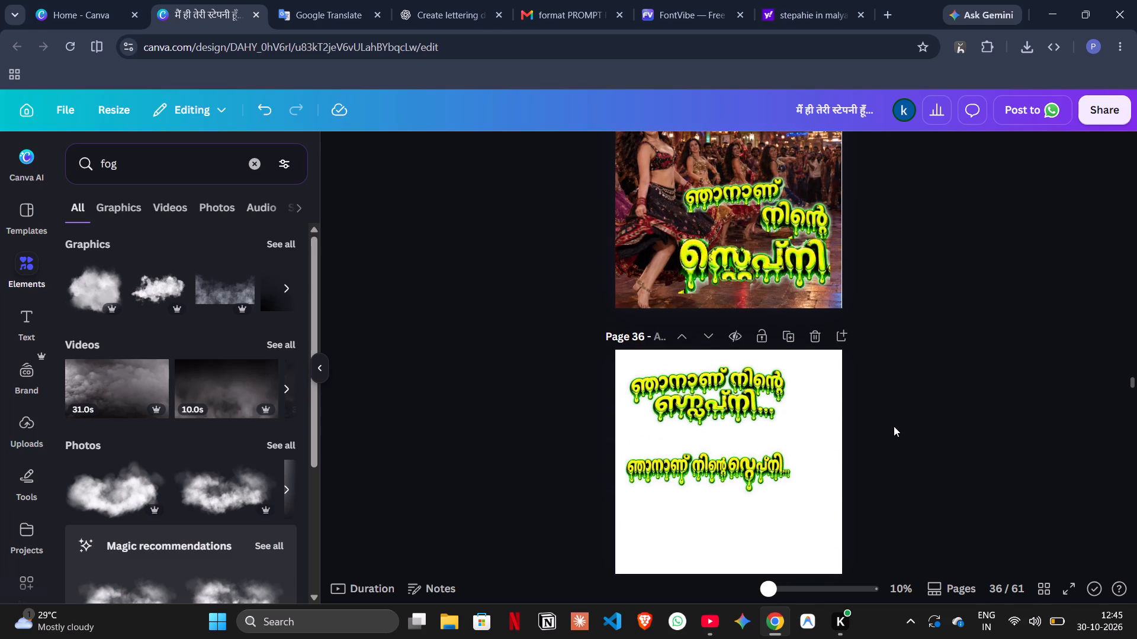
scroll(894, 426, "down", 2)
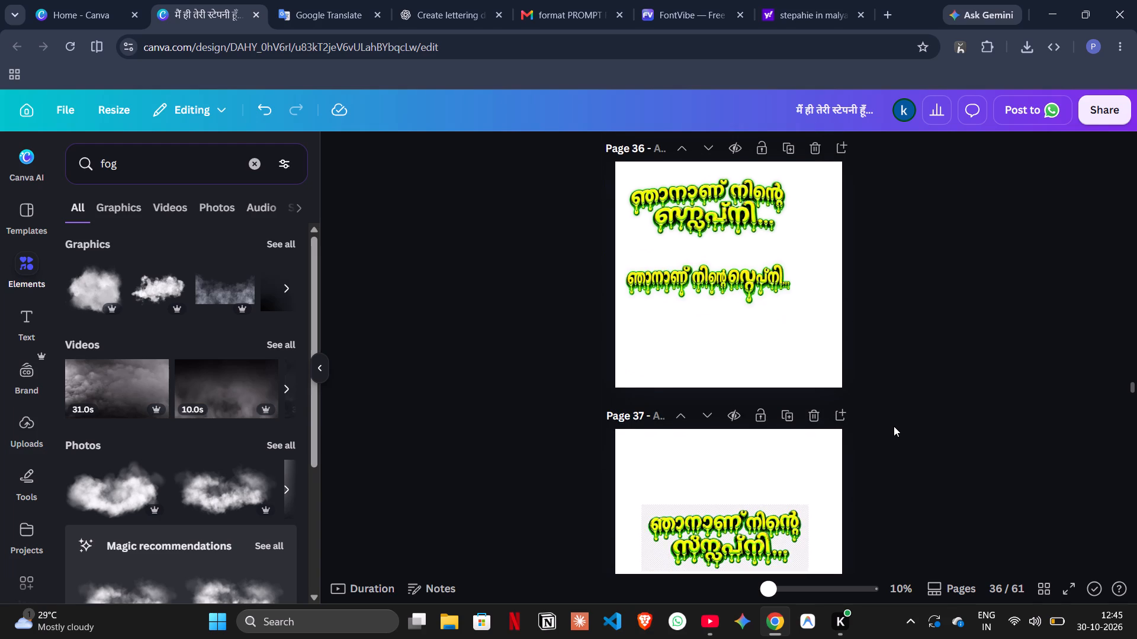
scroll(894, 426, "up", 3)
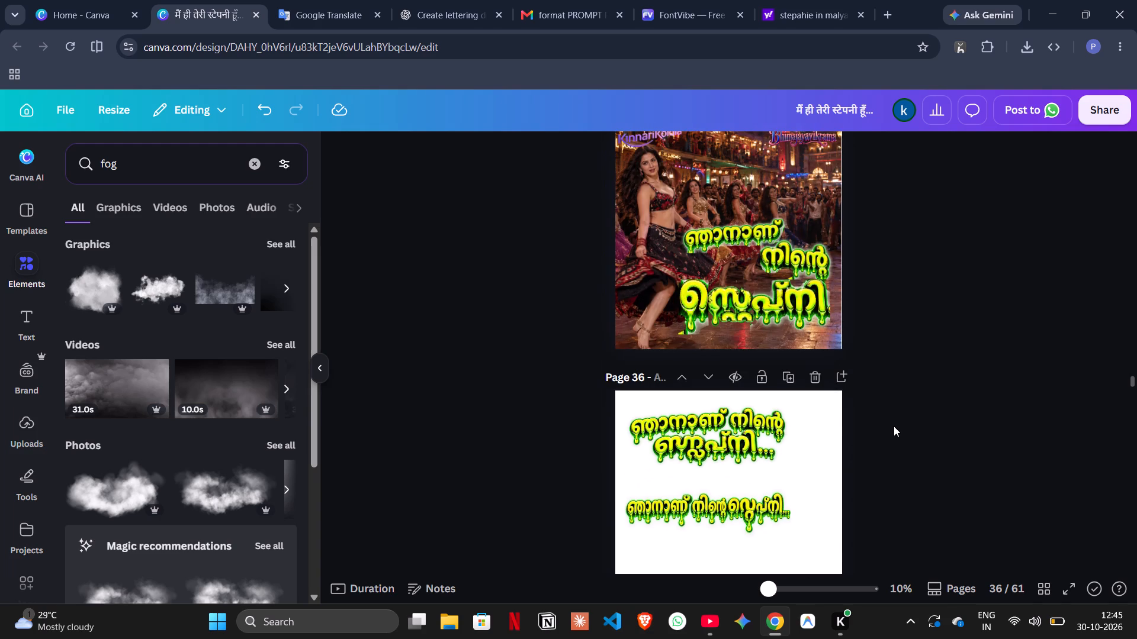
scroll(894, 426, "up", 2)
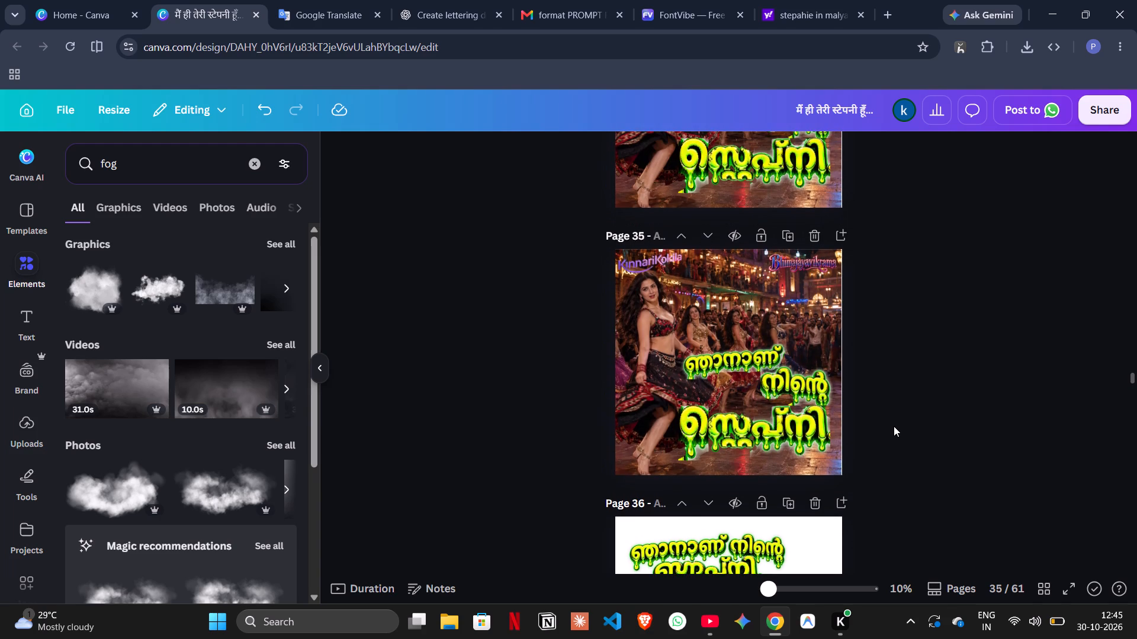
scroll(894, 426, "up", 8)
scroll(894, 426, "down", 1)
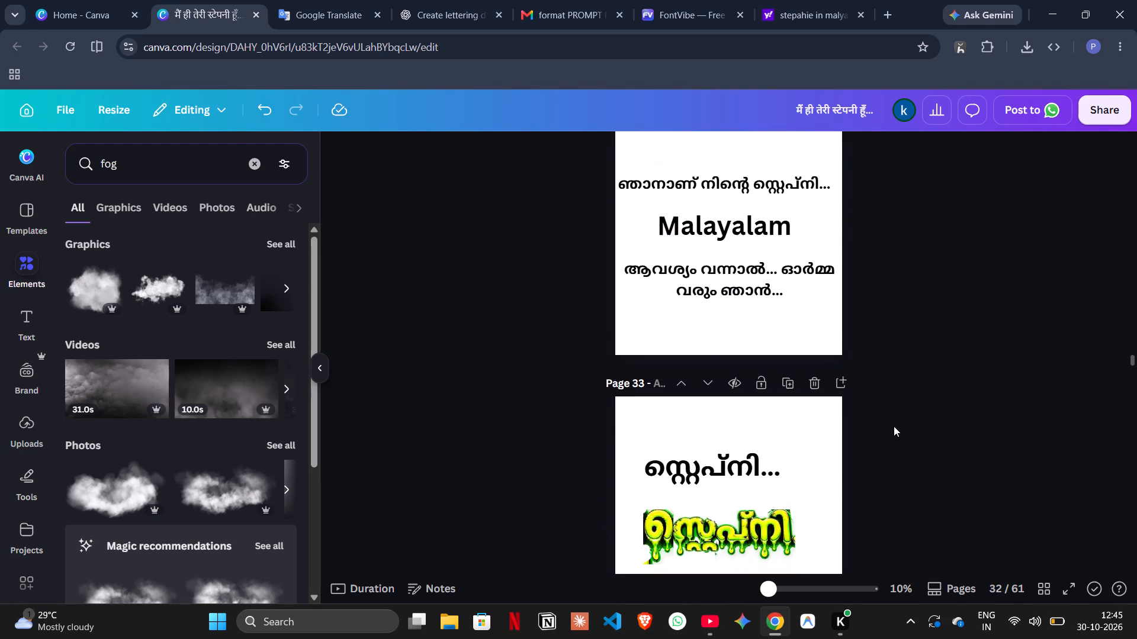
scroll(894, 426, "down", 1)
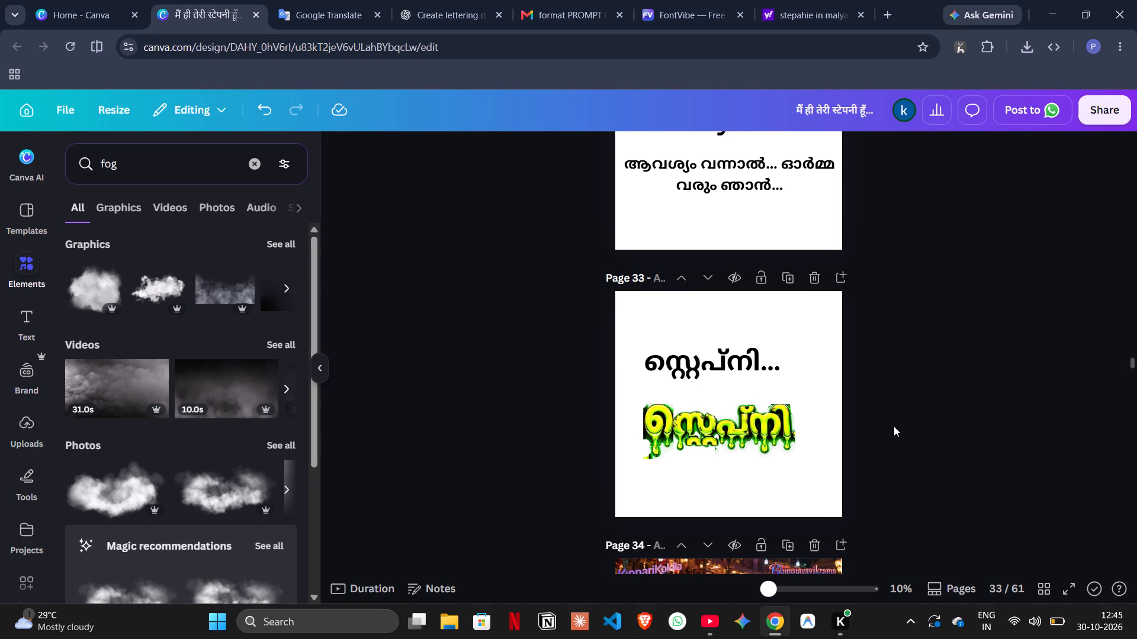
Narrow the grouped bottom green word on page 34 slightly by moving its left edge inward.
scroll(894, 426, "down", 3)
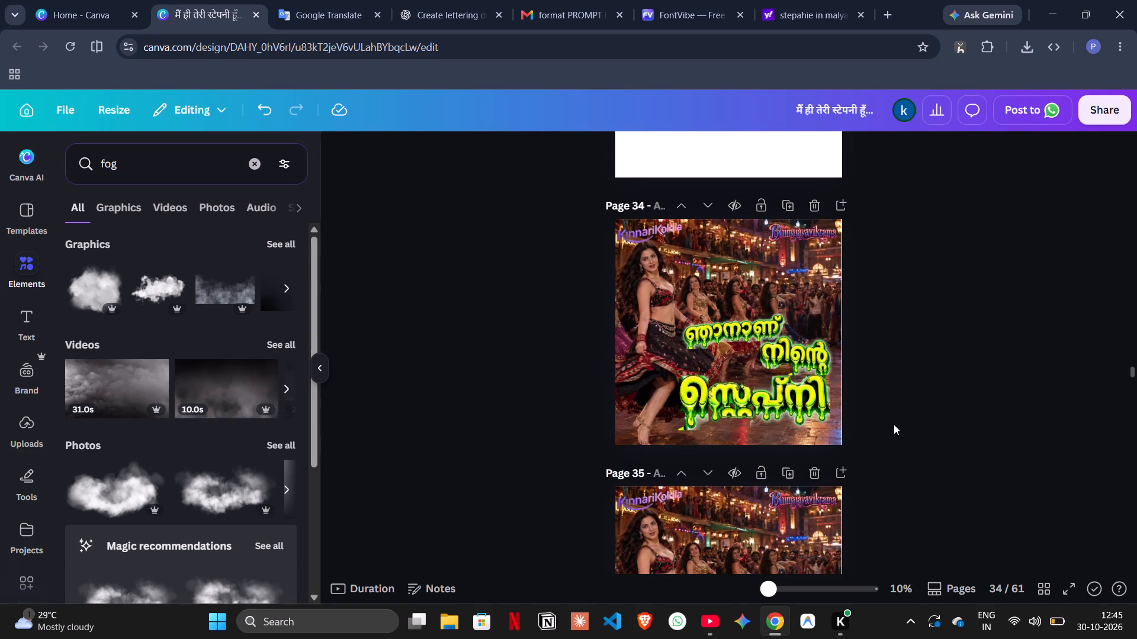
left_click(695, 412)
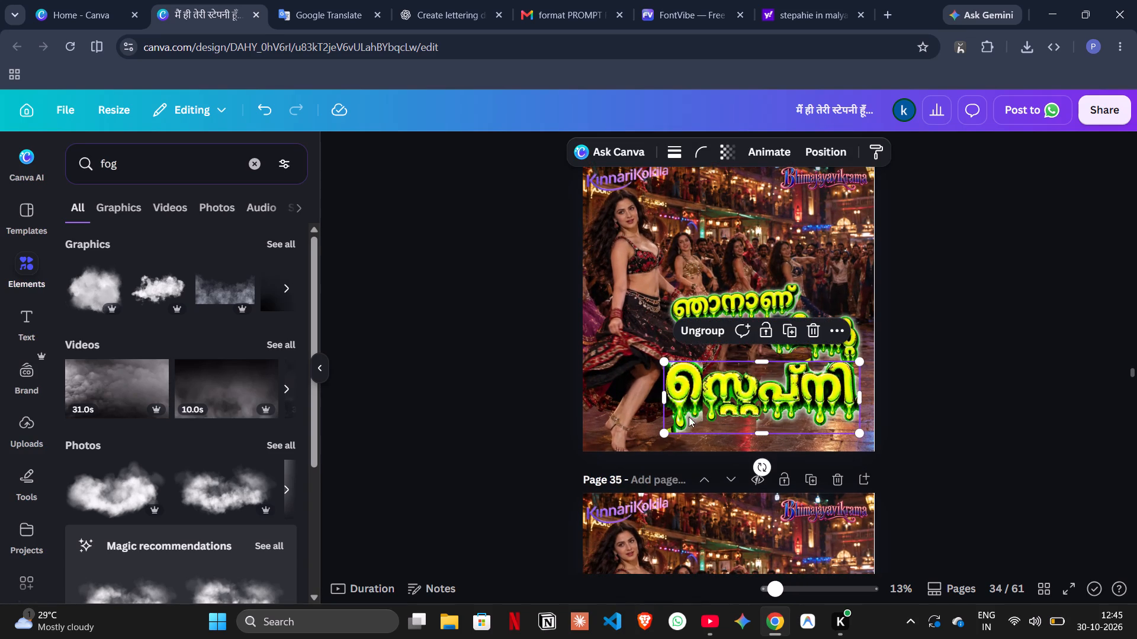
left_click_drag(666, 396, 665, 395)
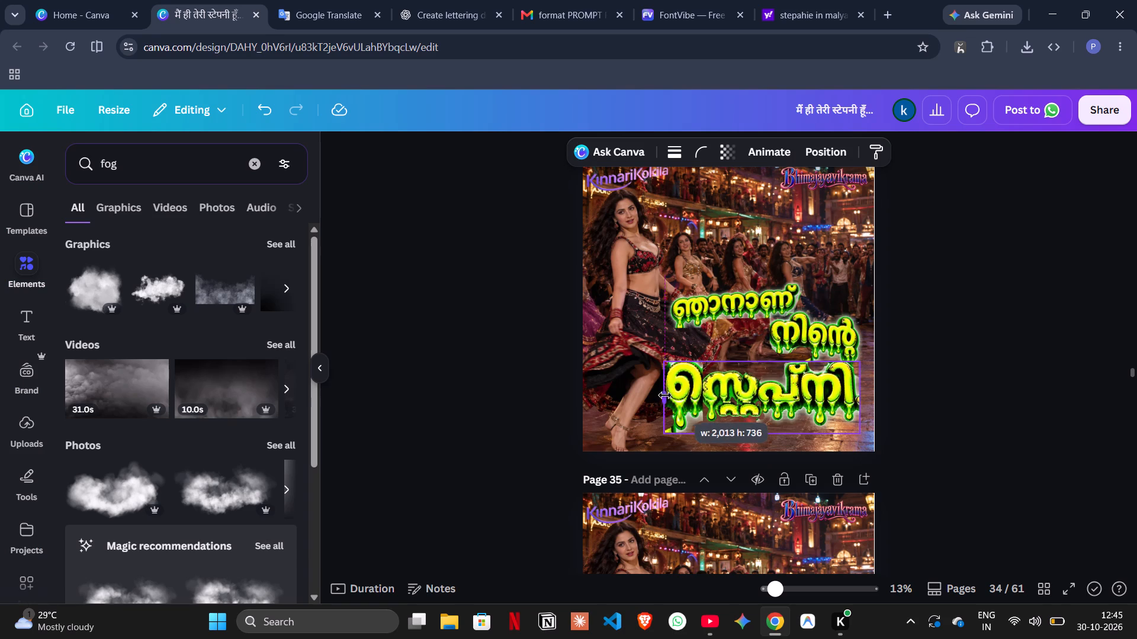
left_click_drag(665, 395, 673, 393)
left_click(914, 394)
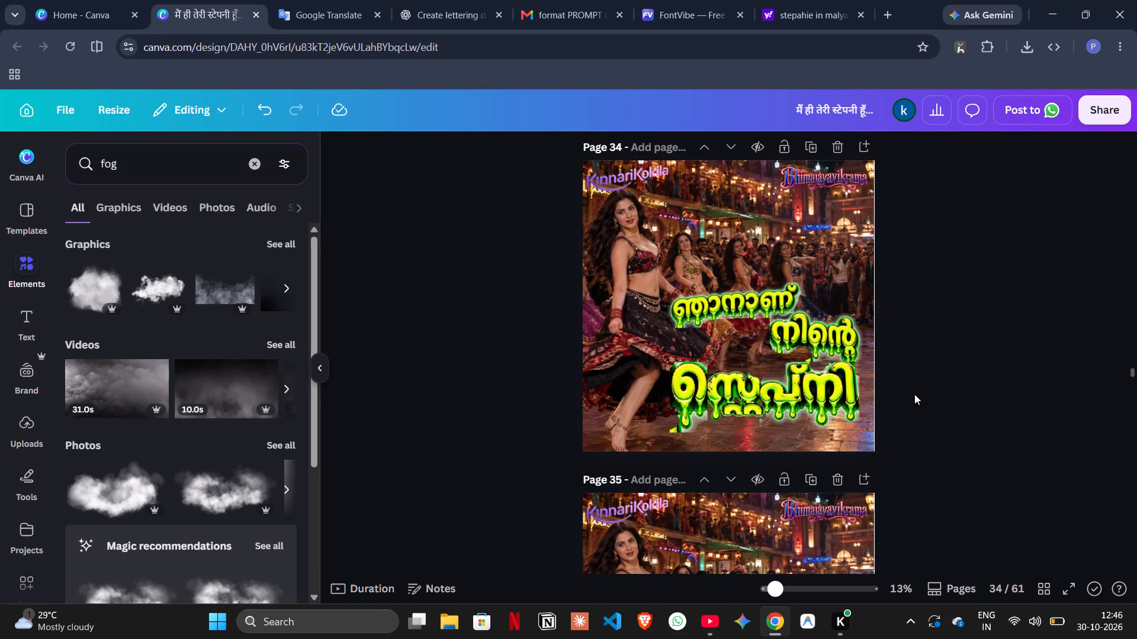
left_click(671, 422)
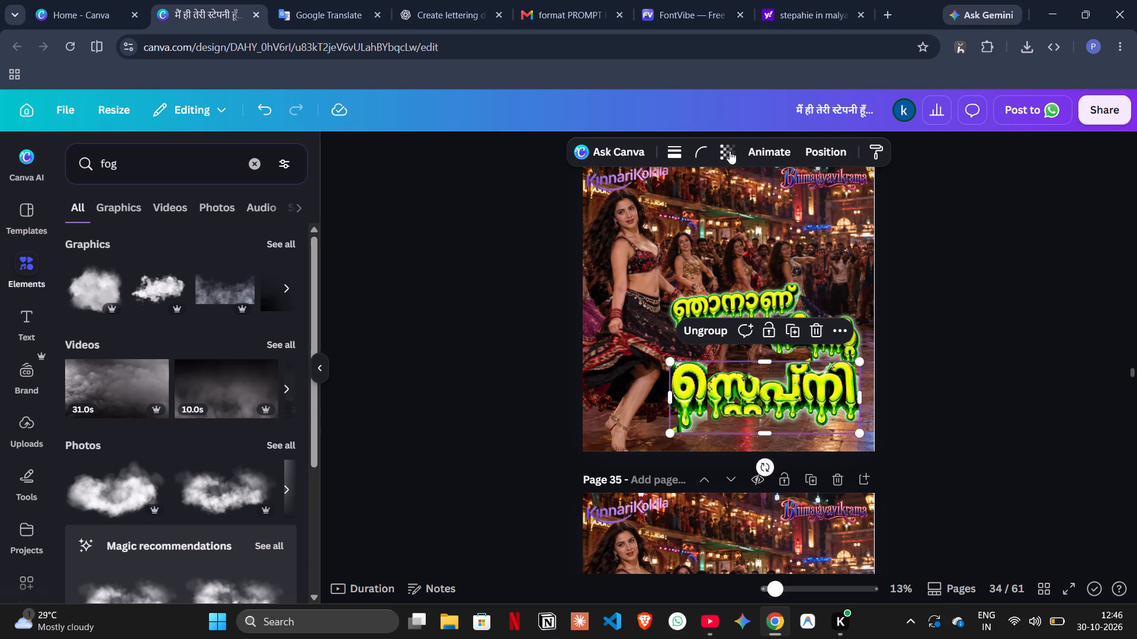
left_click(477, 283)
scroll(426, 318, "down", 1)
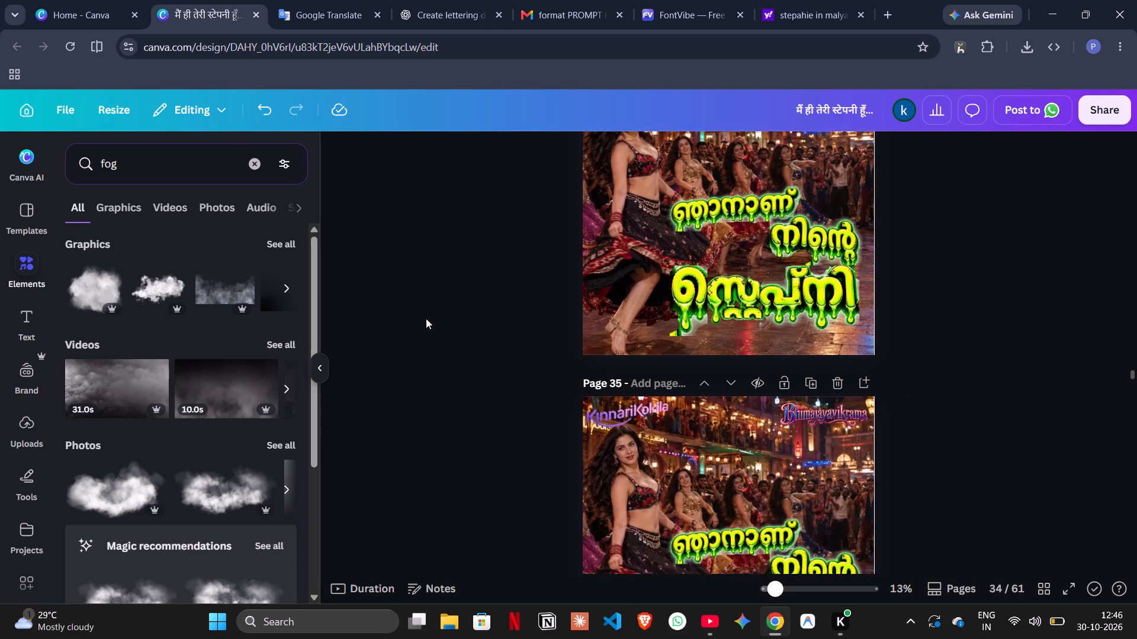
Select the grouped corrected green word on page 33.
scroll(426, 318, "up", 3)
left_click(634, 210)
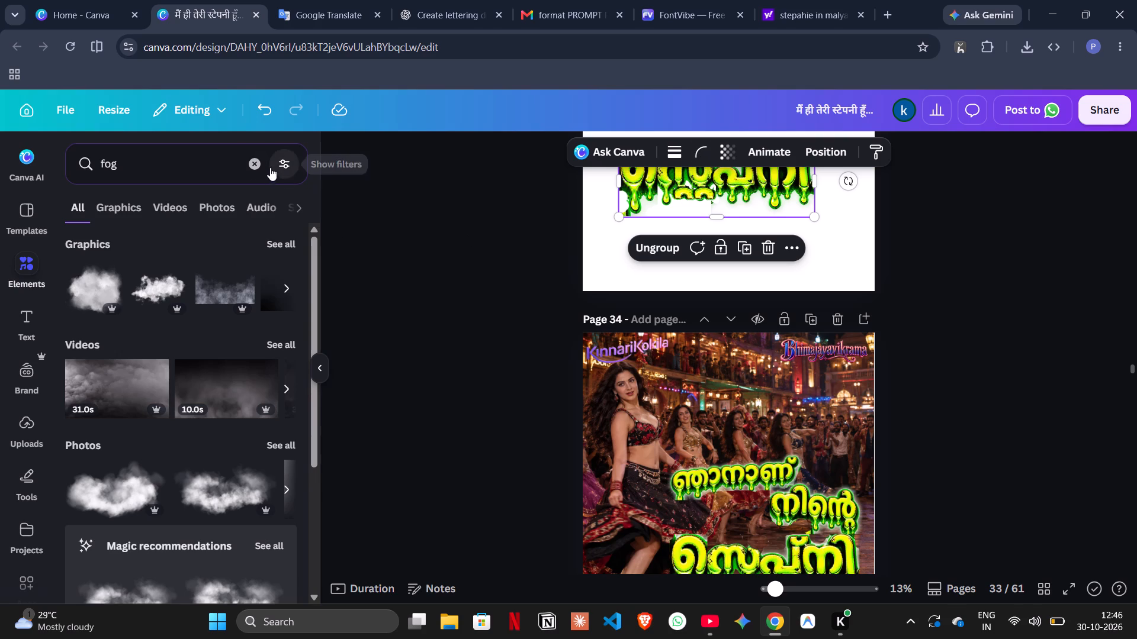